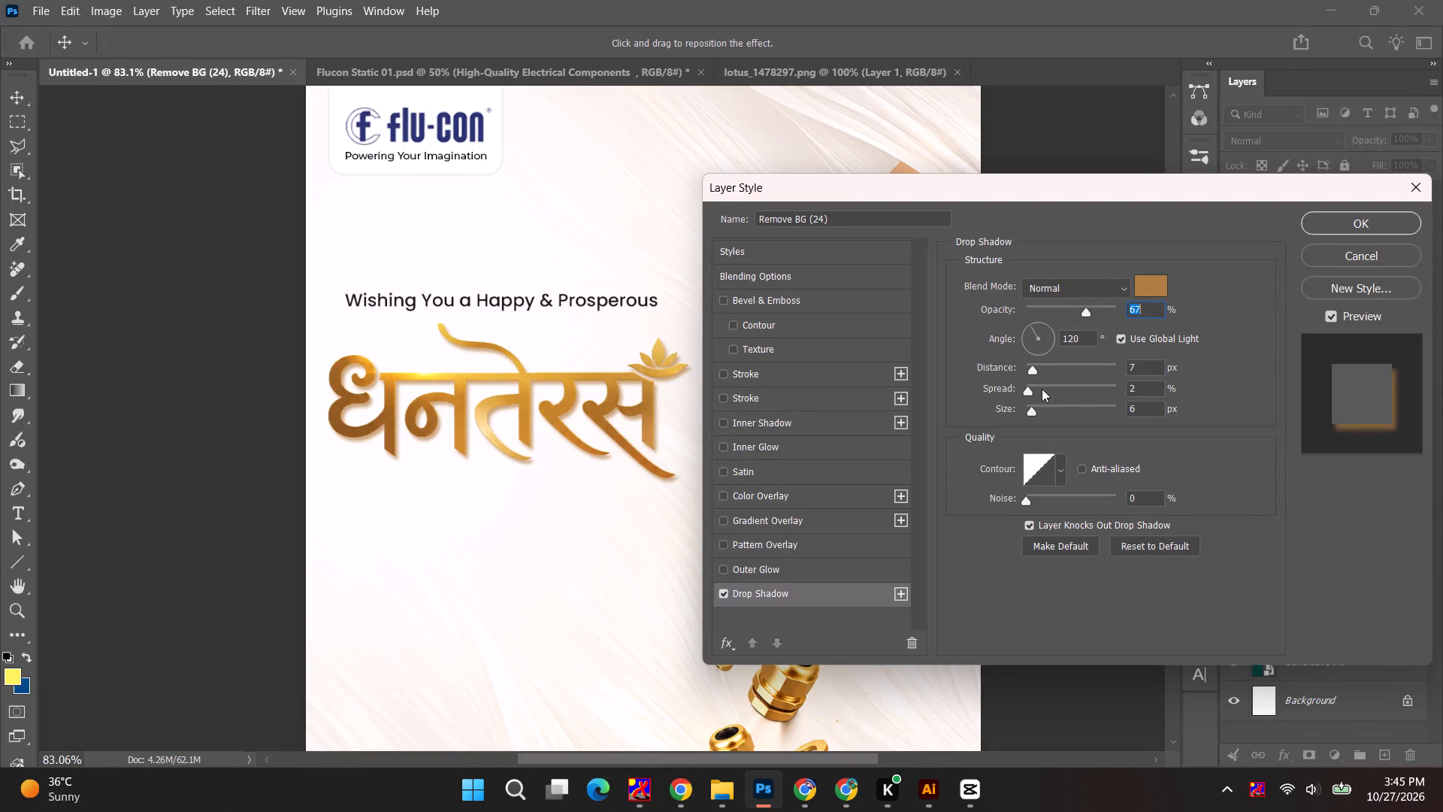
Set the gold lettering's drop shadow to 18 px distance, 122° angle and 35% opacity, and apply the layer style.
click(522, 398)
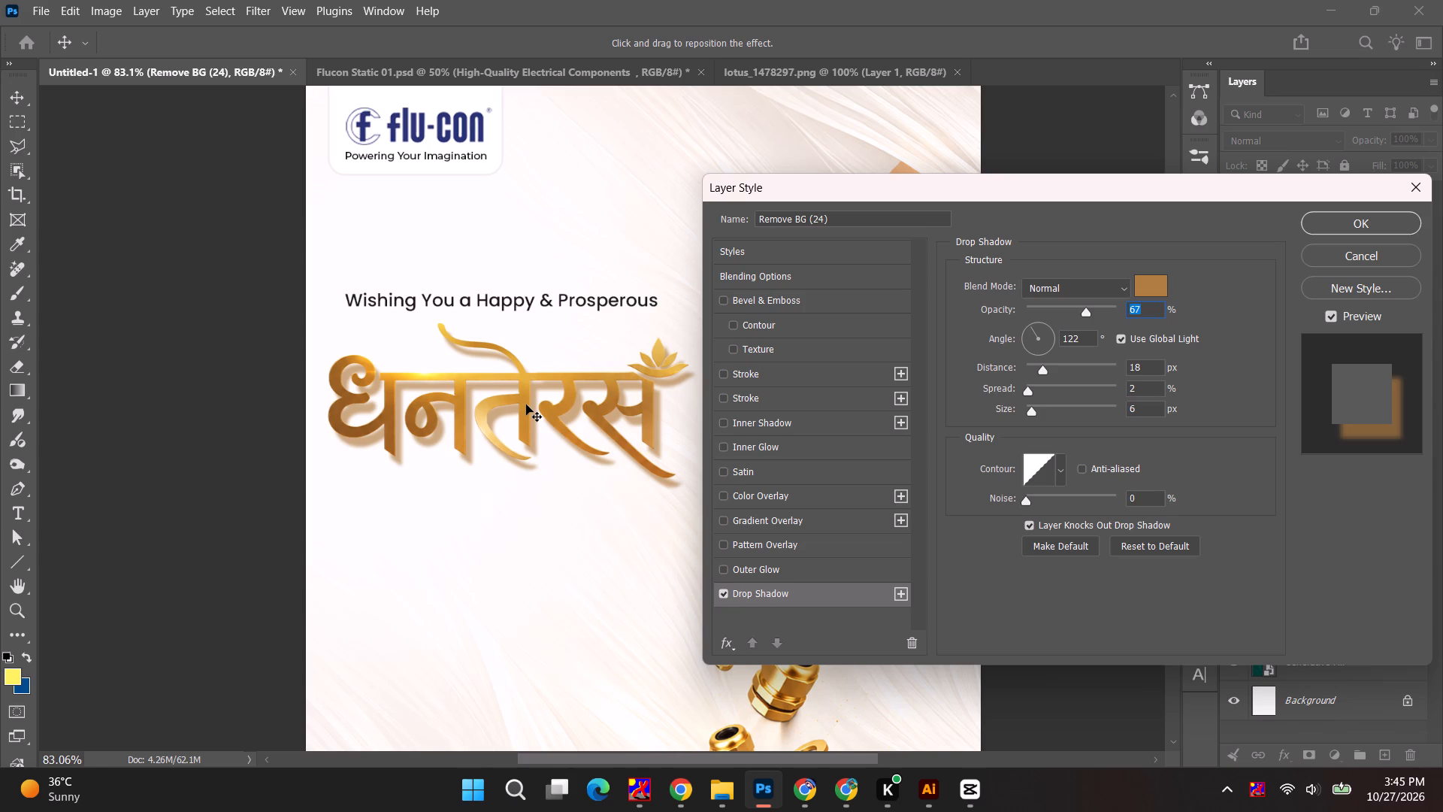
click(1063, 315)
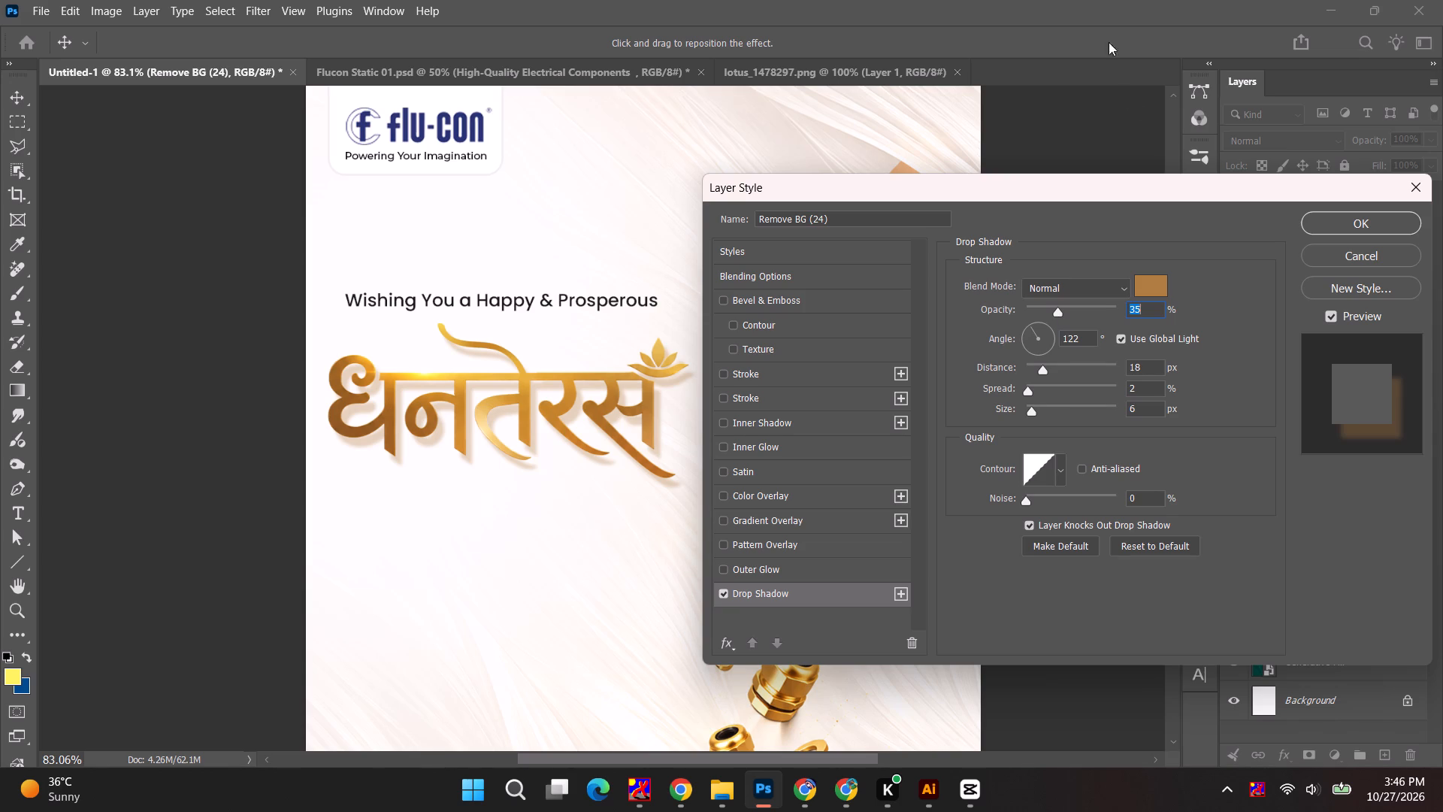
click(1339, 226)
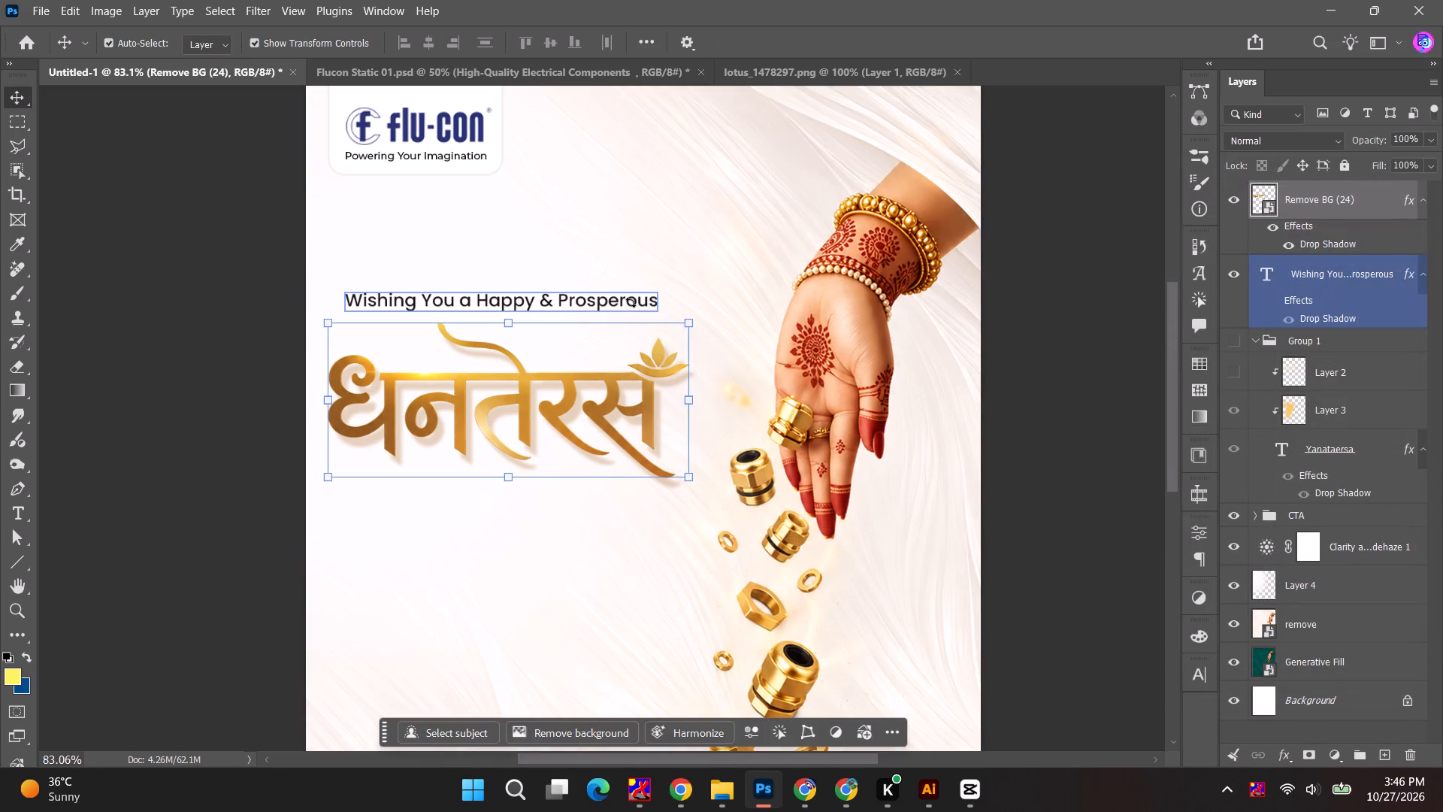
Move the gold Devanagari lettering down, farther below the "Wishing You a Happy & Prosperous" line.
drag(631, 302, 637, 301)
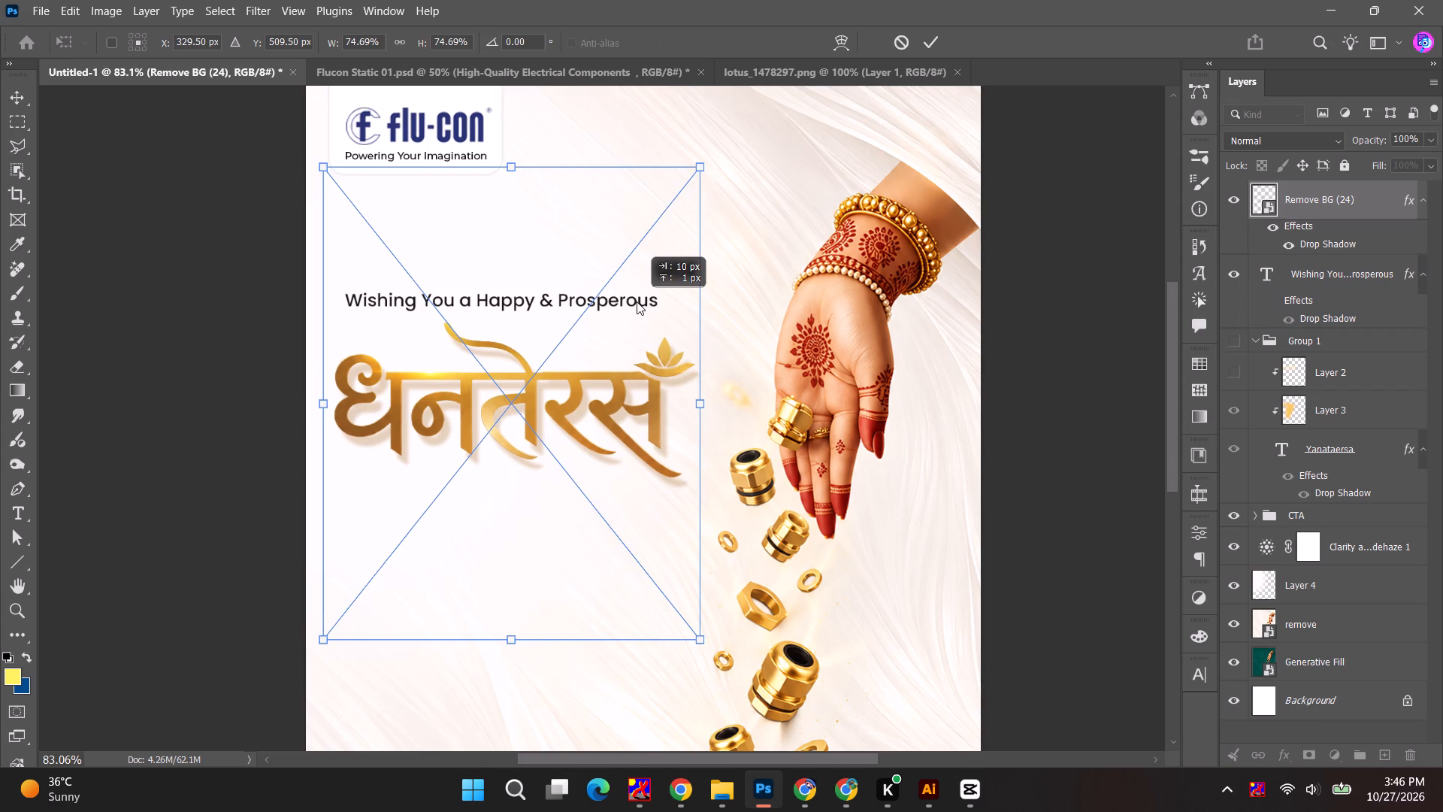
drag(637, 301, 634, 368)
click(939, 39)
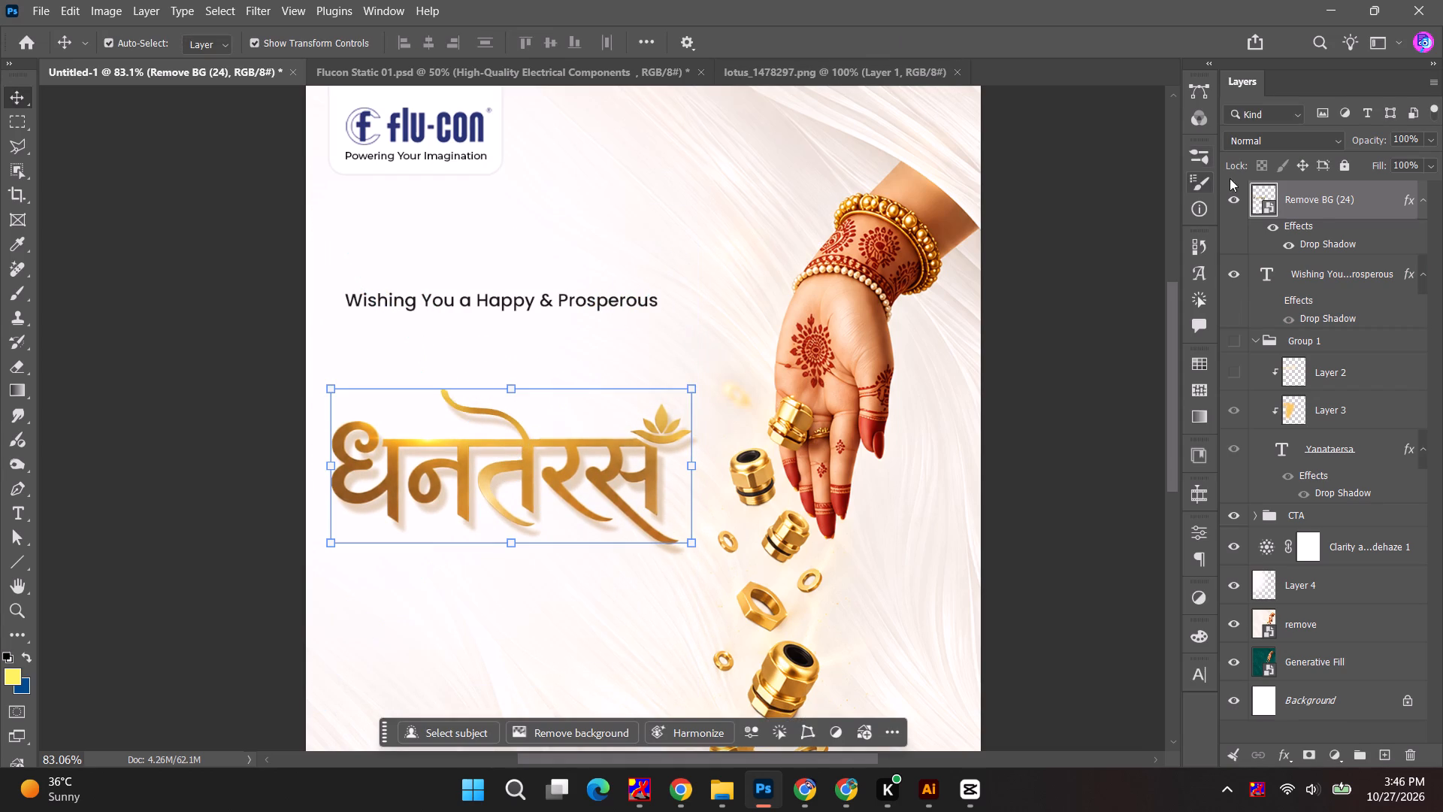
Open the contents of the Remove BG (24) smart object for editing.
double_click(1260, 192)
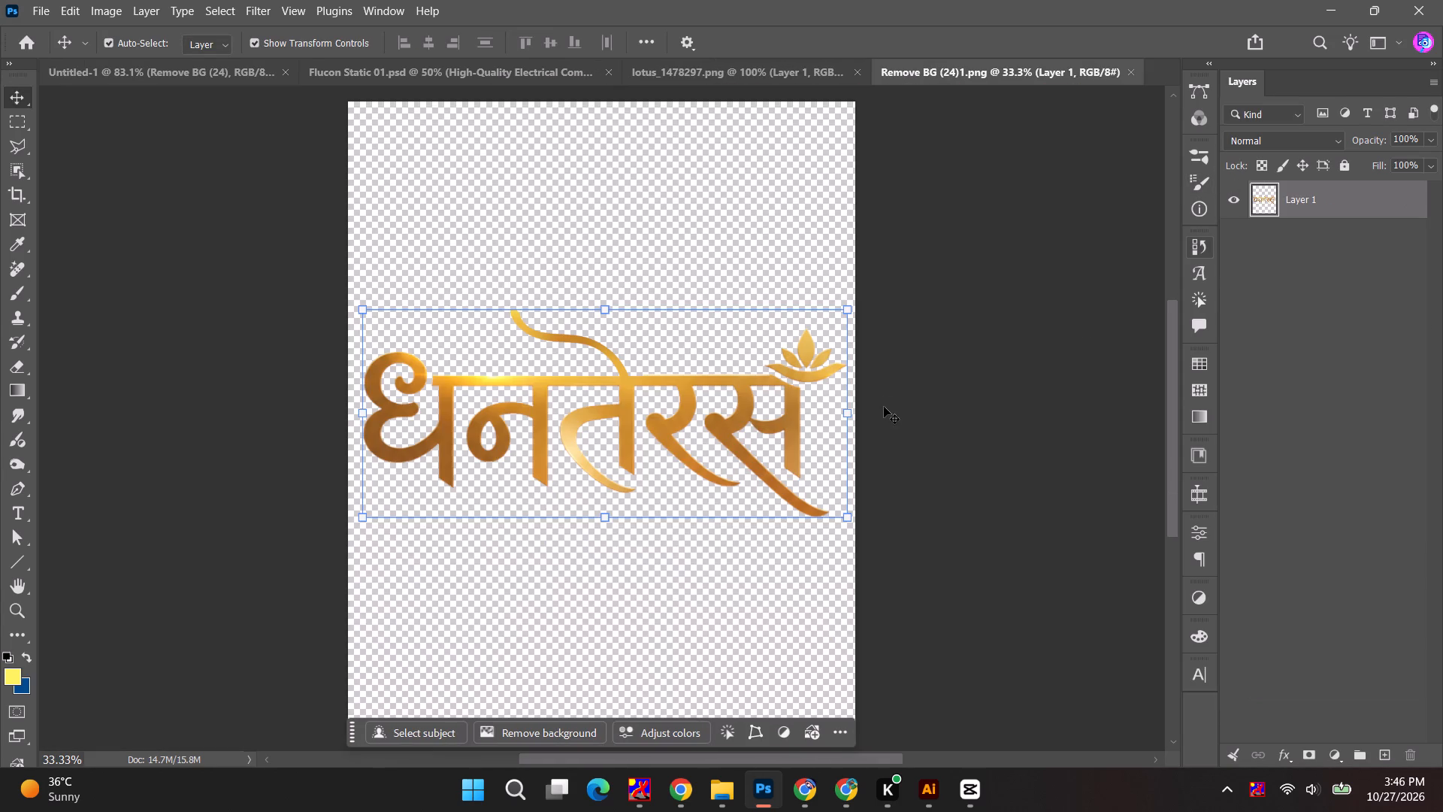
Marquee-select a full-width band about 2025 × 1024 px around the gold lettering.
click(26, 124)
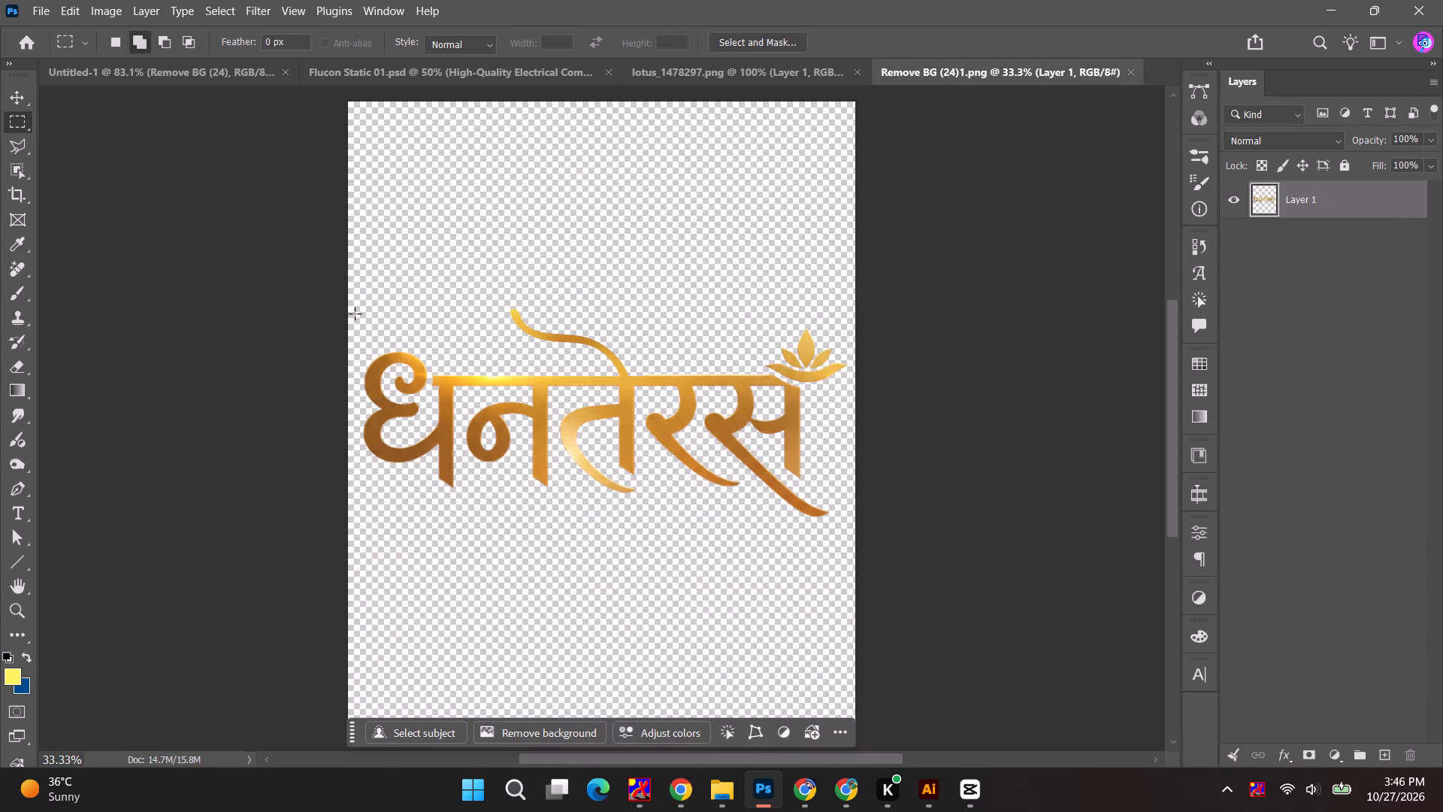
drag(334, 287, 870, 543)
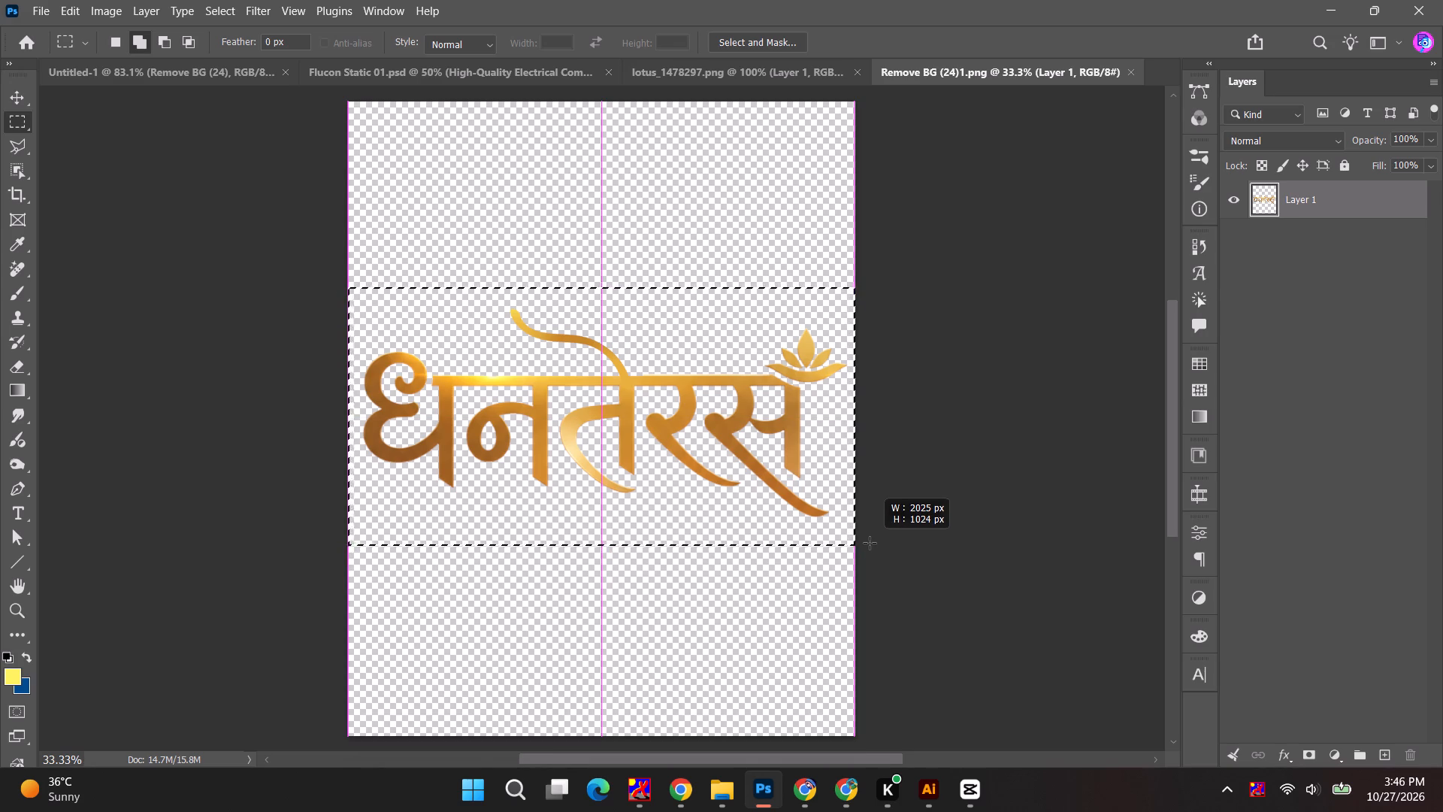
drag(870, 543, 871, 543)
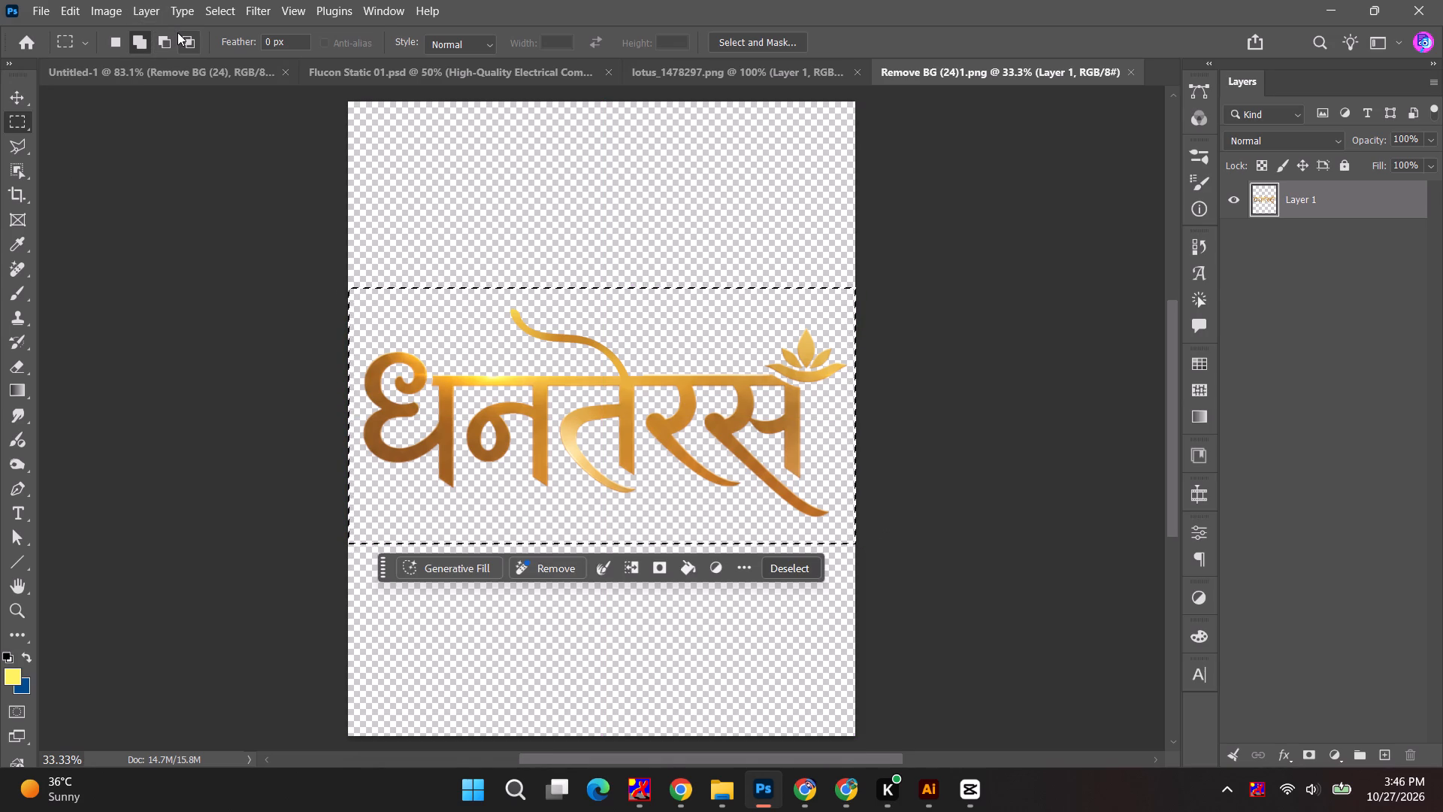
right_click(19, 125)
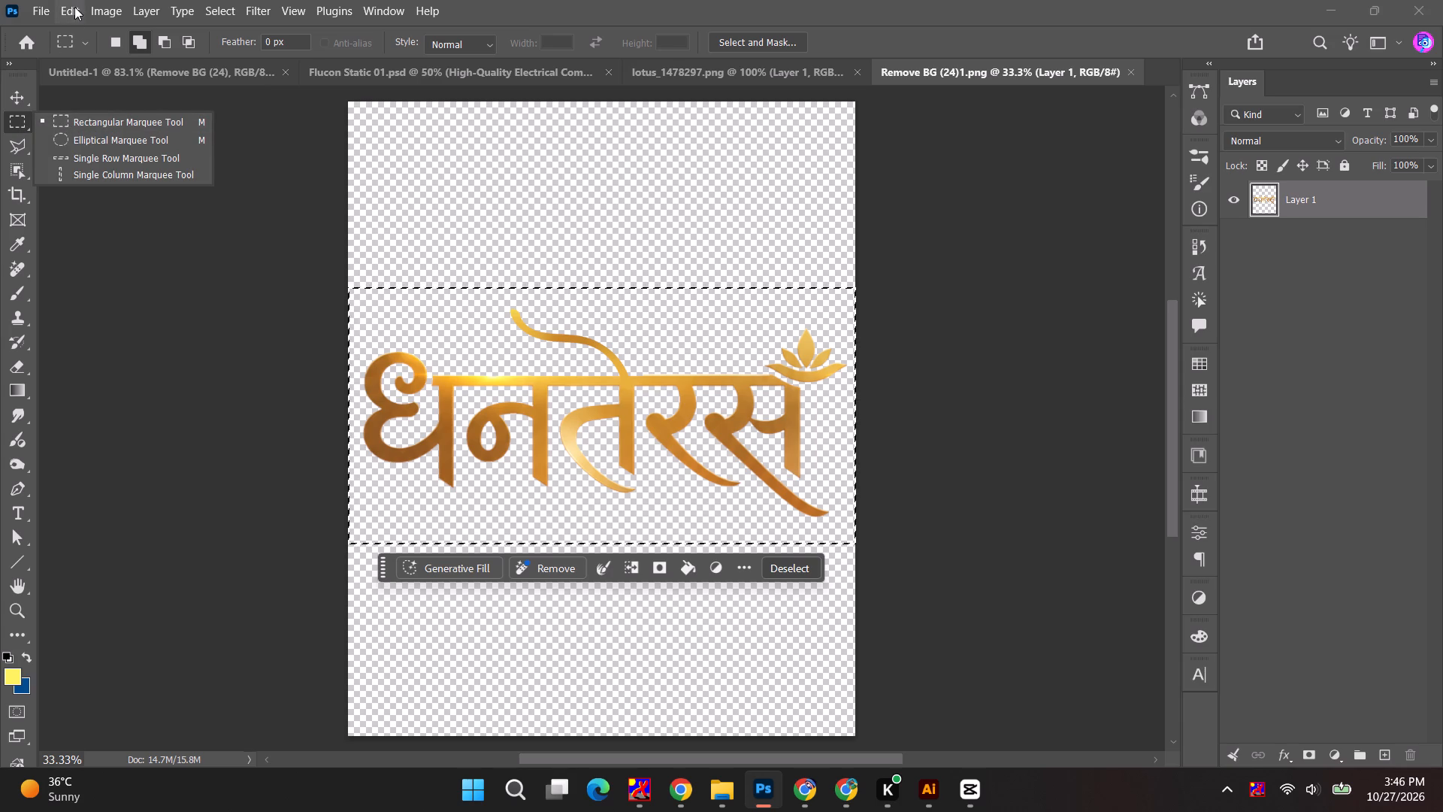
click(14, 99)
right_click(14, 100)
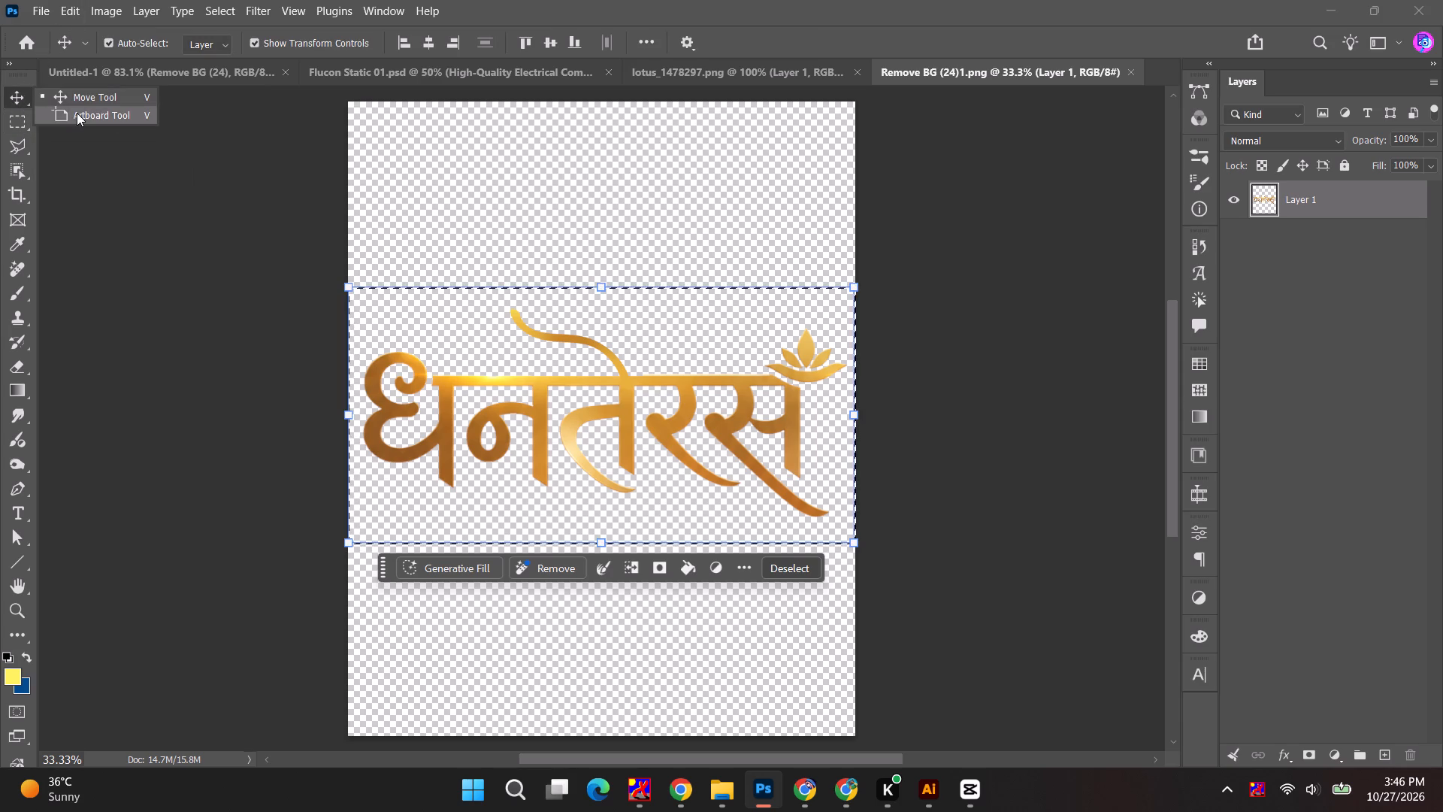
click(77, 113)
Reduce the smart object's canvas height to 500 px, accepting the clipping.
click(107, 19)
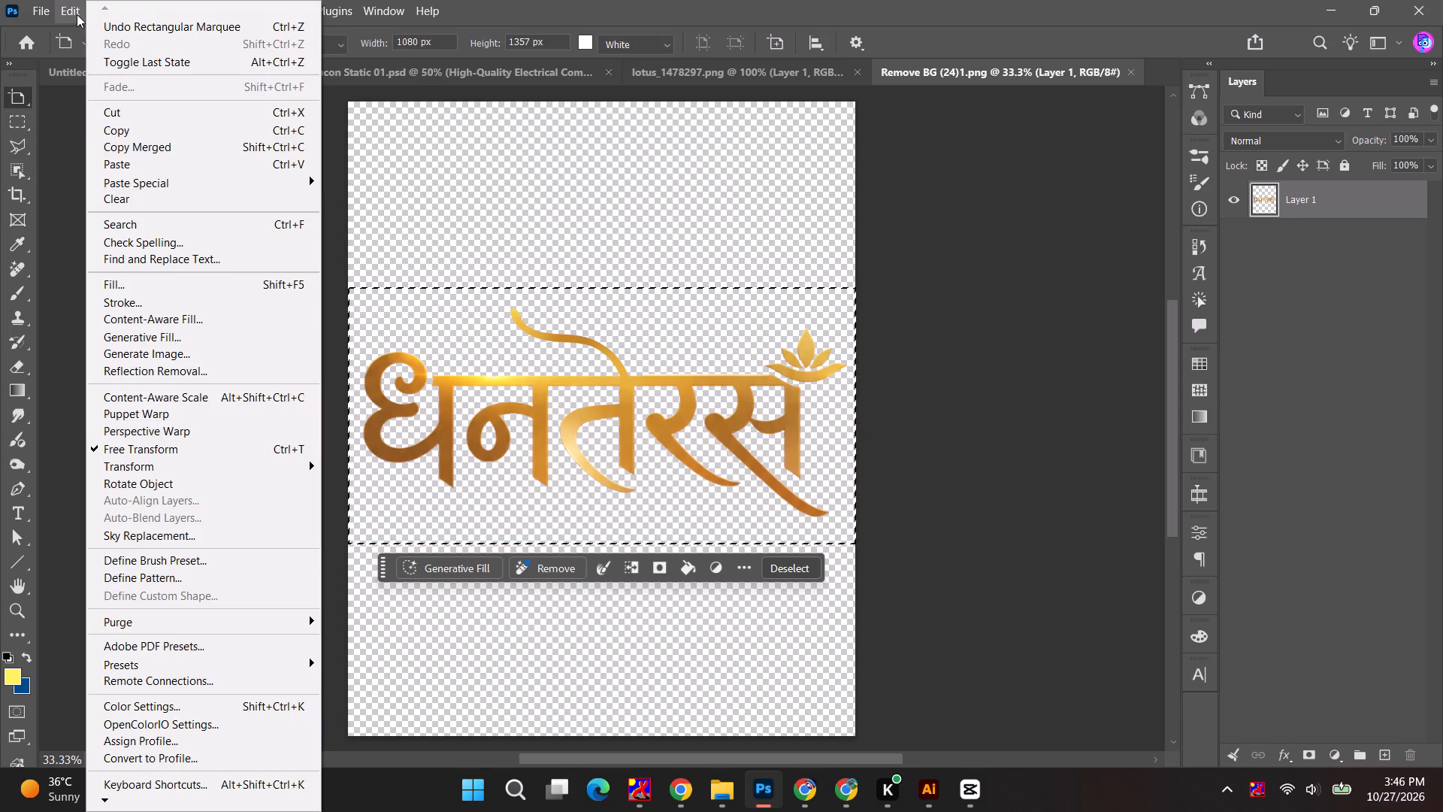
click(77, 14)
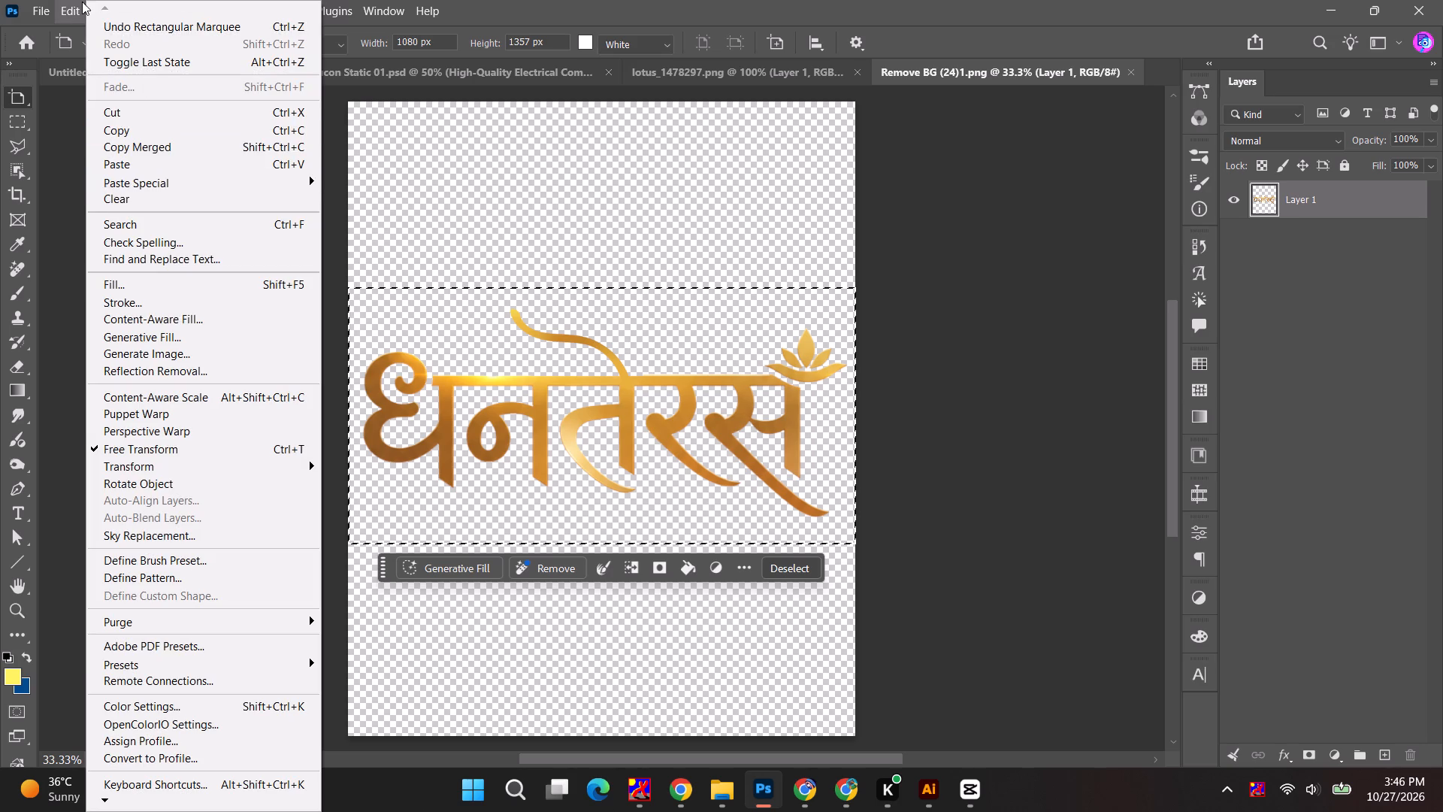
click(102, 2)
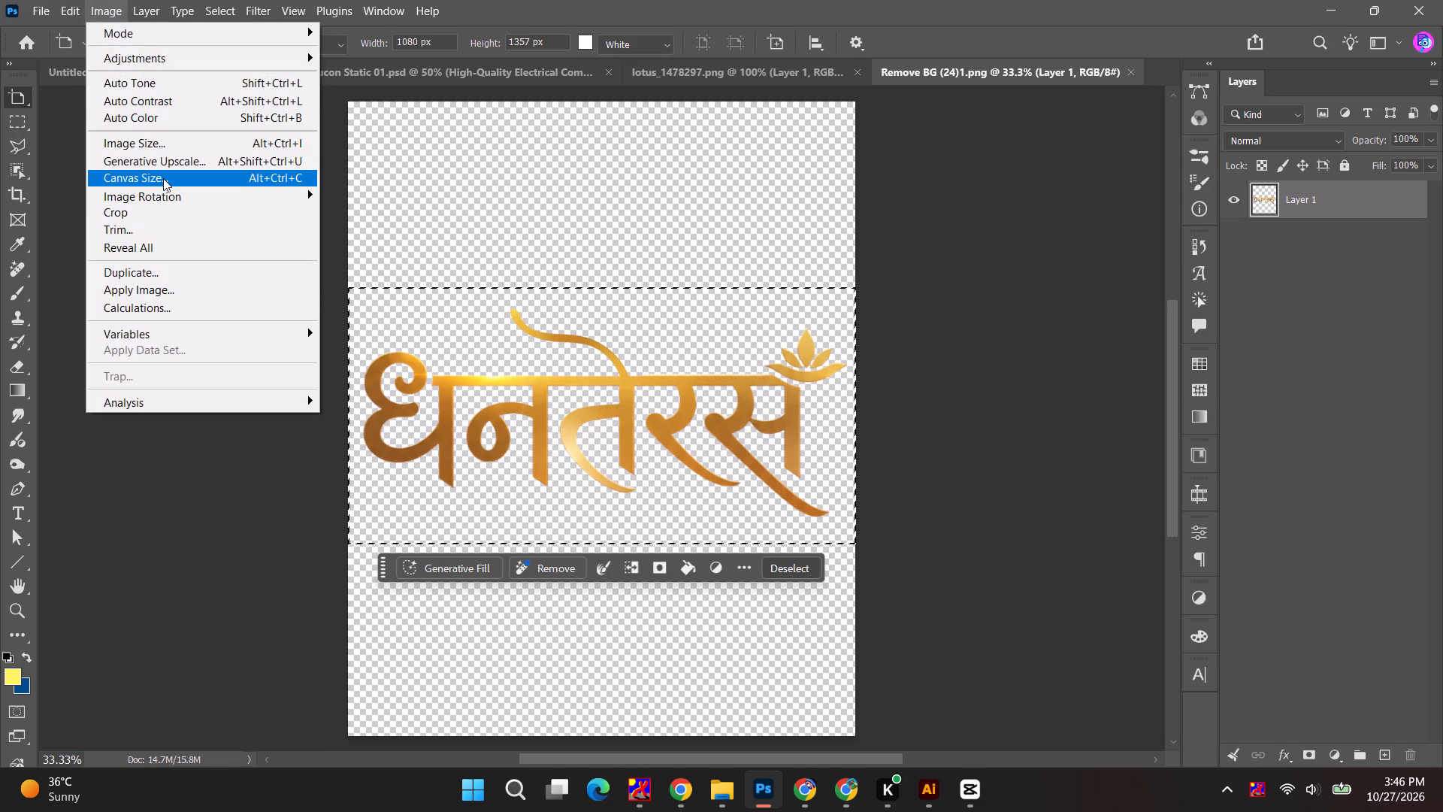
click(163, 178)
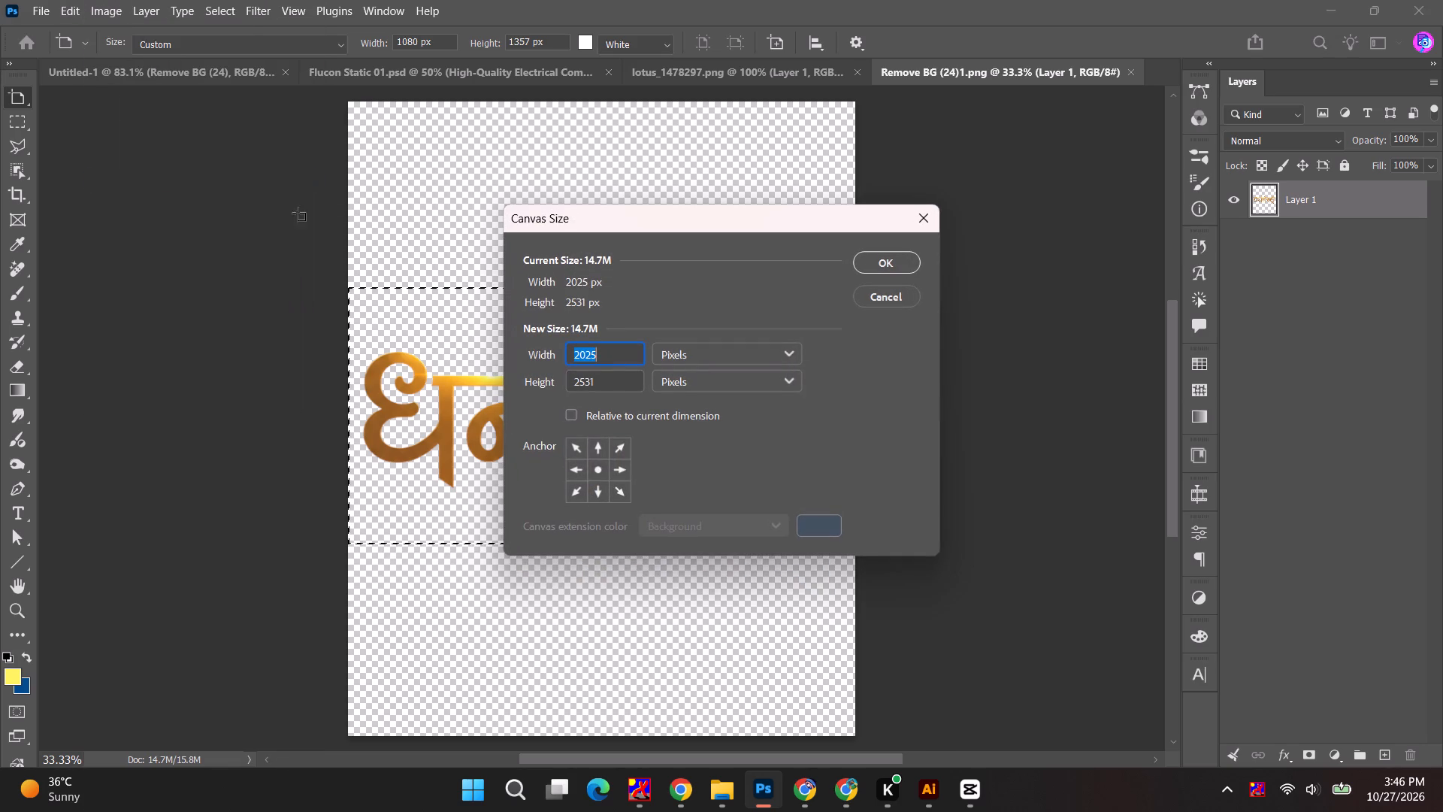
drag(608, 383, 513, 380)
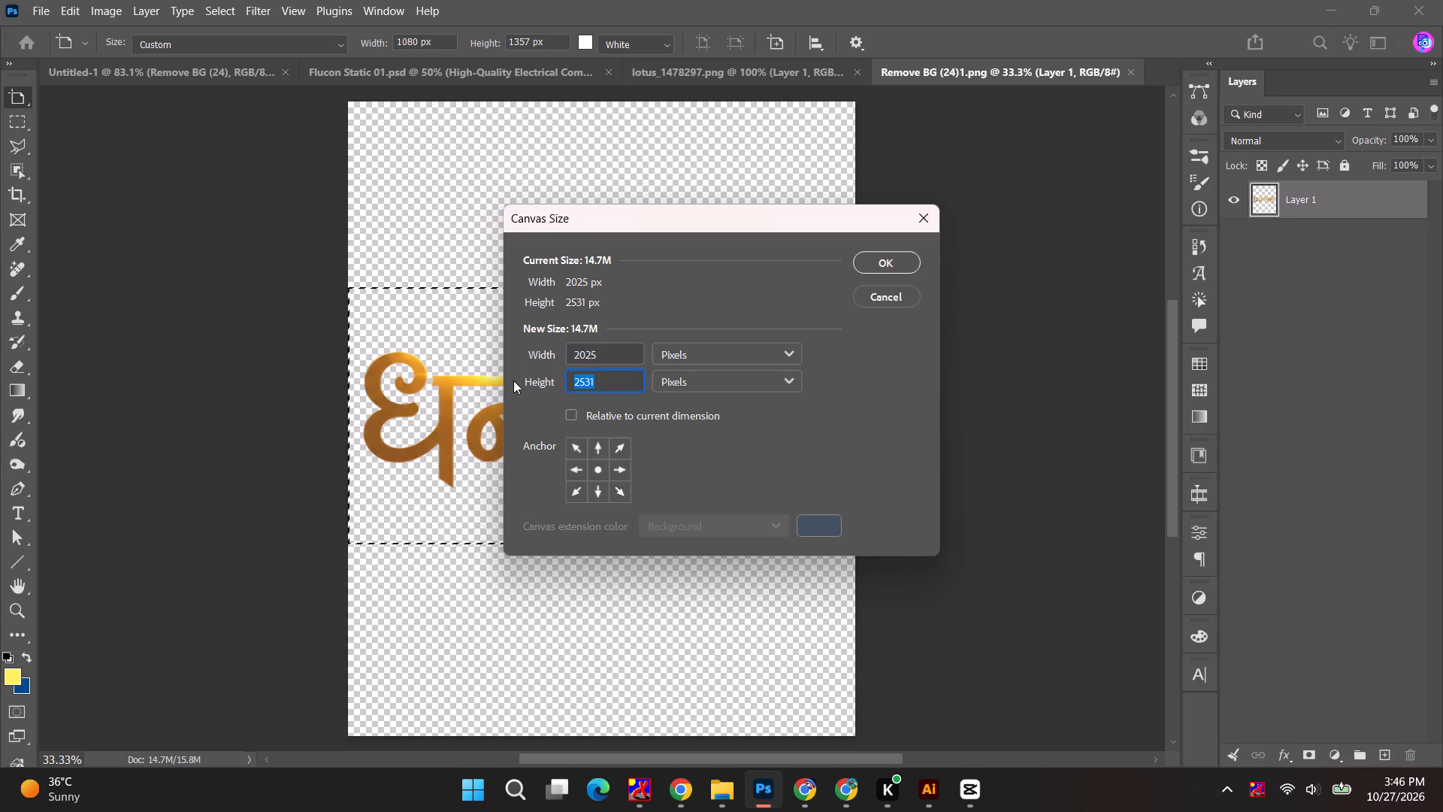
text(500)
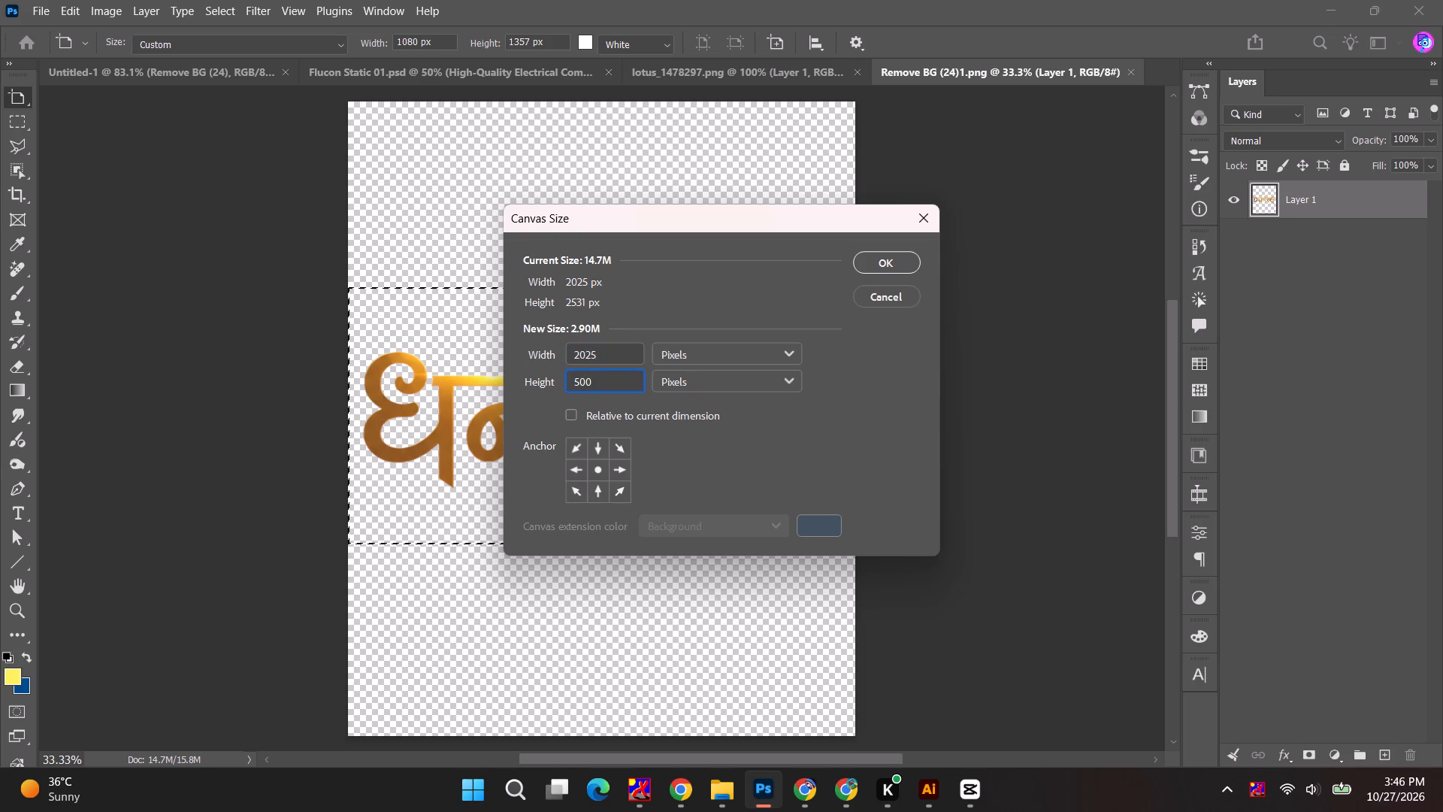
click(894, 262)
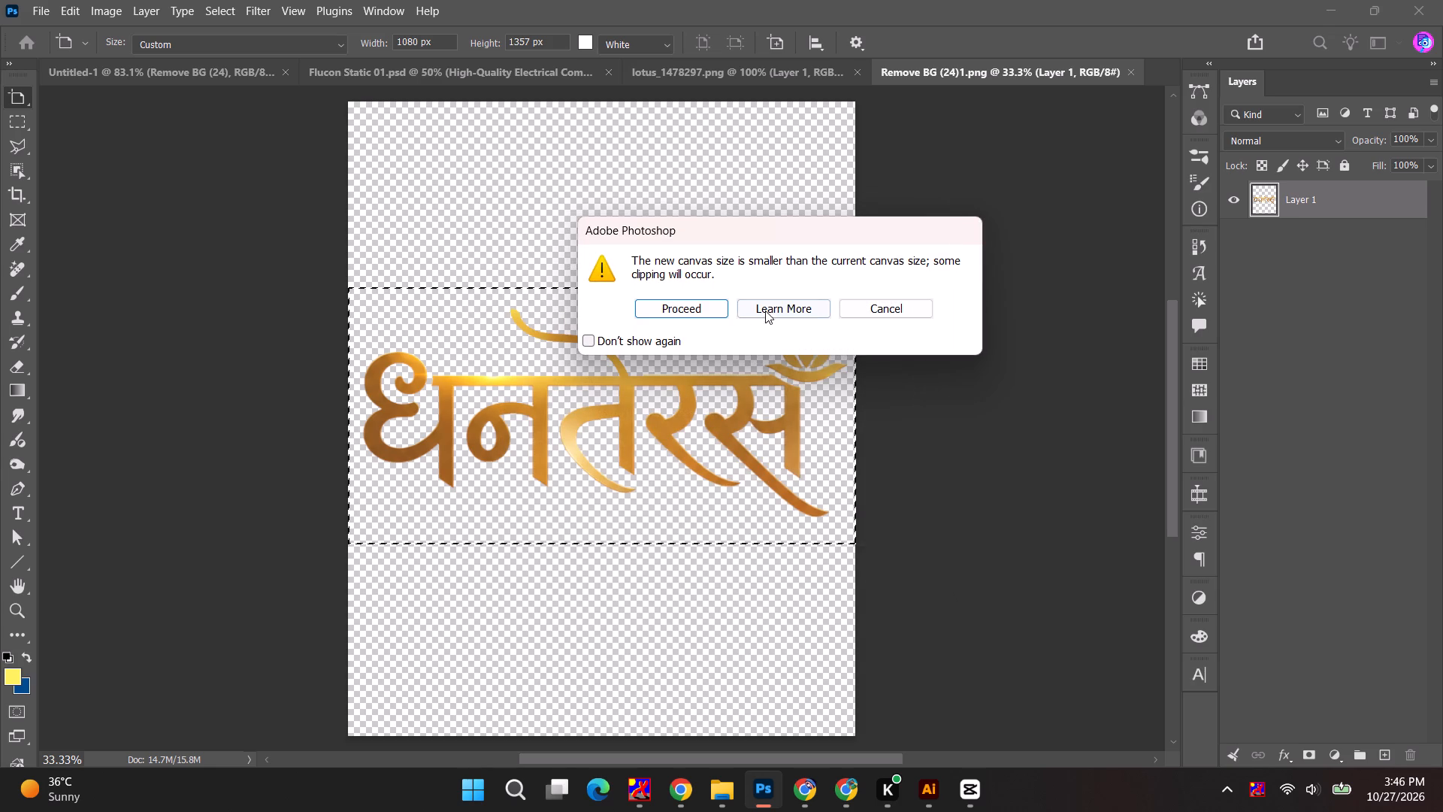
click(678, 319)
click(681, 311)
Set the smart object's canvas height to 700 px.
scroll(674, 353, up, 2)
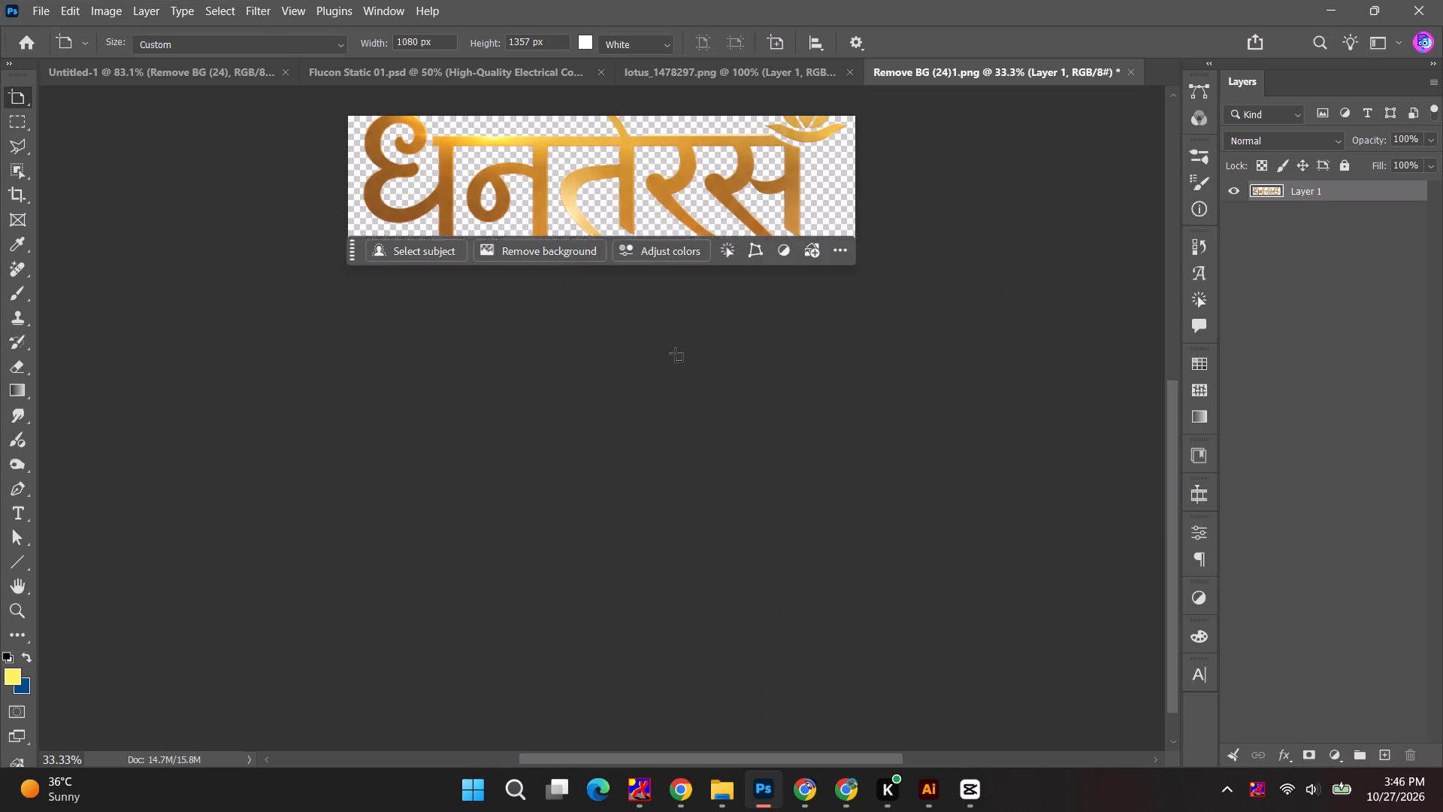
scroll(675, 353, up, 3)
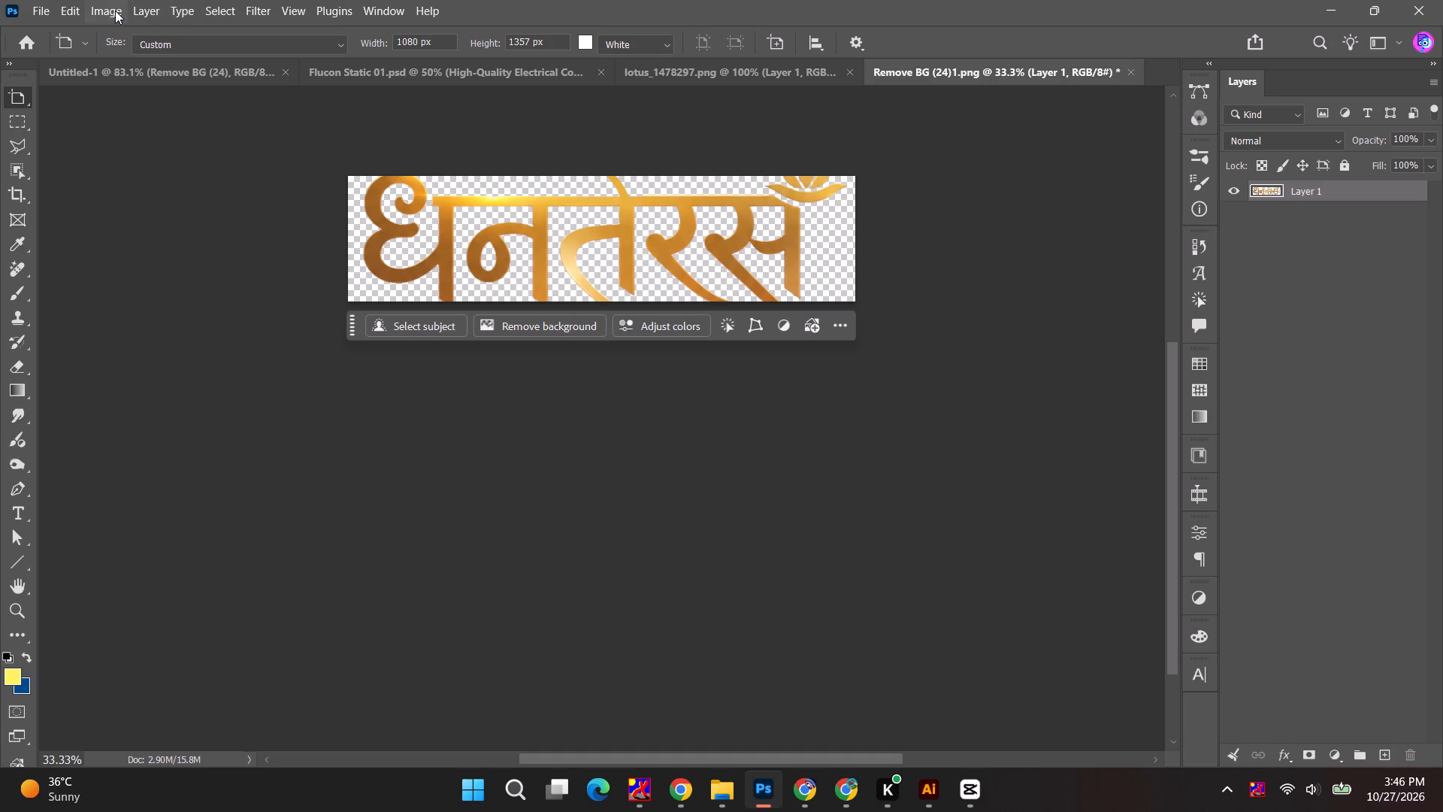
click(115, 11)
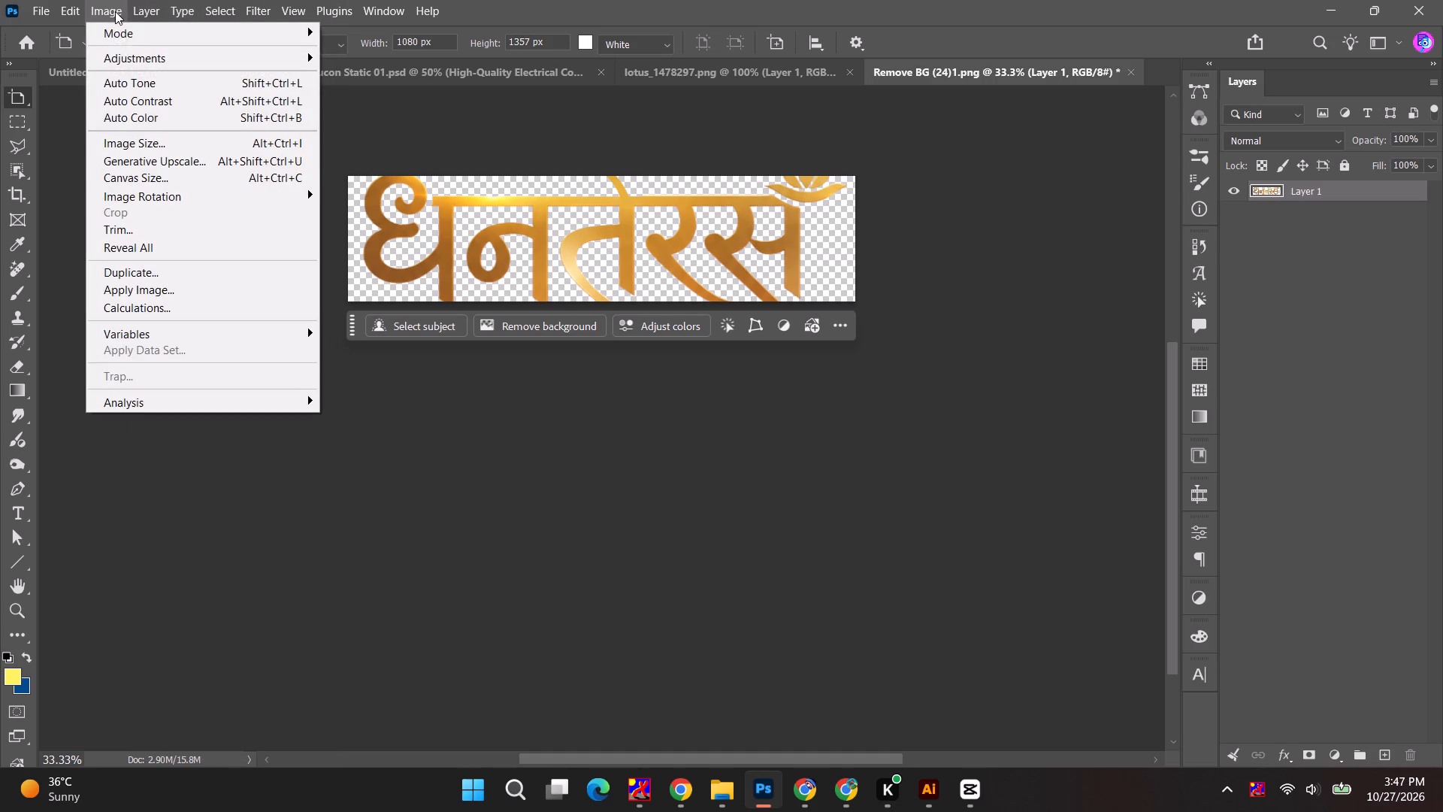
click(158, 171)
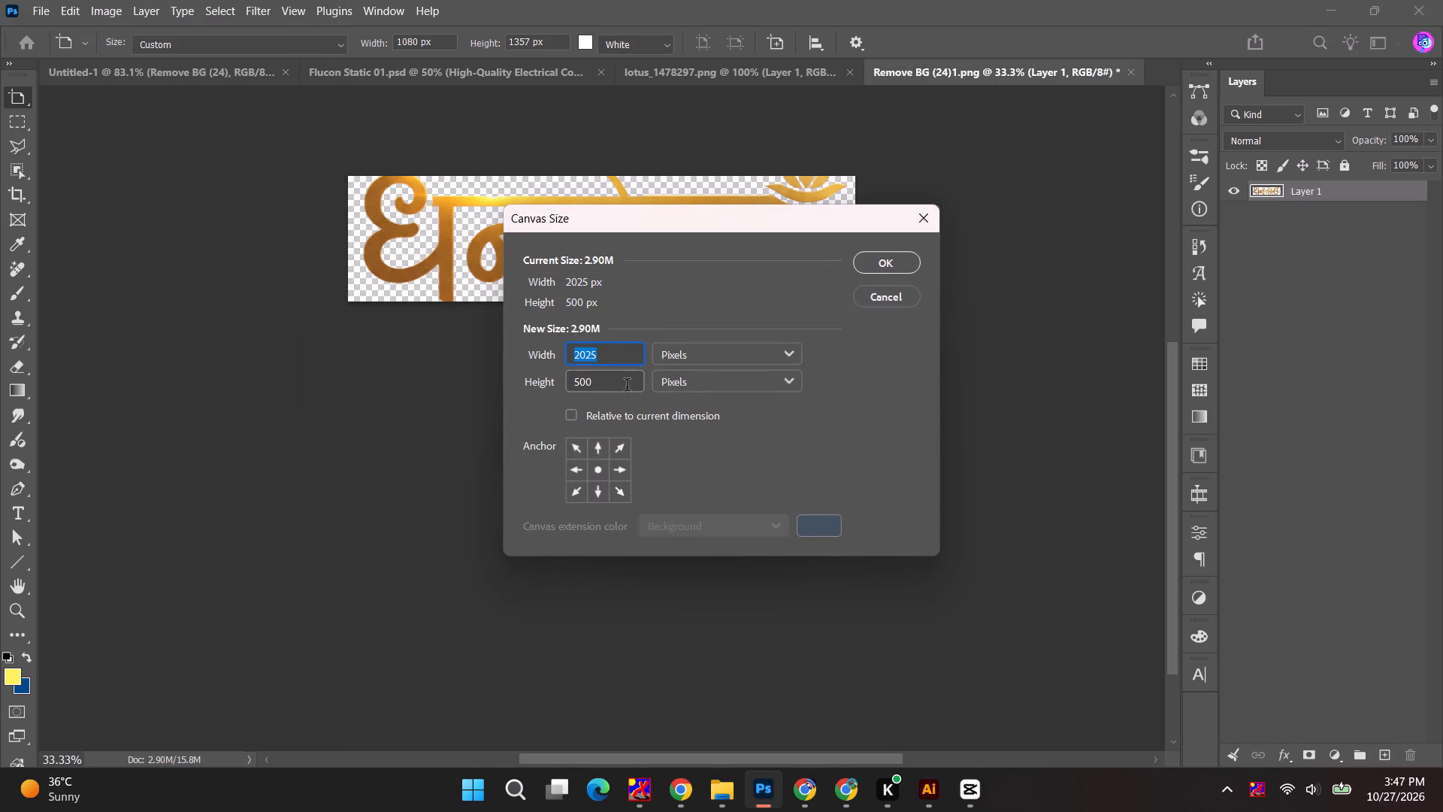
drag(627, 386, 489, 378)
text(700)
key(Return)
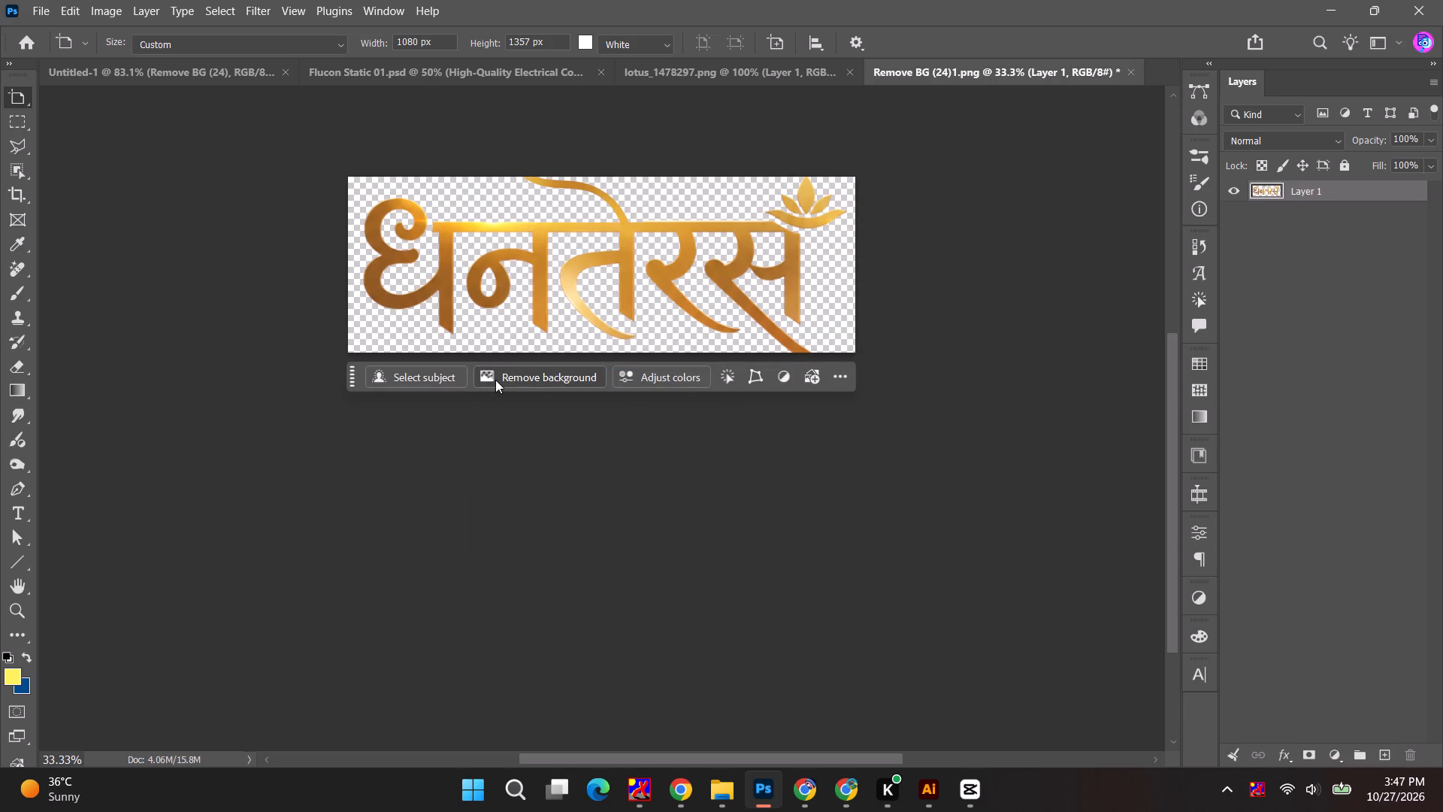
Set the smart object's canvas height to 900 px.
click(95, 20)
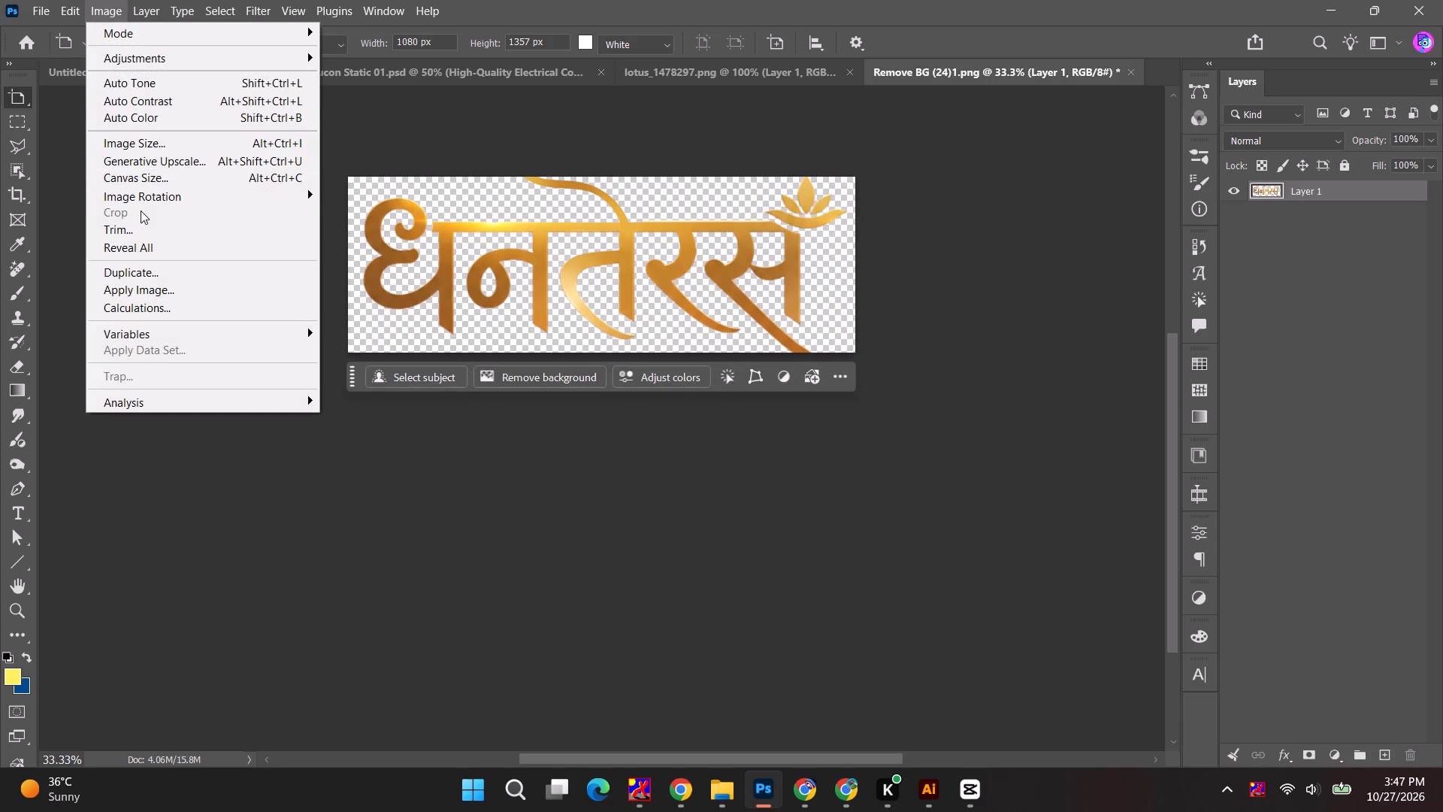
click(141, 183)
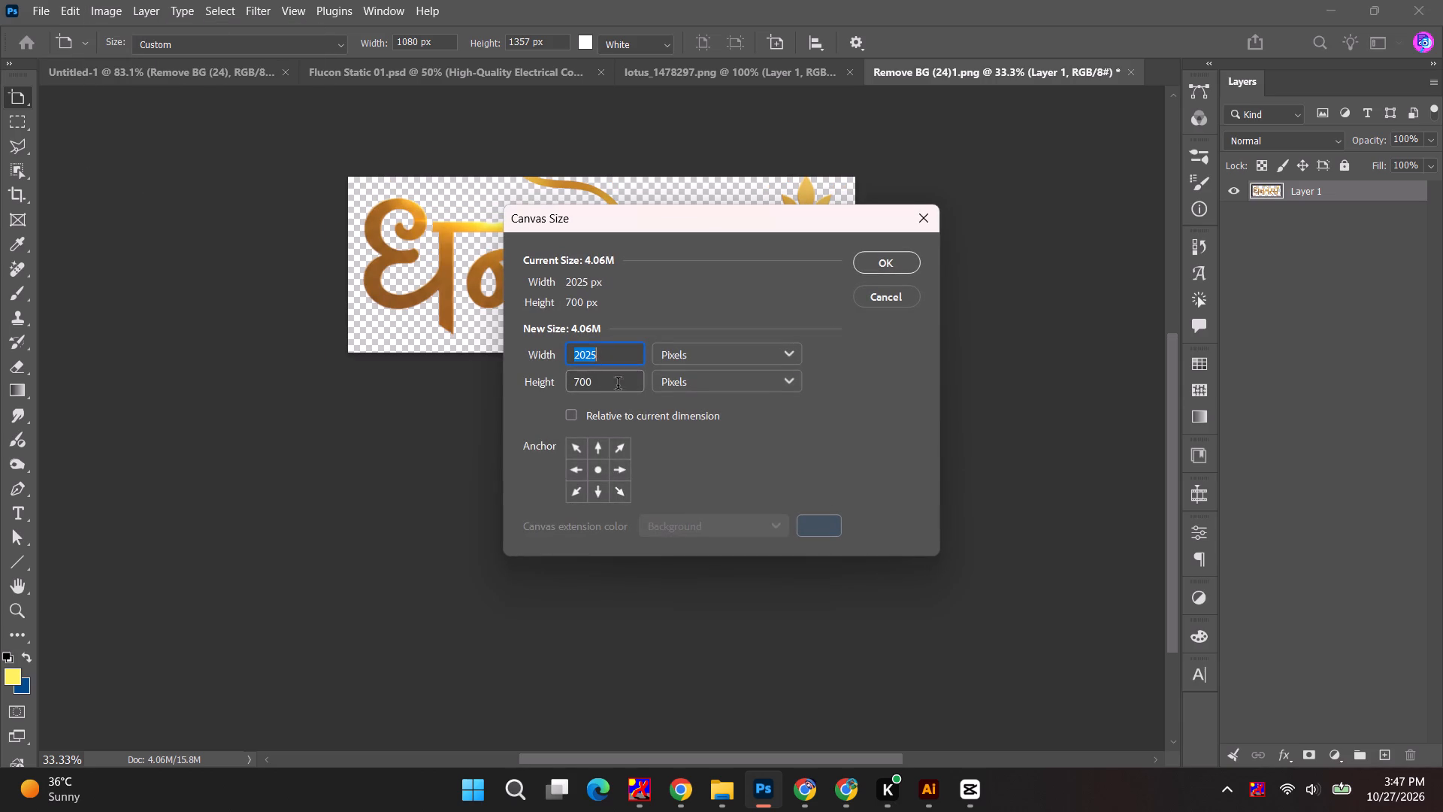
drag(618, 384, 416, 385)
text(900)
key(Return)
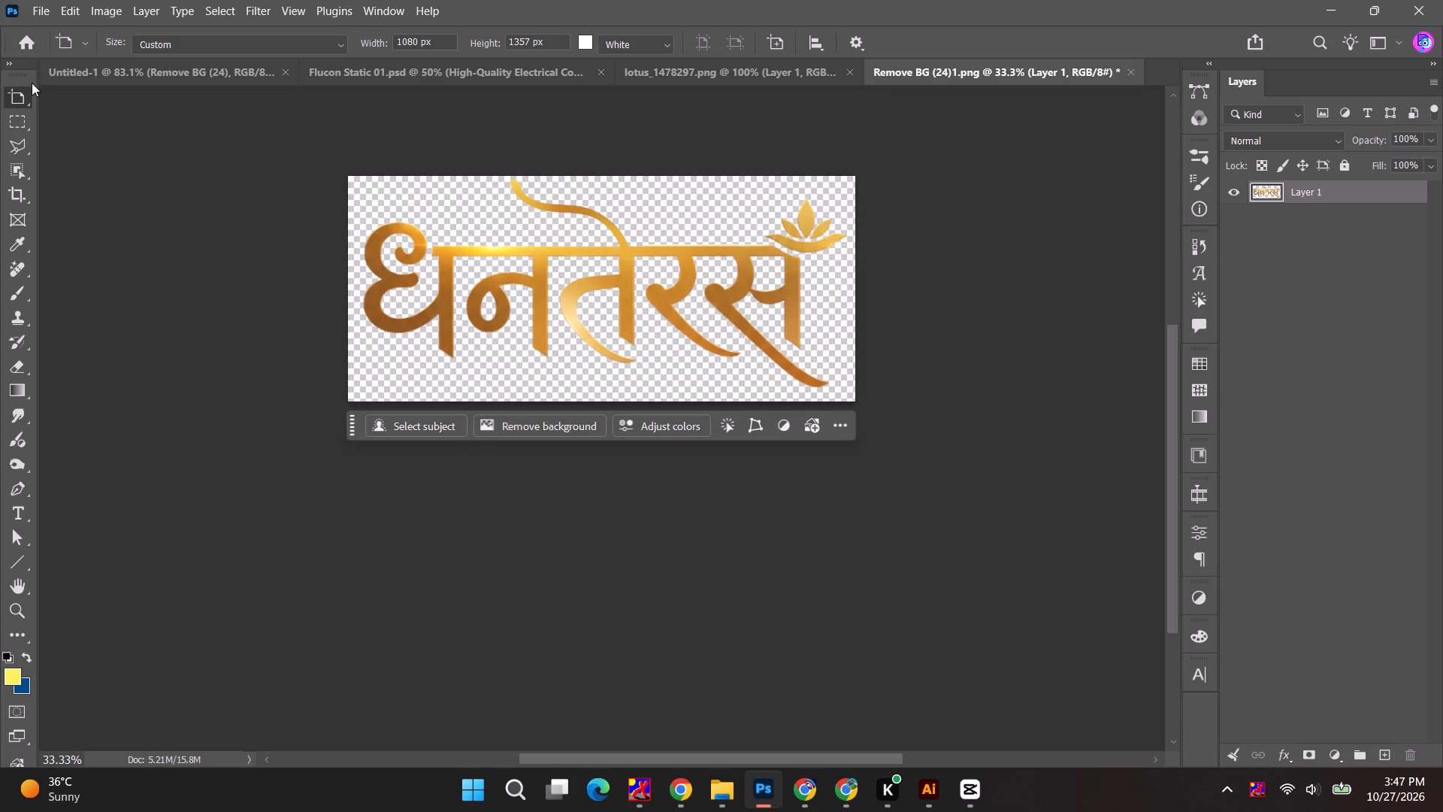
Move the gold lettering slightly down within the trimmed canvas using the Move tool.
right_click(25, 92)
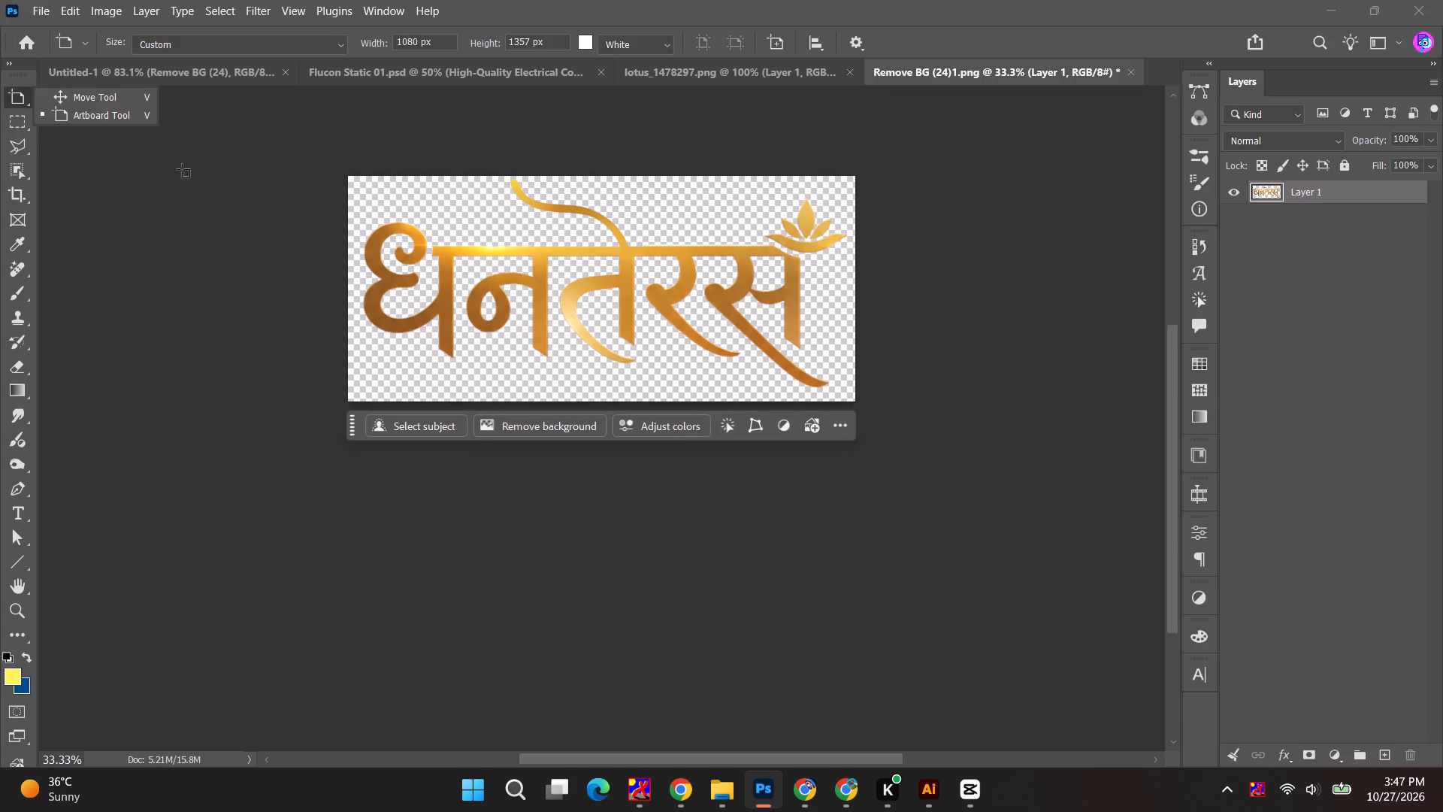
right_drag(17, 86, 38, 89)
right_click(10, 98)
click(96, 98)
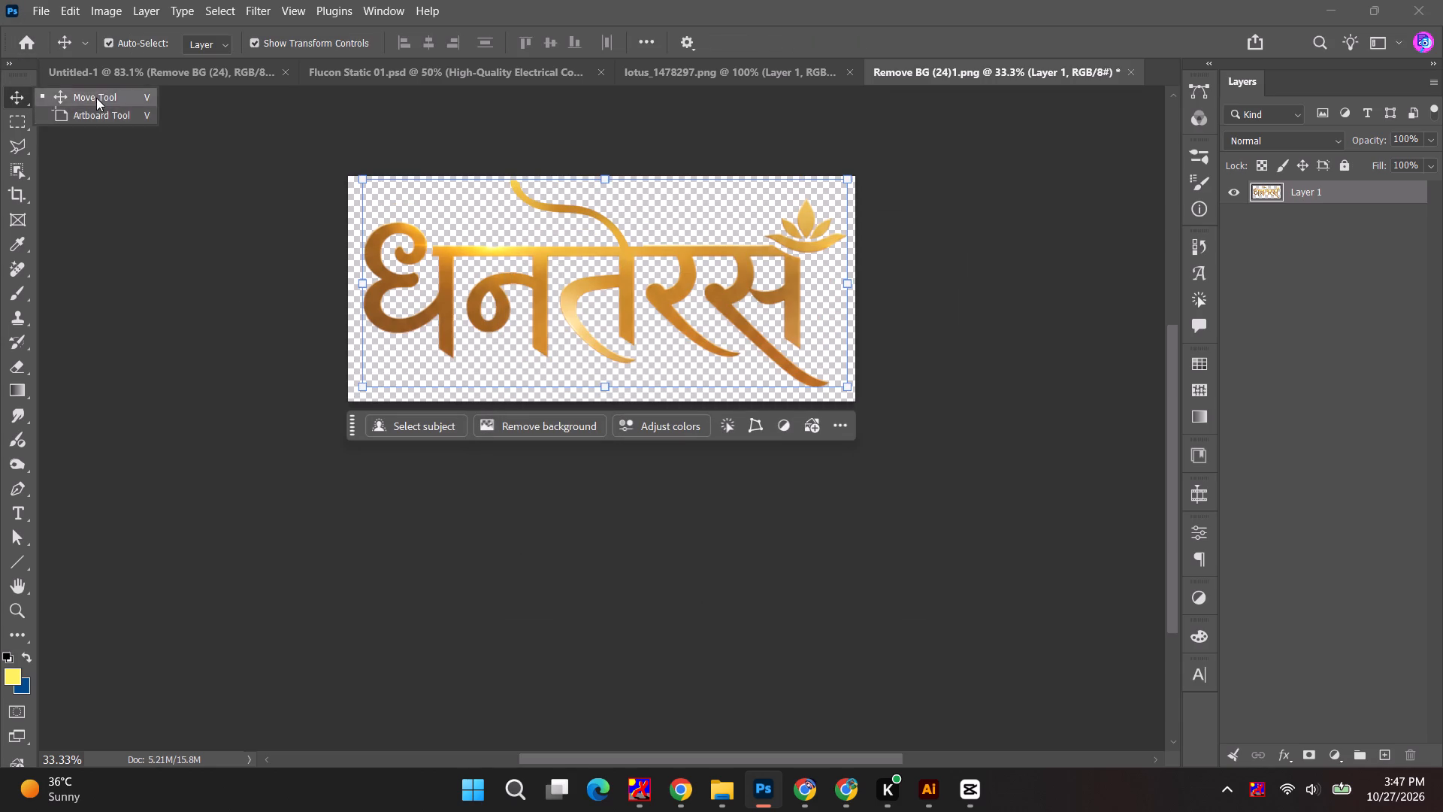
drag(625, 287, 625, 295)
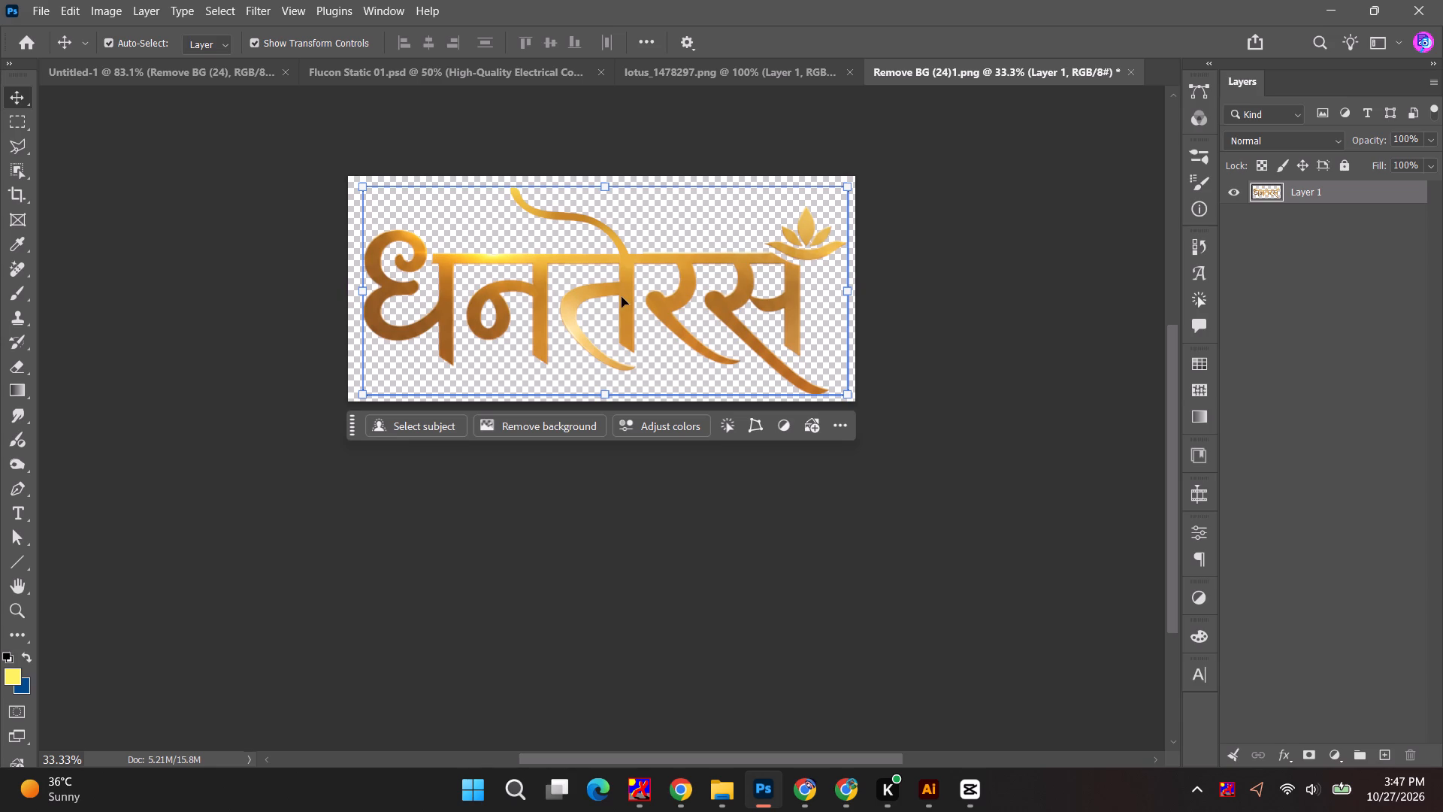
click(1021, 326)
Save the smart object's contents and close its document to return to the poster.
key(ctrl+s)
key(ctrl+w)
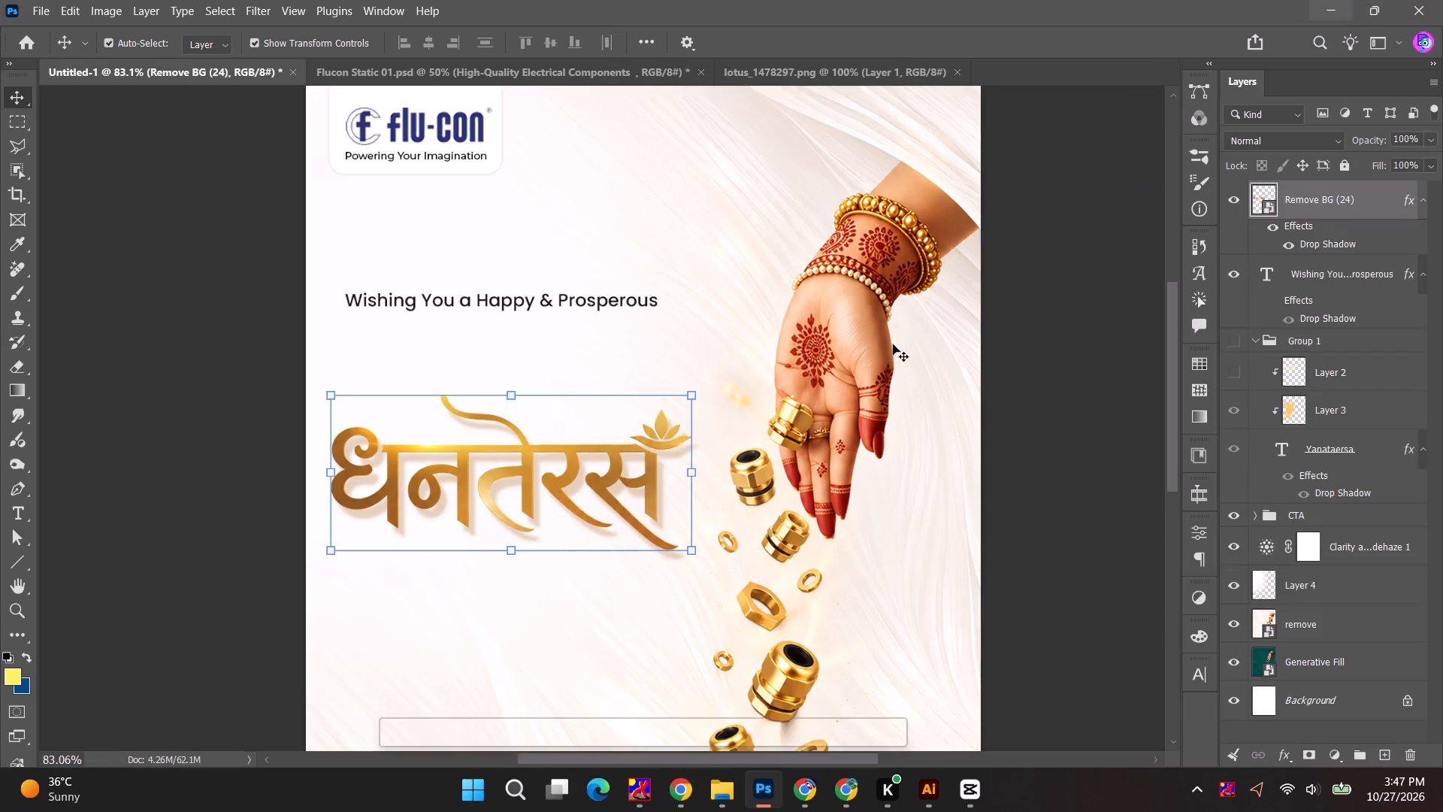
Move the gold lettering up about 108 px so it sits just below the greeting line, and deselect it.
click(205, 428)
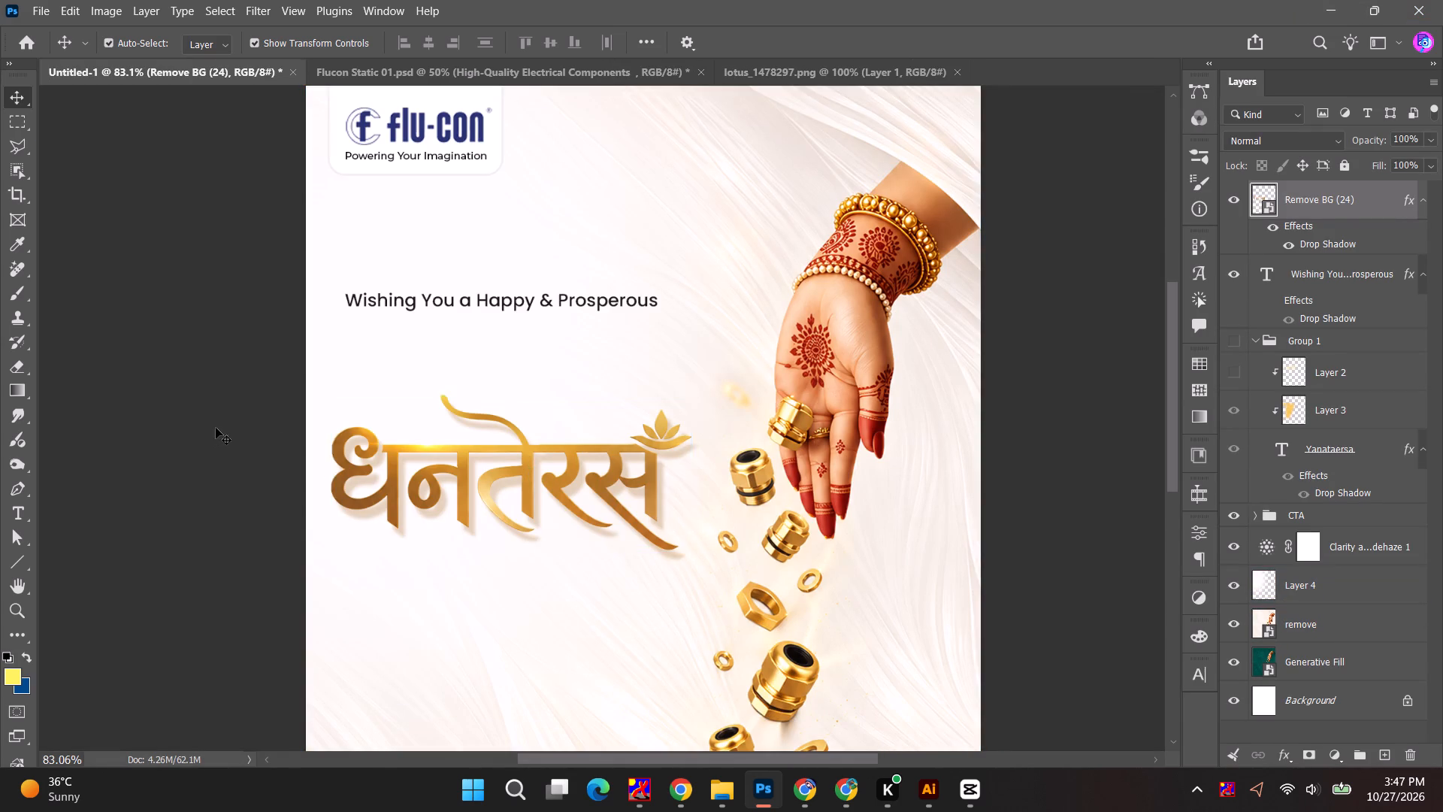
drag(525, 467, 528, 399)
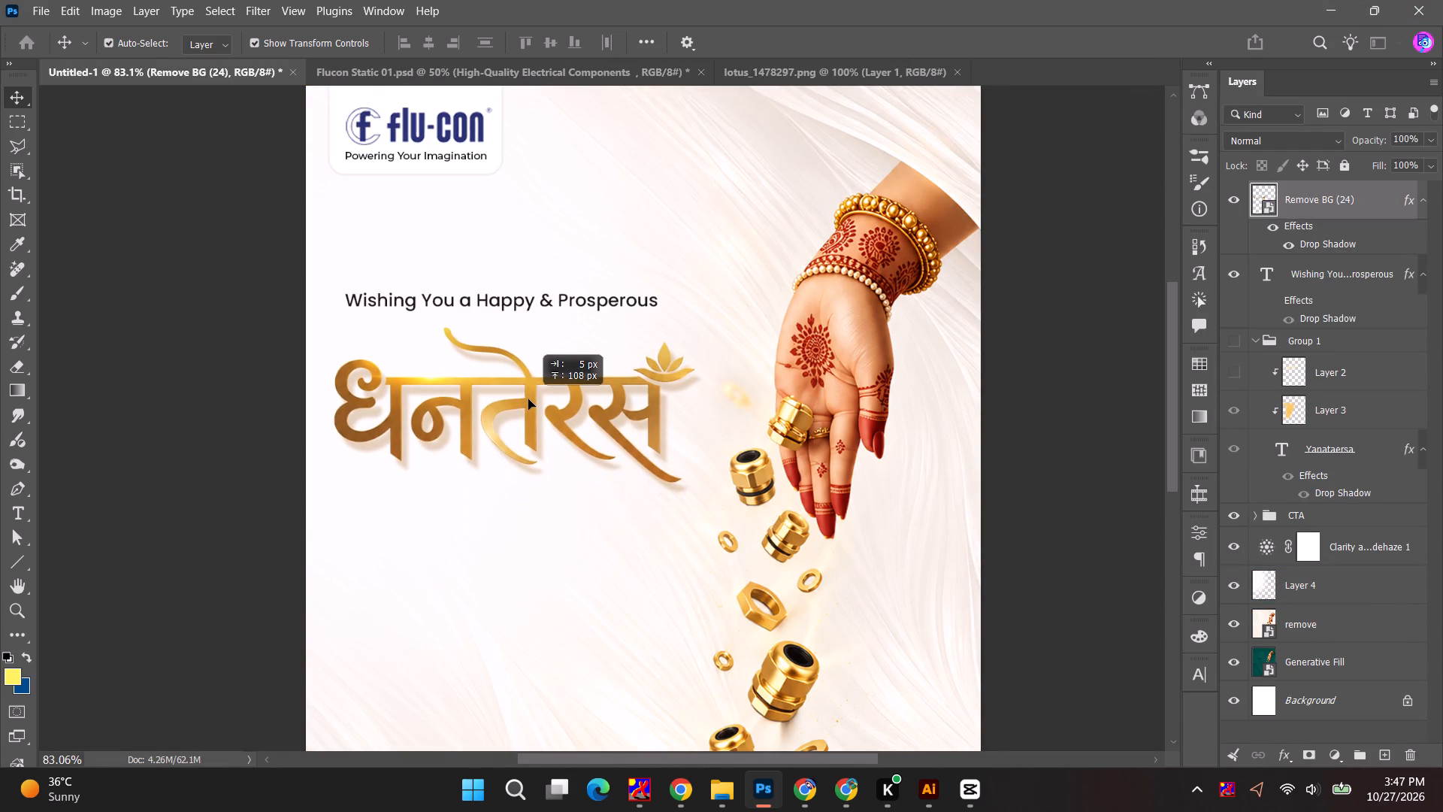
drag(528, 399, 528, 398)
click(242, 411)
alt+scroll(243, 411, down, 5)
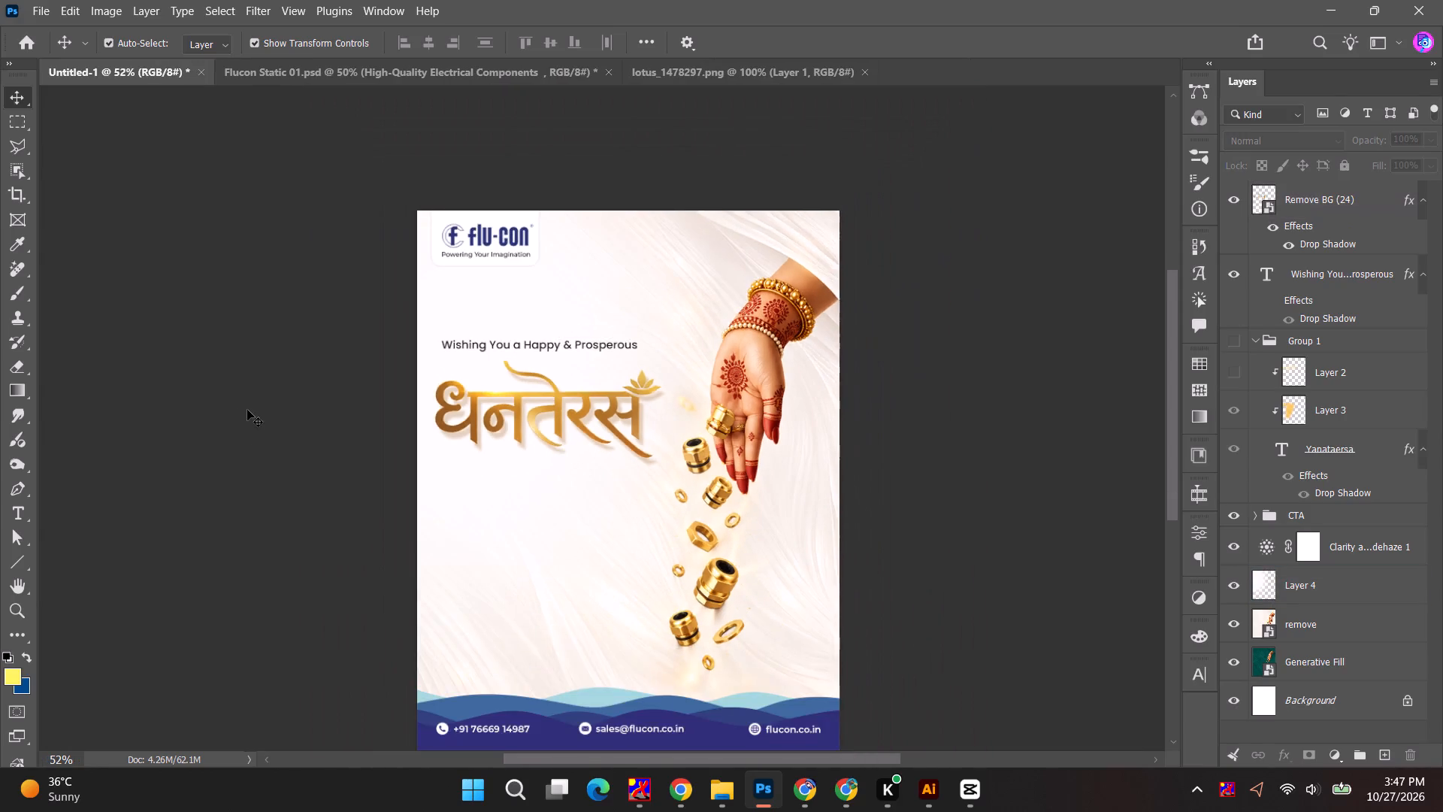
key(space)
drag(256, 460, 232, 426)
Switch to the browser window with the Canva Remove BG design.
key(alt+Tab)
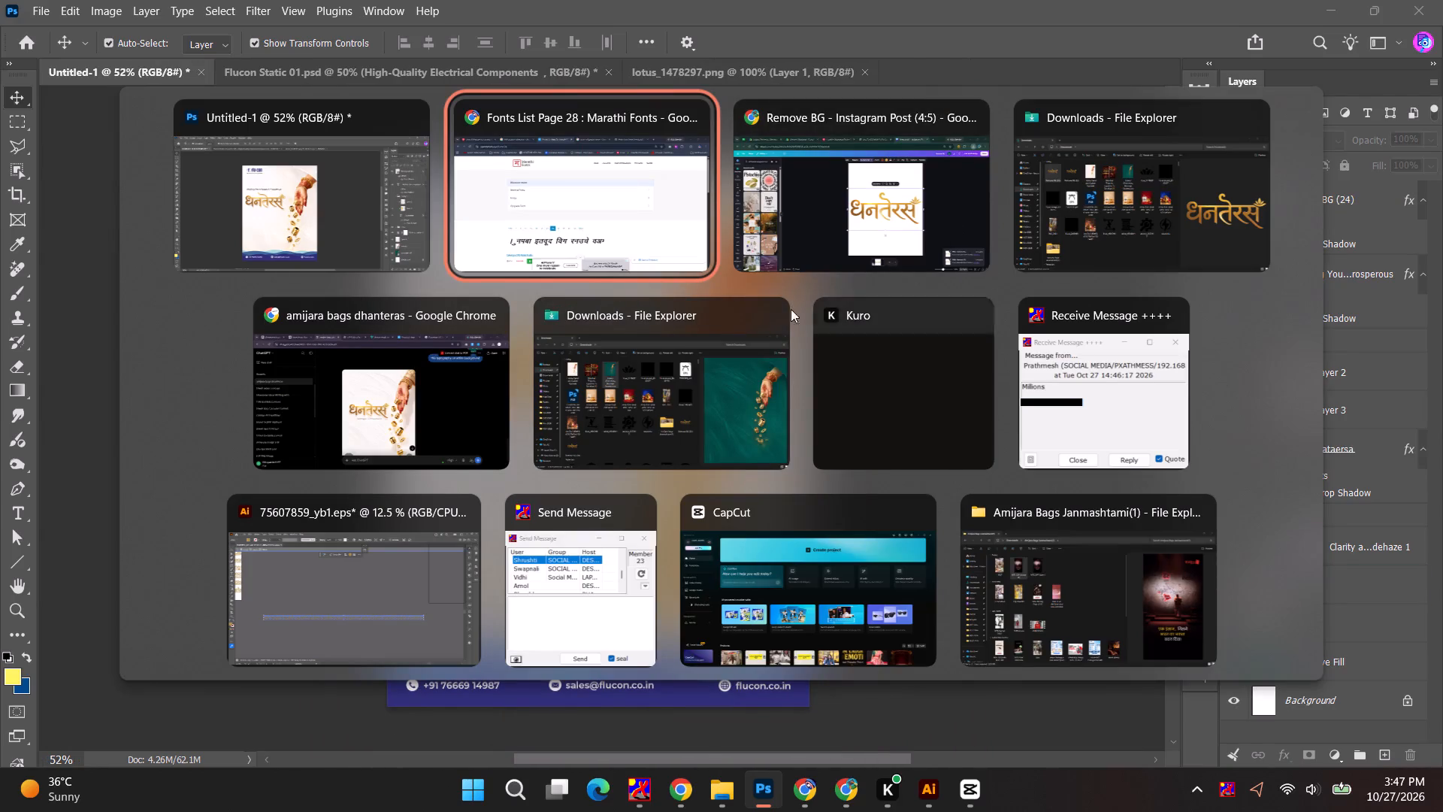
key(alt+Tab)
key(alt+Tab)
alt+click(909, 214)
key(alt+Tab)
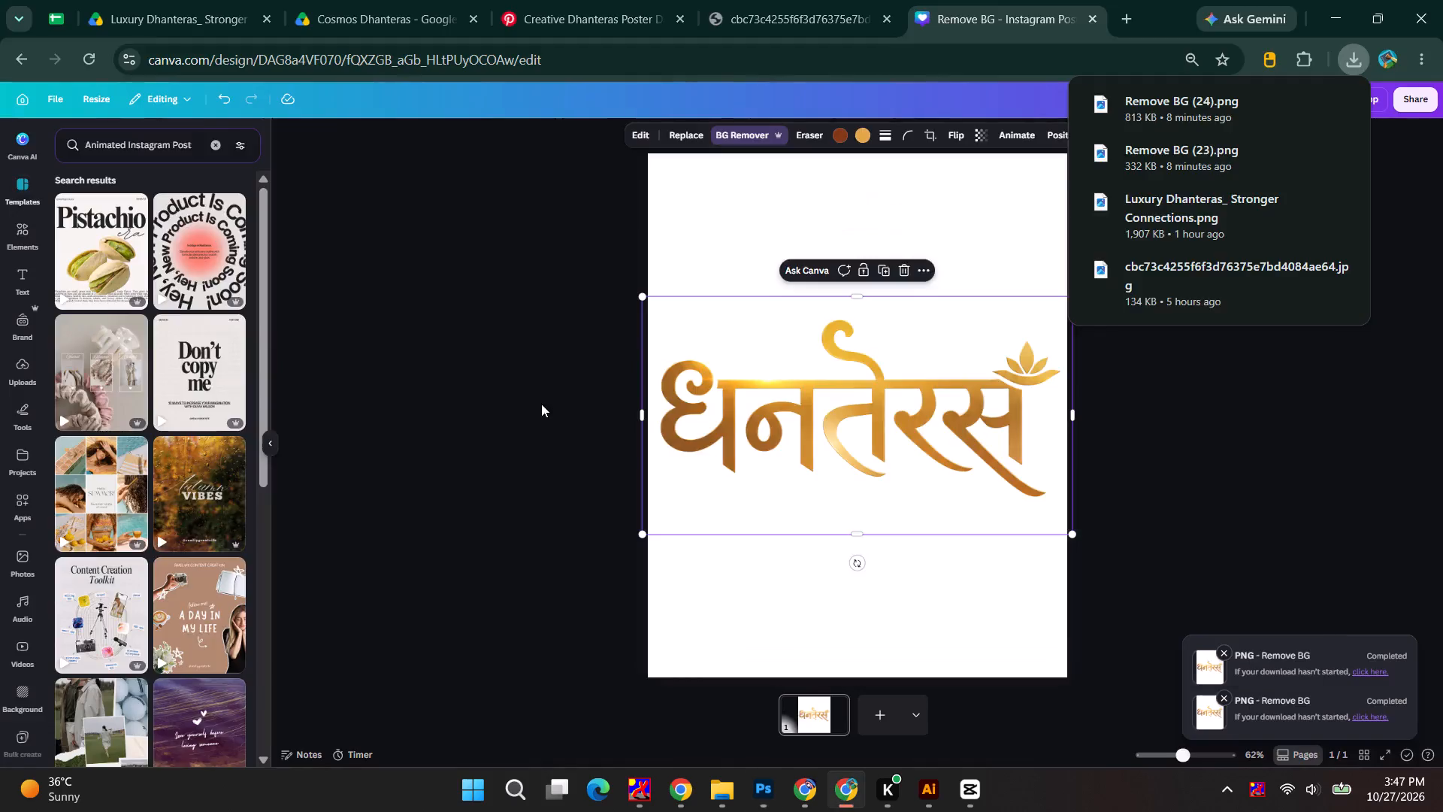
Move the gold lettering down to the poster's middle and bring the greeting line down just above it.
drag(526, 371, 522, 444)
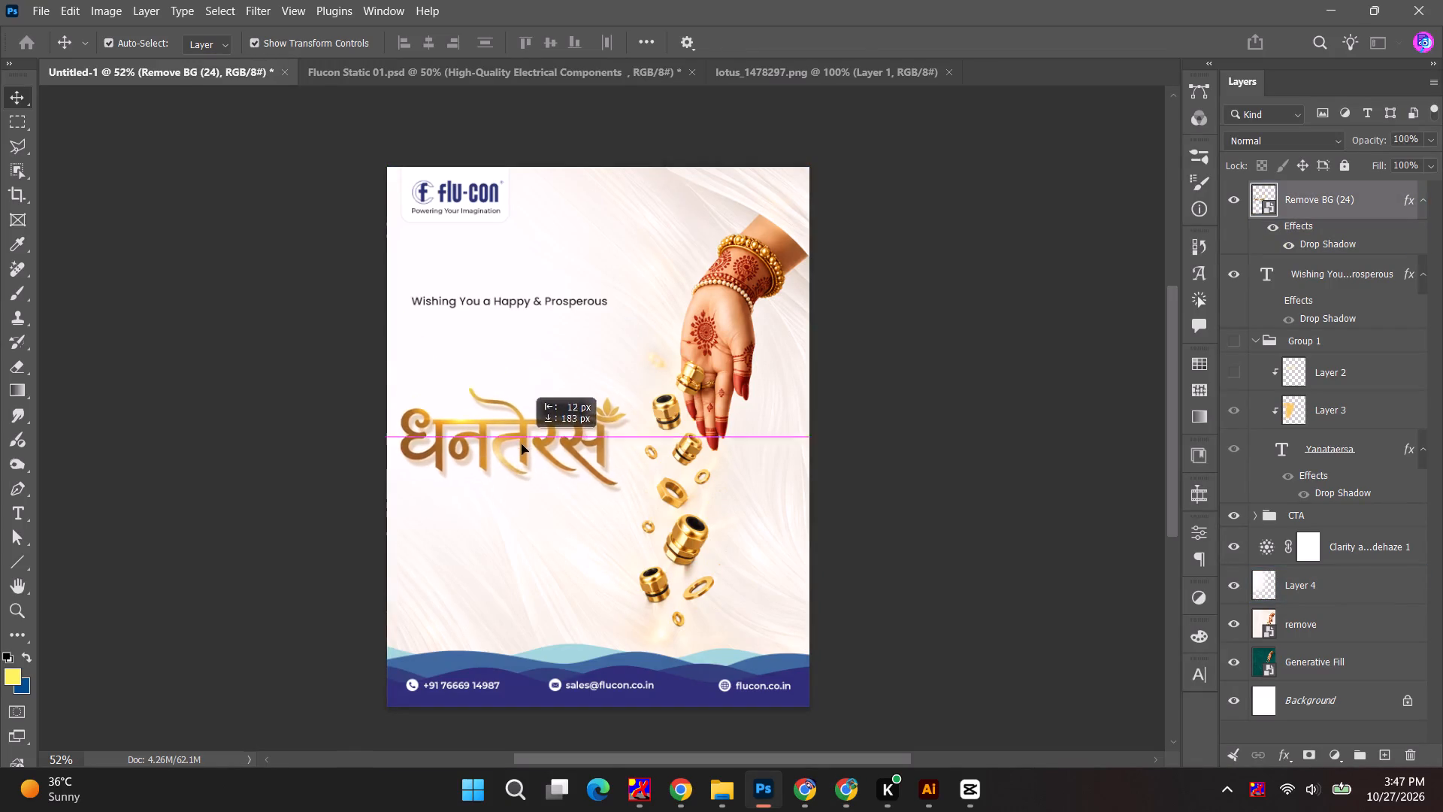
drag(522, 444, 527, 470)
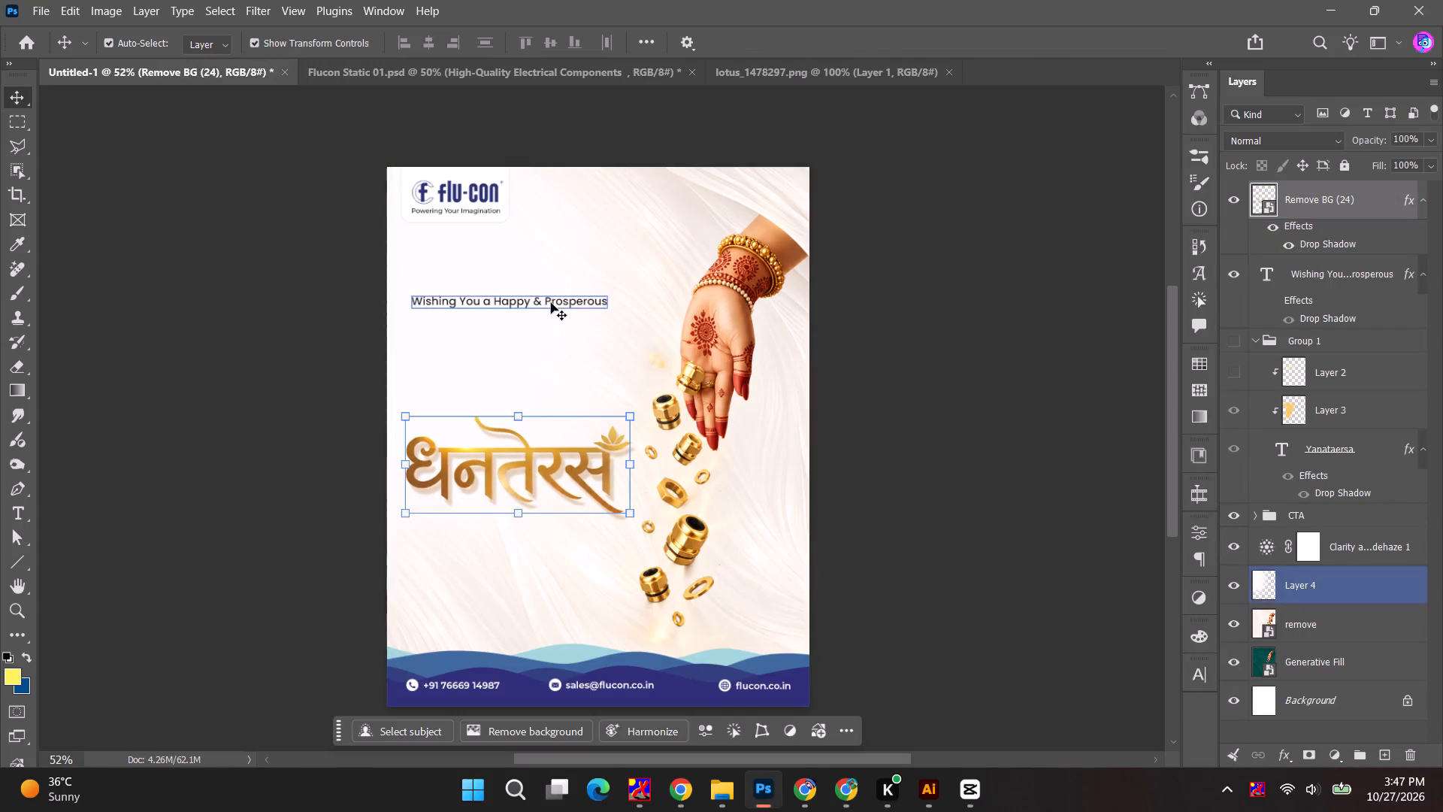
drag(552, 301, 552, 401)
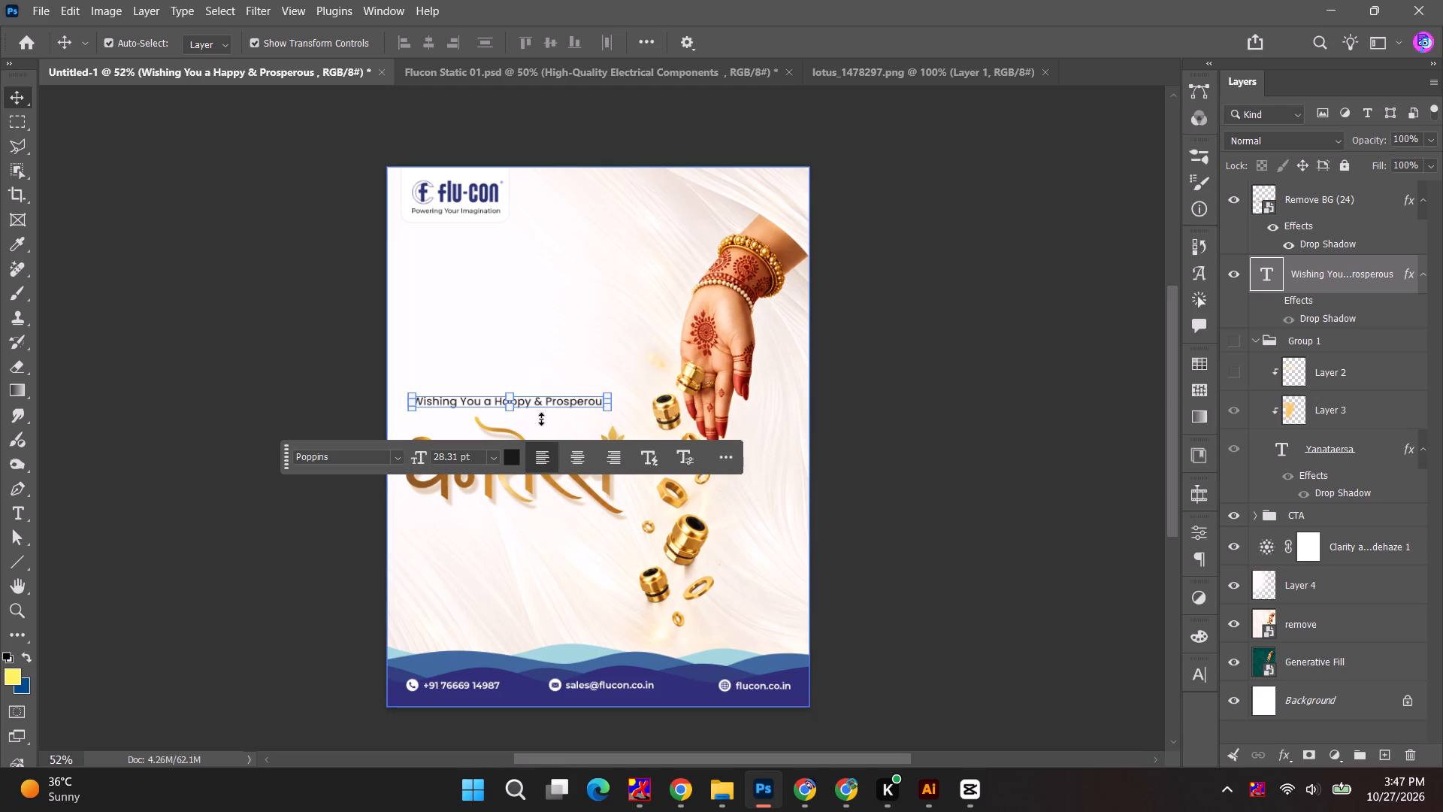
click(985, 365)
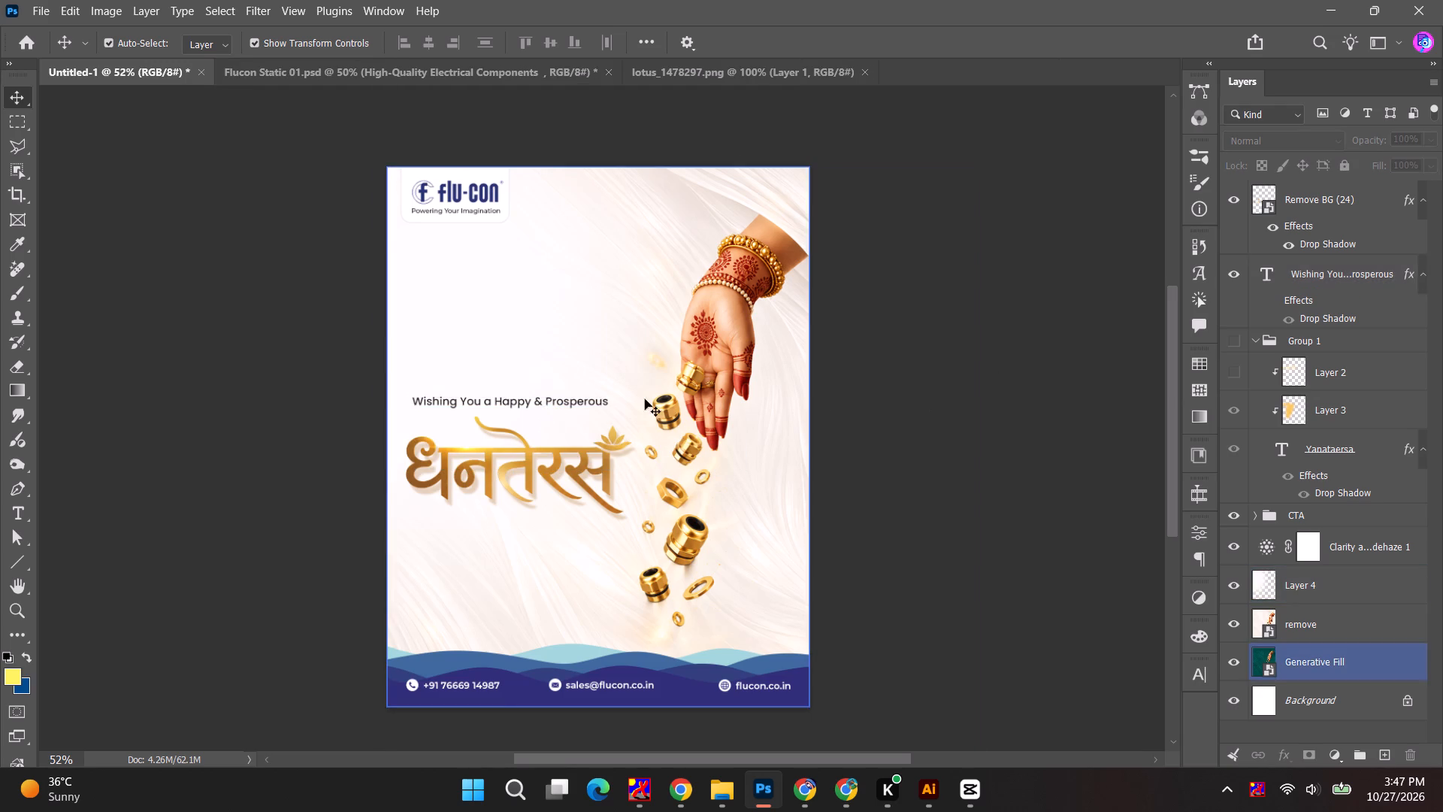
Duplicate the greeting line and place the copy a little above the original.
alt+drag(549, 395, 554, 345)
key(ctrl+z)
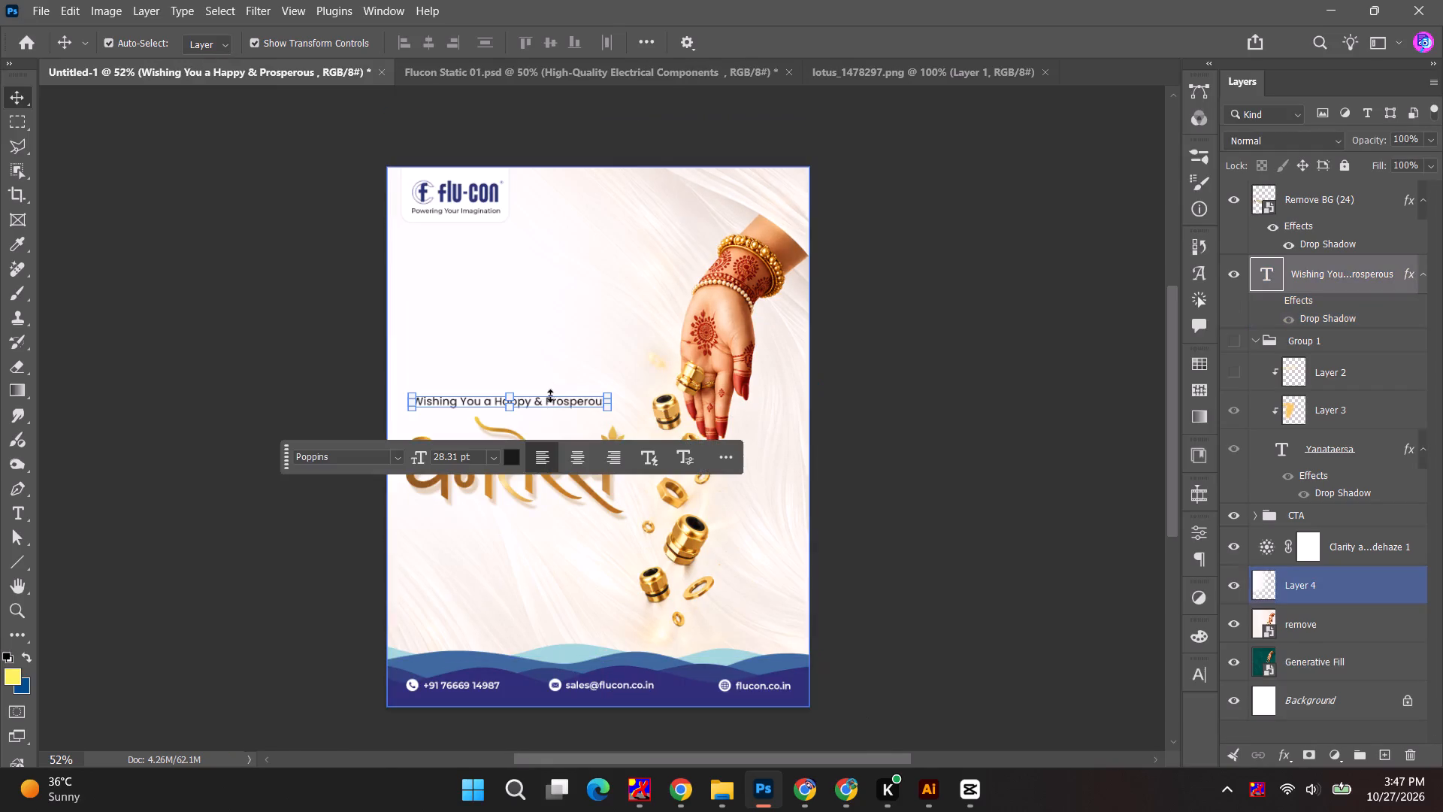
alt+drag(547, 401, 549, 362)
click(804, 376)
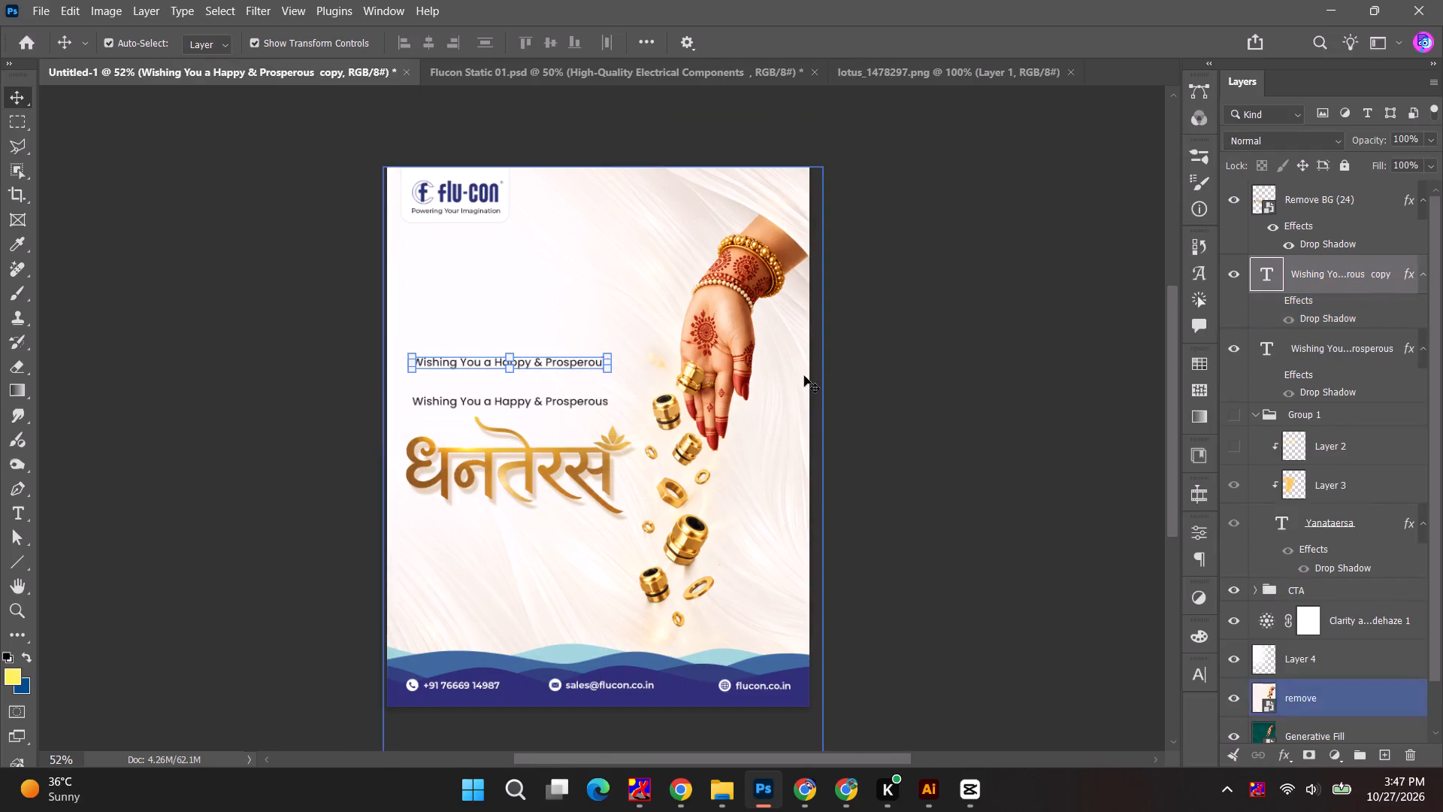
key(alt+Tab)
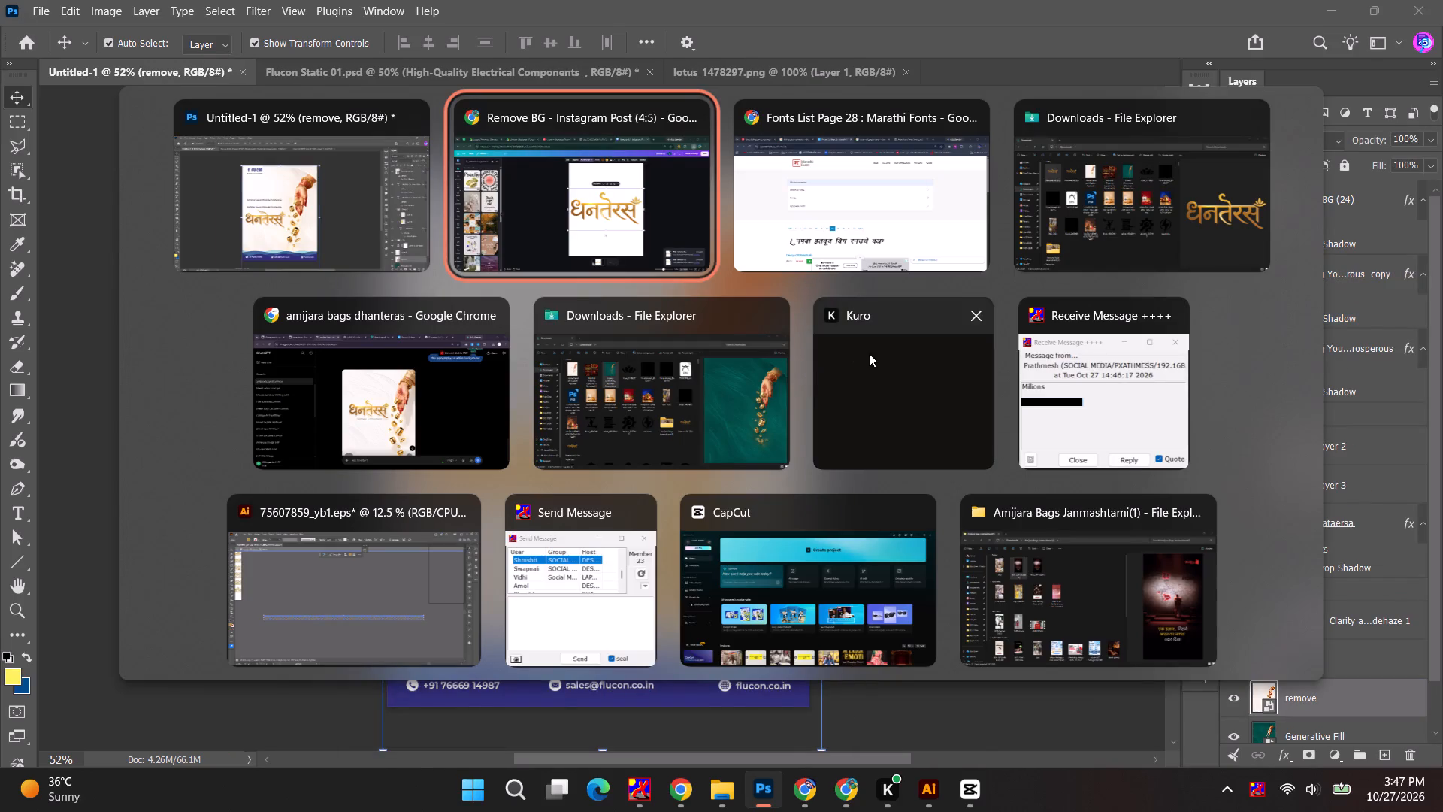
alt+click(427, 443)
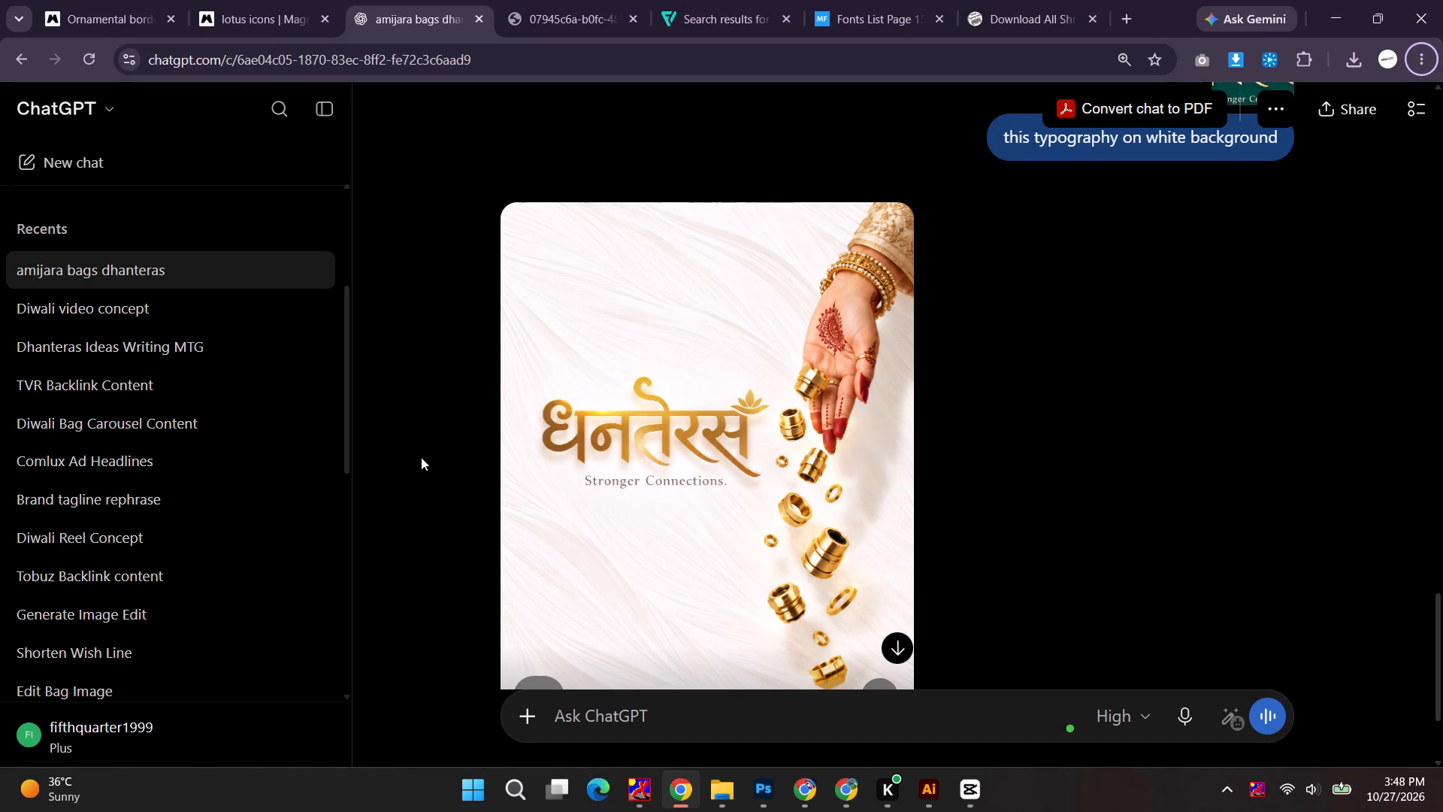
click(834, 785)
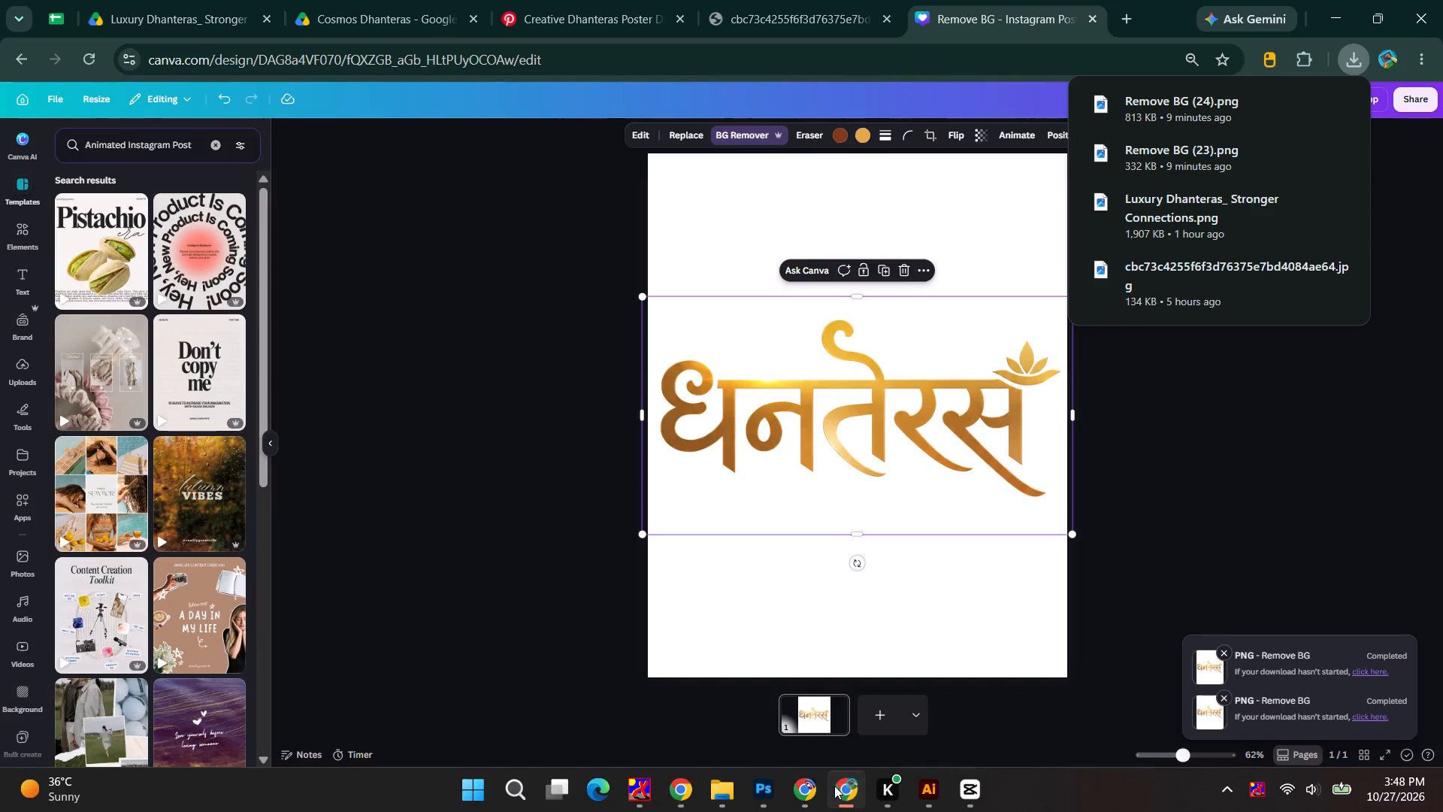
Close the Send Message window.
key(alt+Tab)
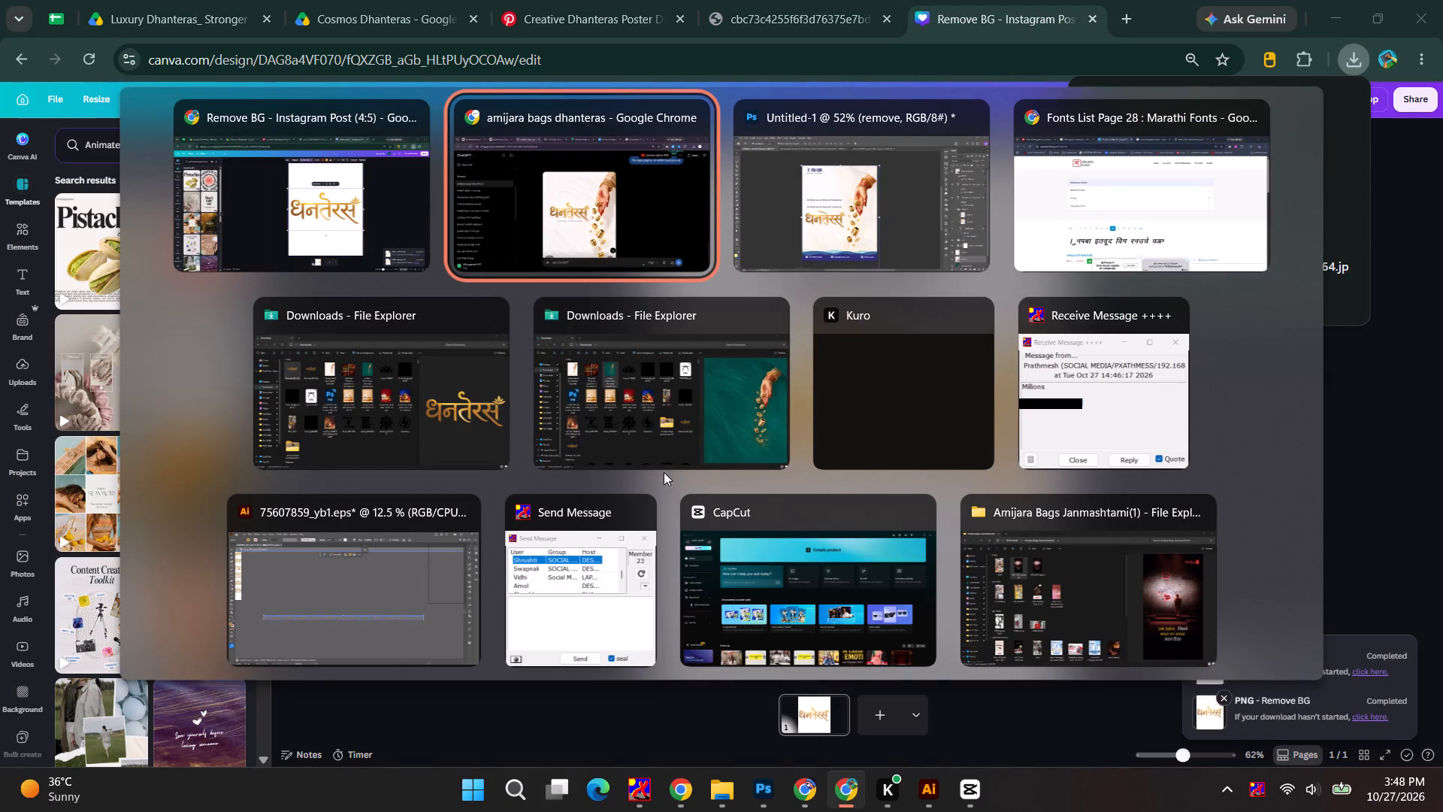
alt+click(639, 525)
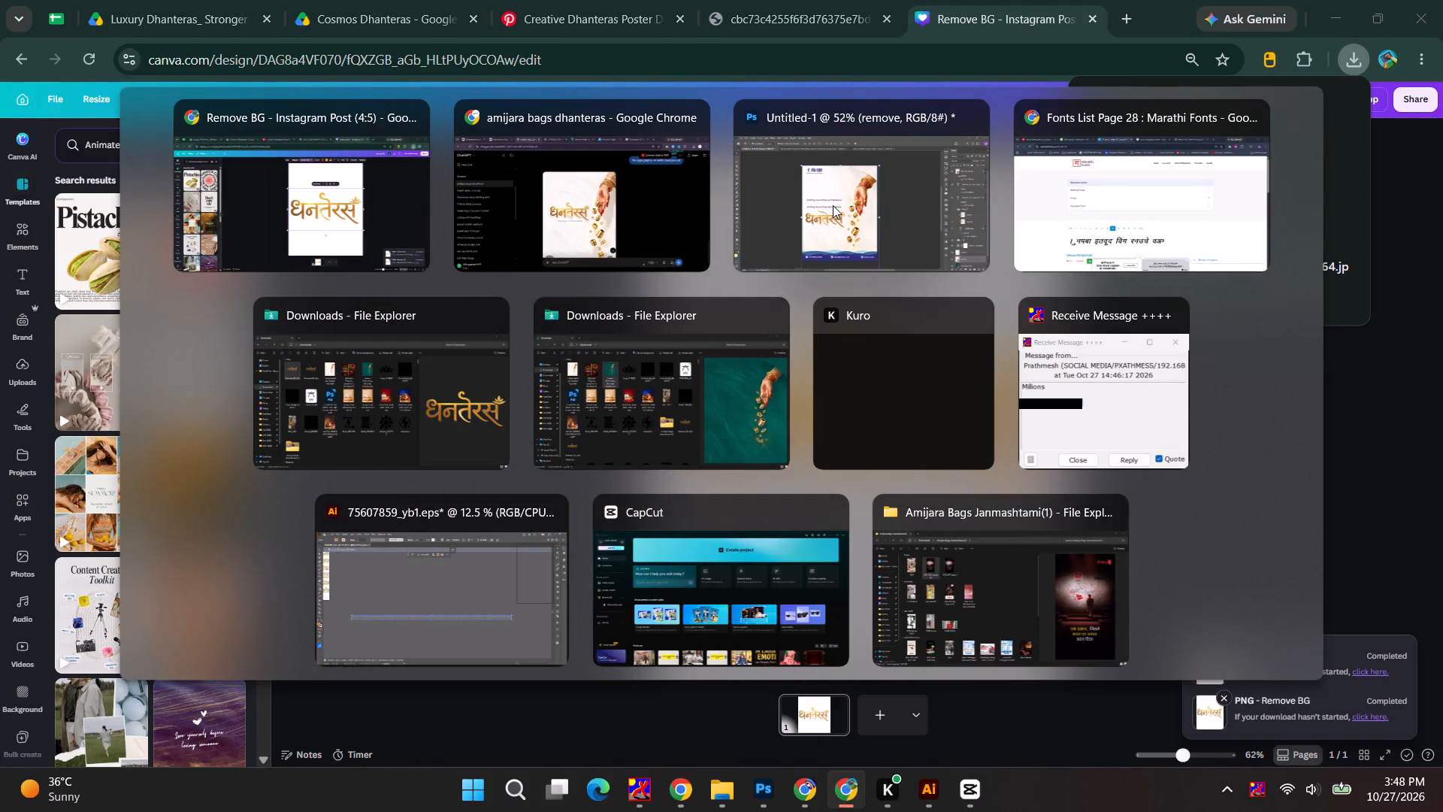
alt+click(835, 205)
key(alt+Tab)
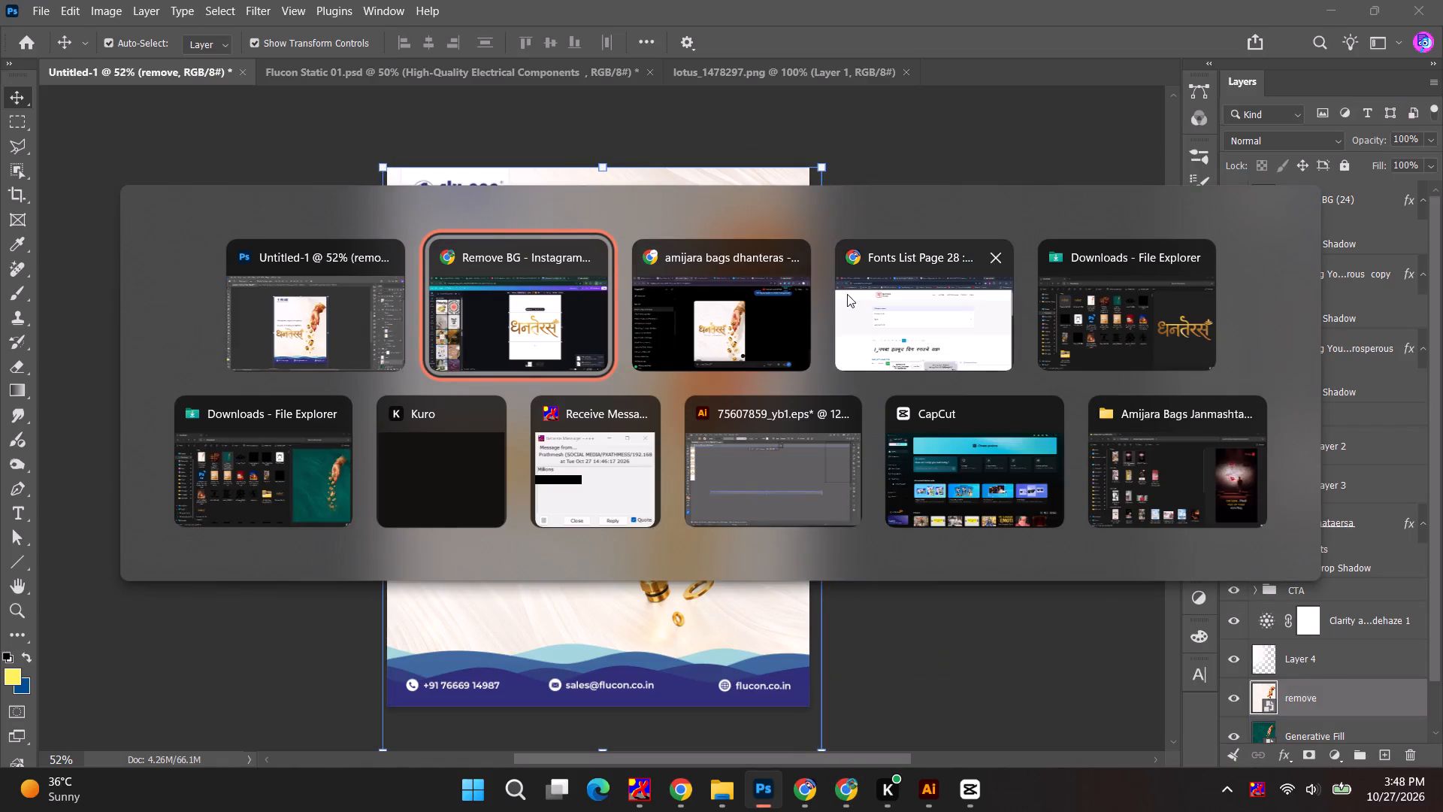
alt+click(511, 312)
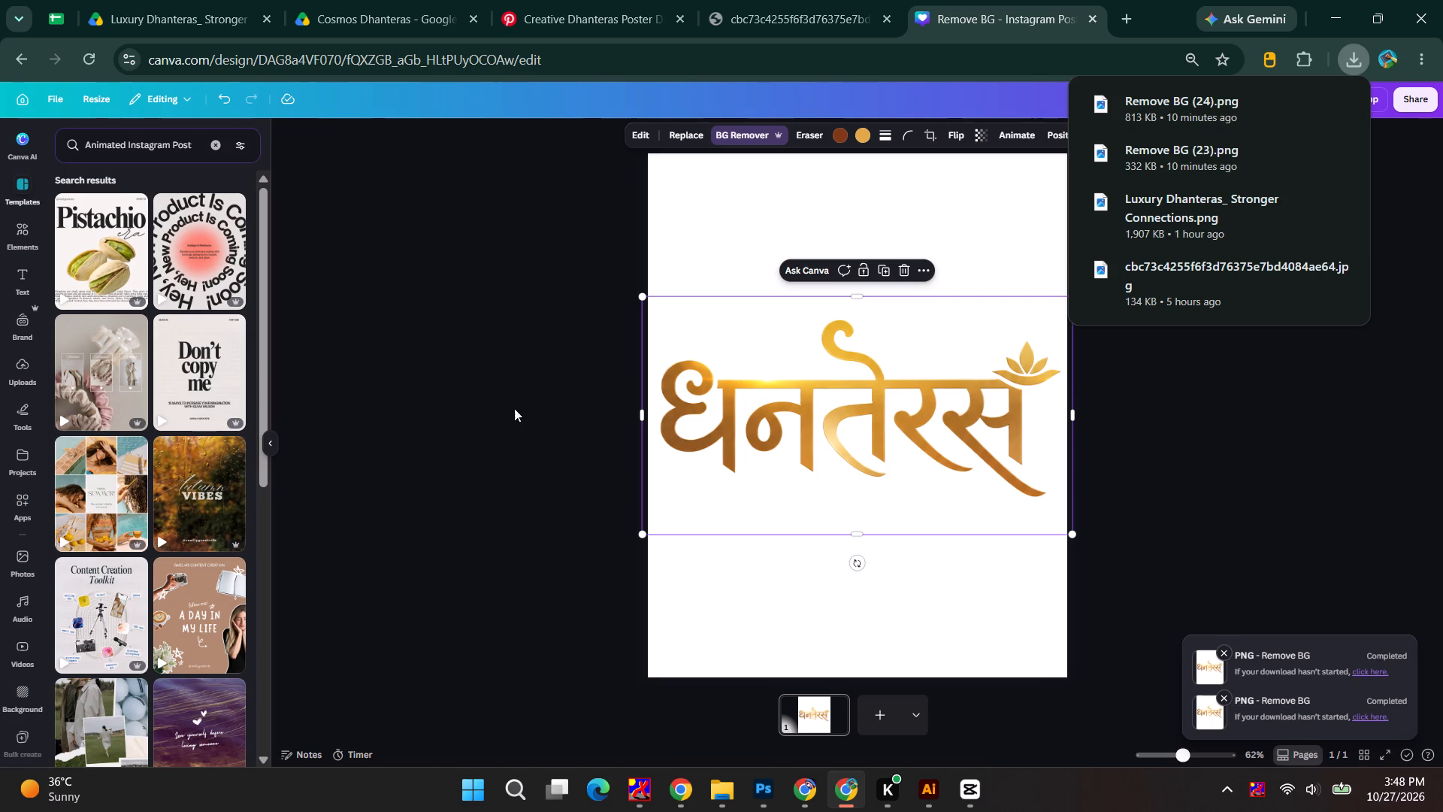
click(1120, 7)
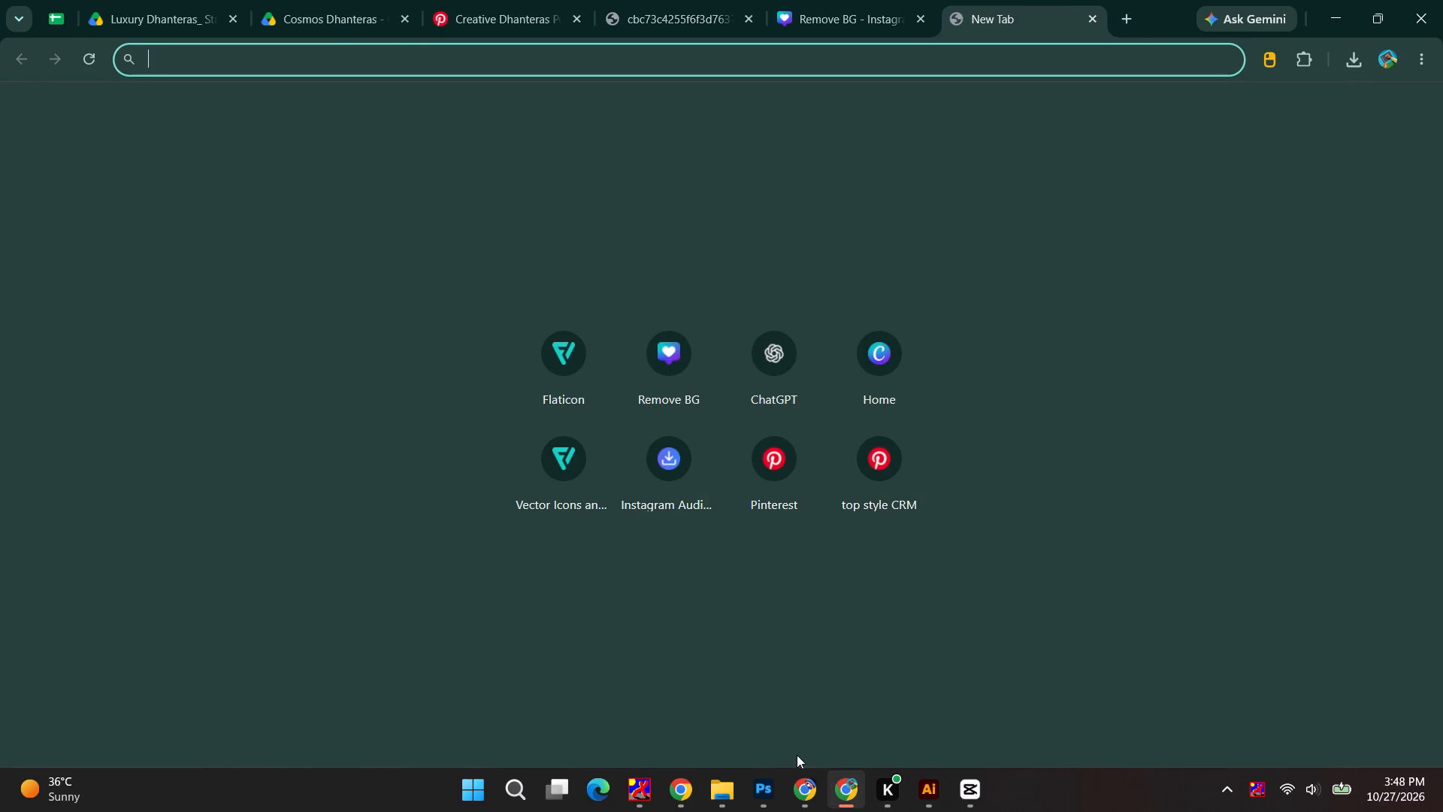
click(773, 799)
Switch to the Marathi Fonts browser window, search Google Images for "sandge" in a new tab, and browse the results.
click(789, 785)
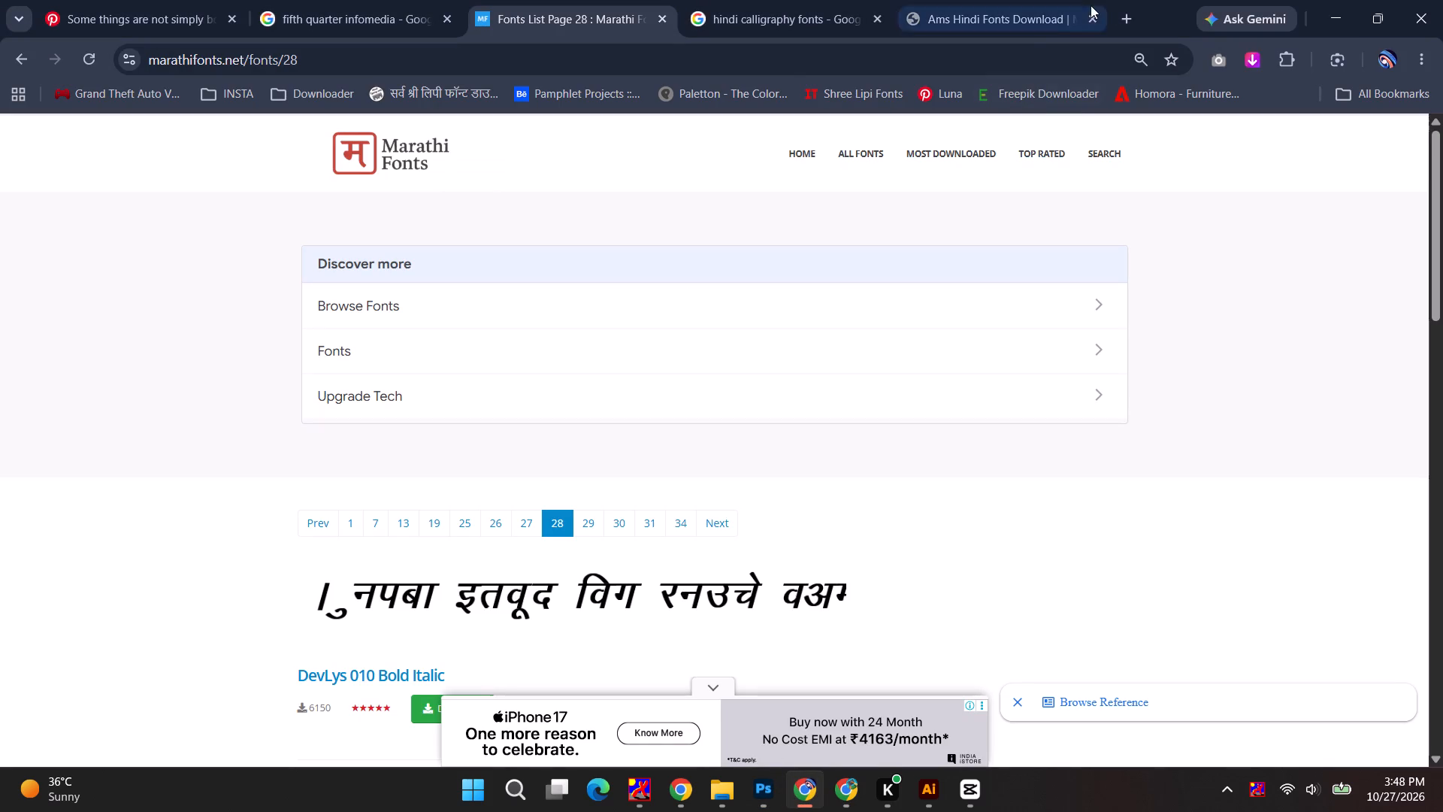
click(1133, 8)
text(sand)
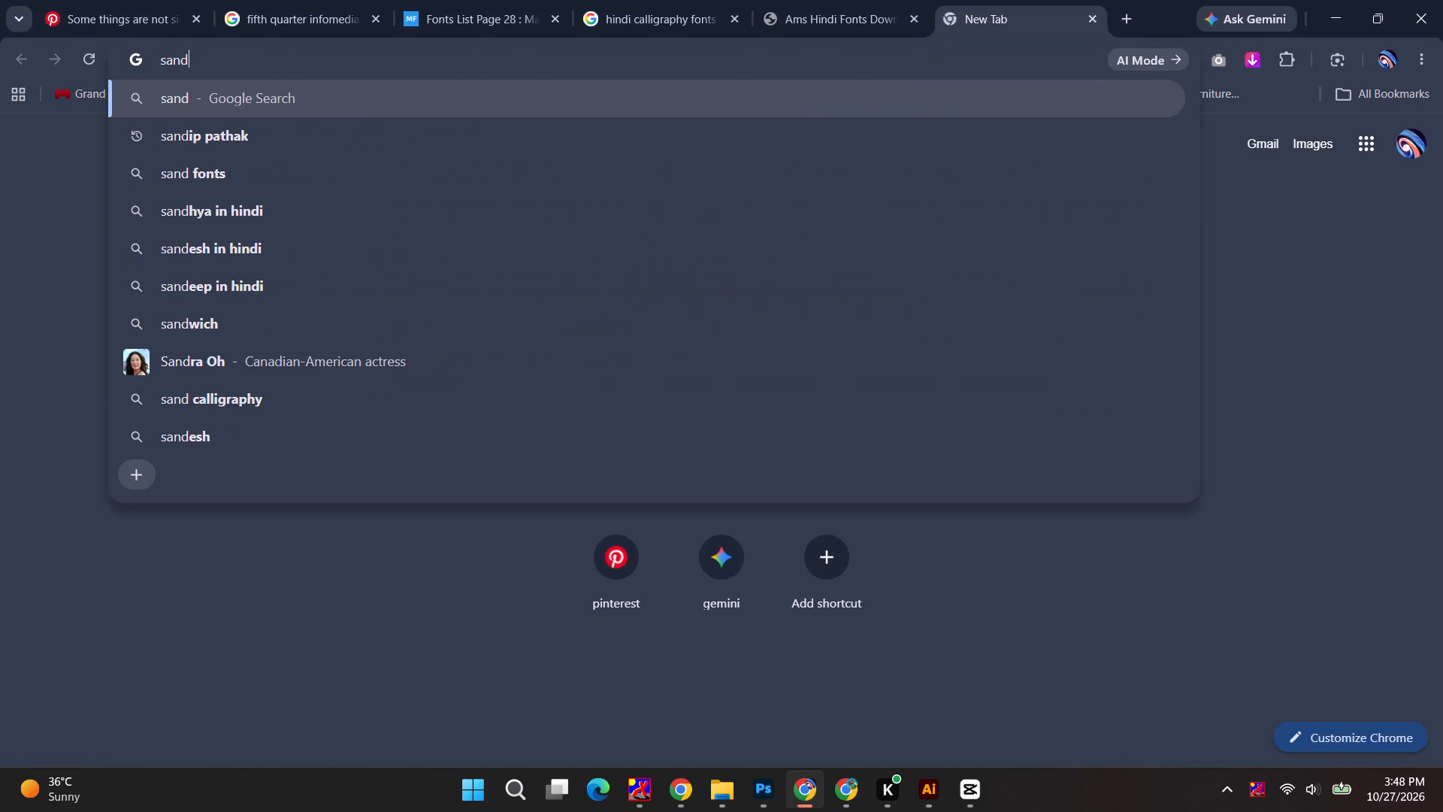
text(ge)
key(Return)
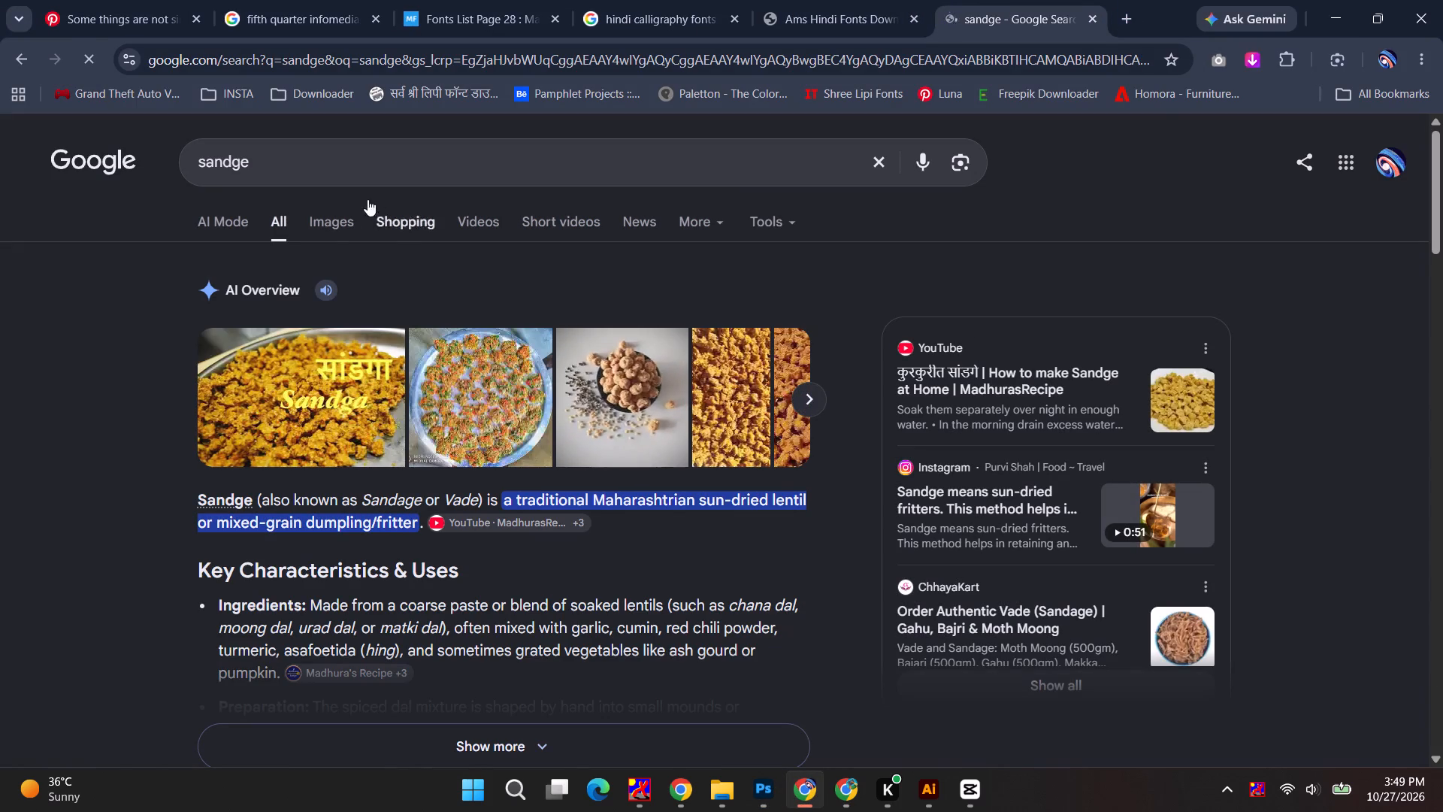
click(343, 220)
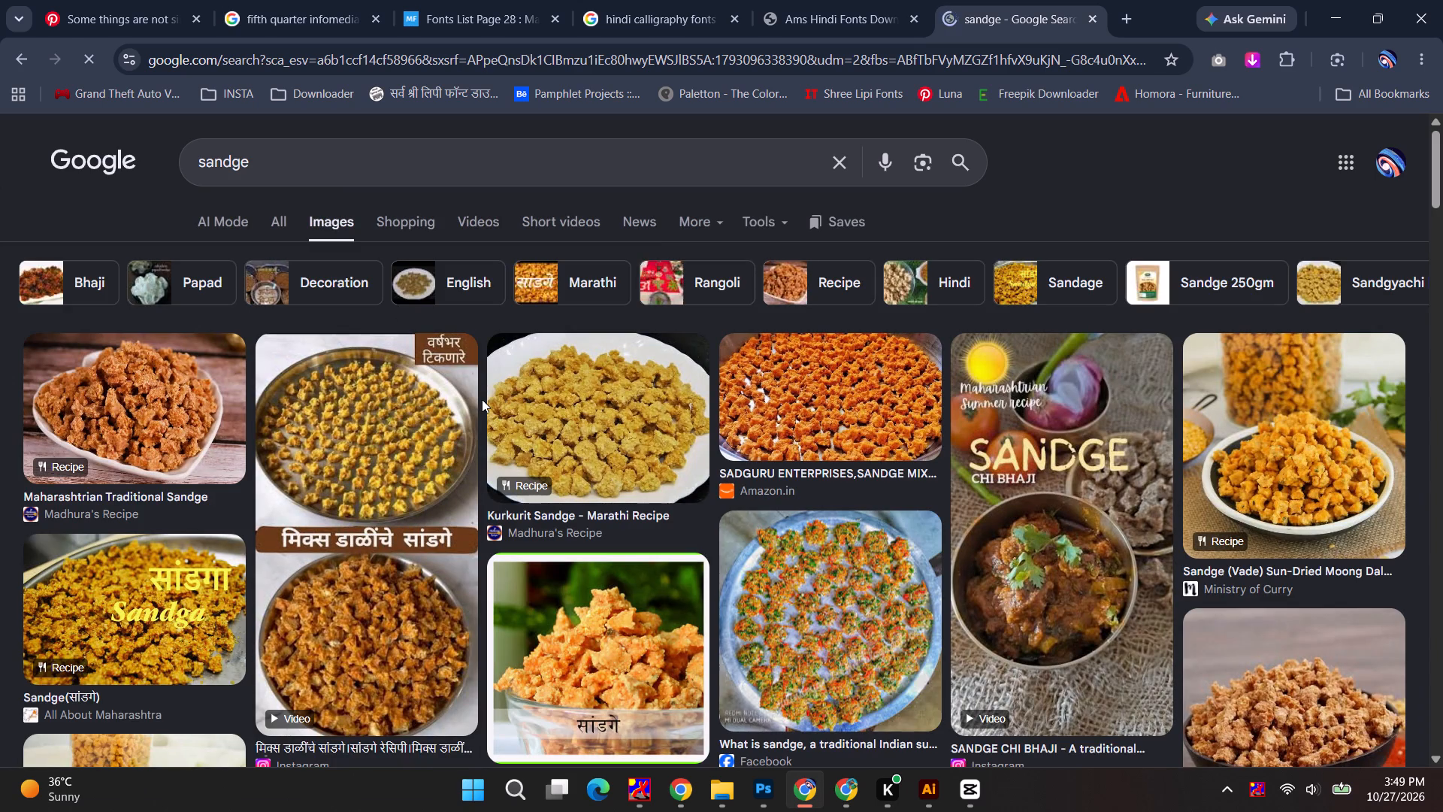
scroll(703, 568, down, 1)
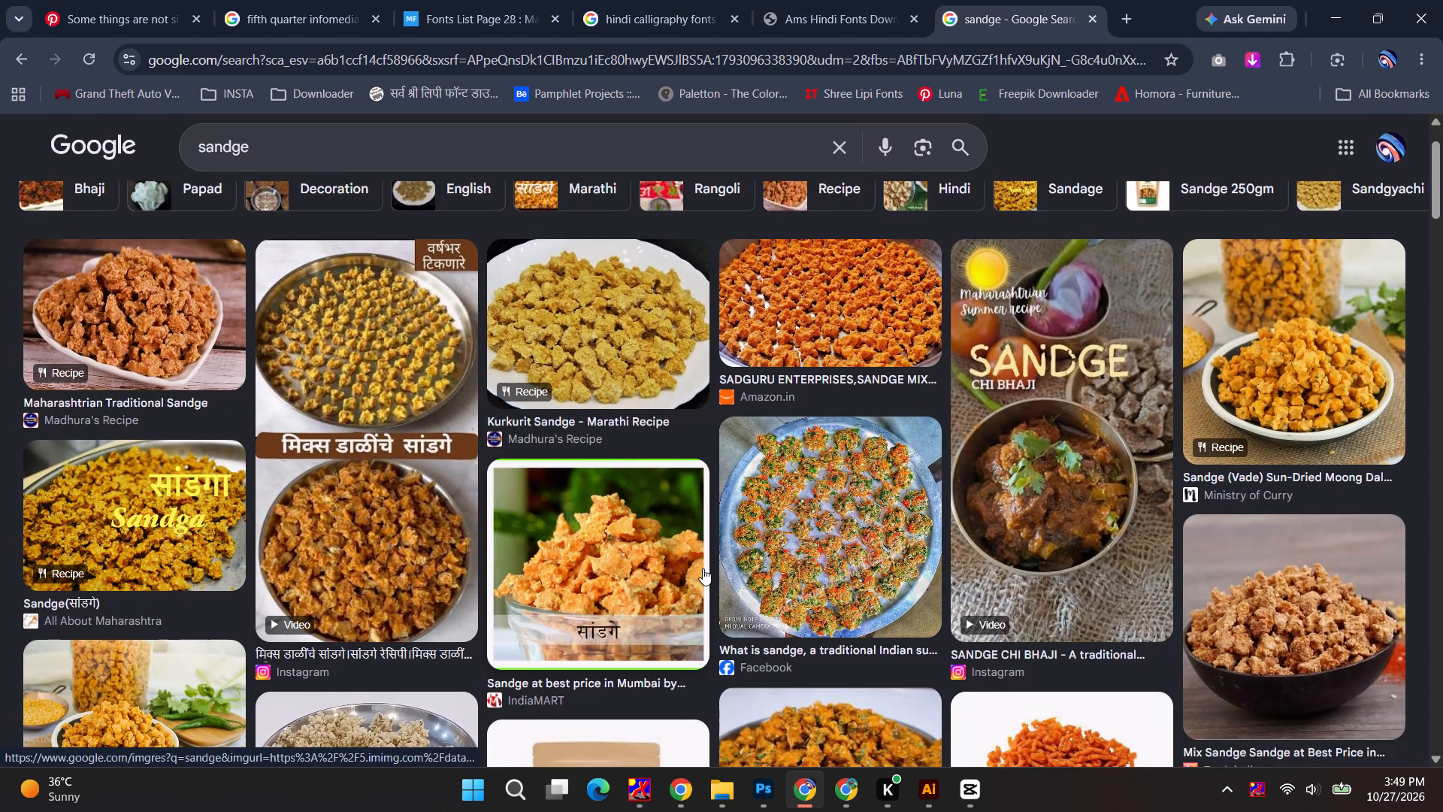
scroll(703, 568, down, 3)
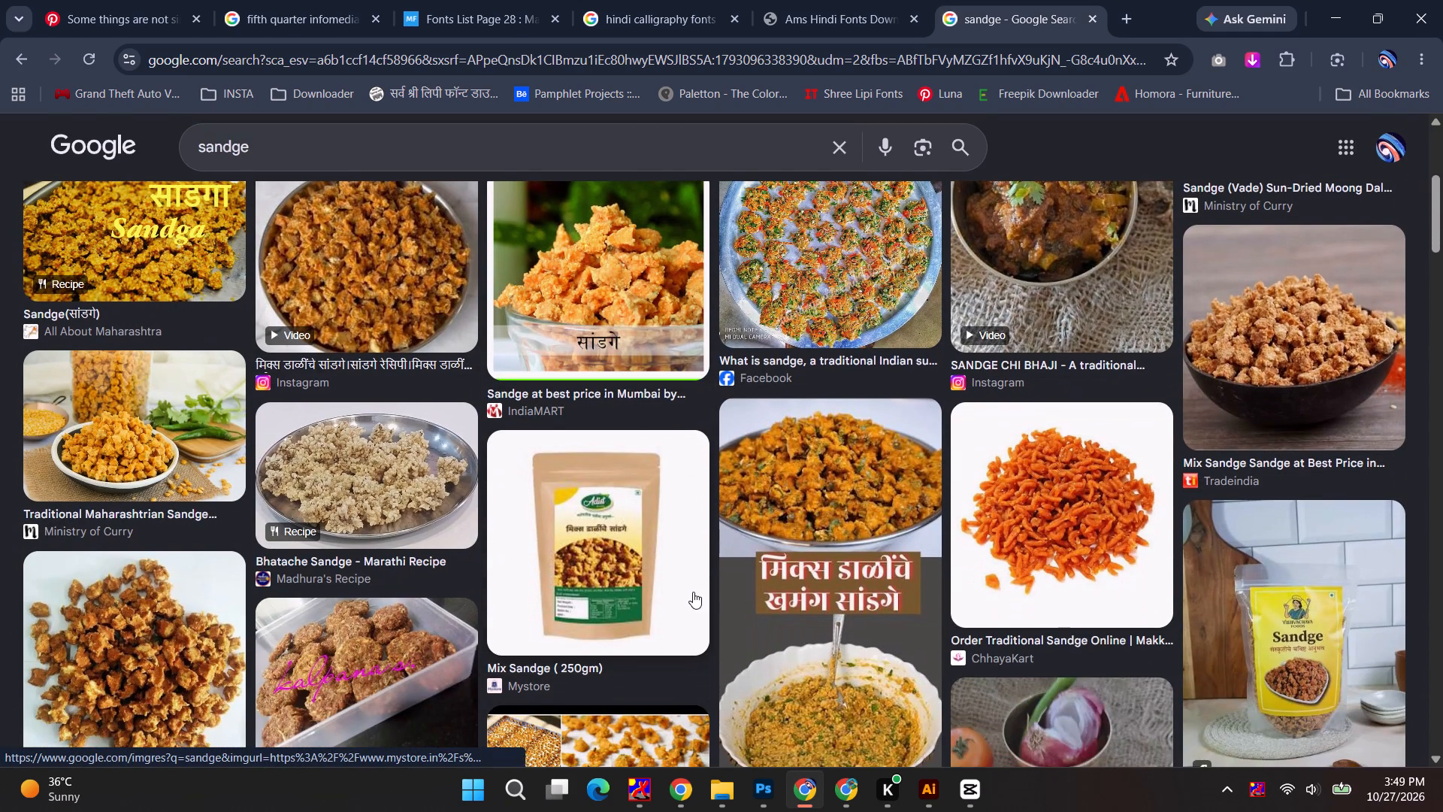
scroll(533, 524, down, 1)
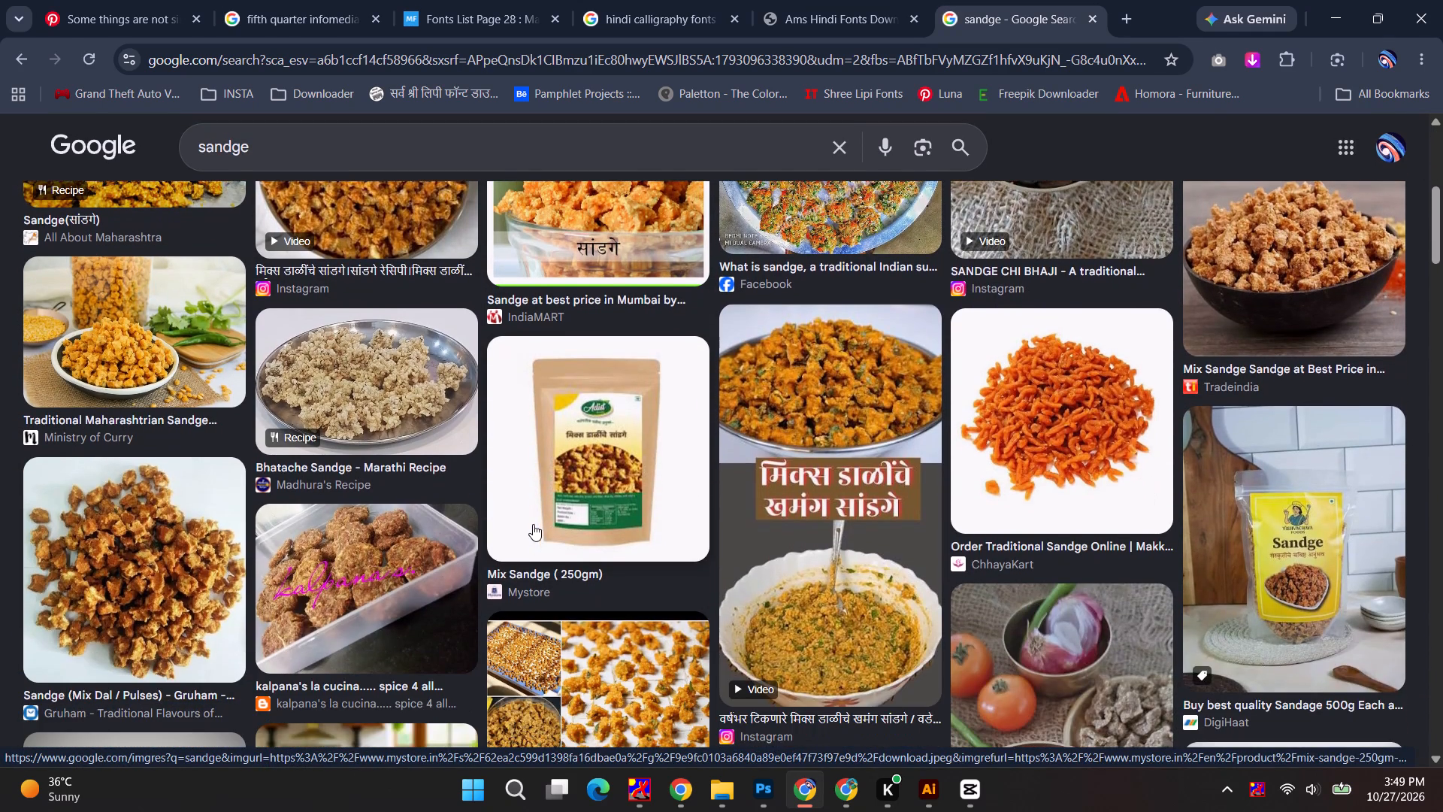
scroll(825, 562, down, 3)
scroll(633, 553, down, 2)
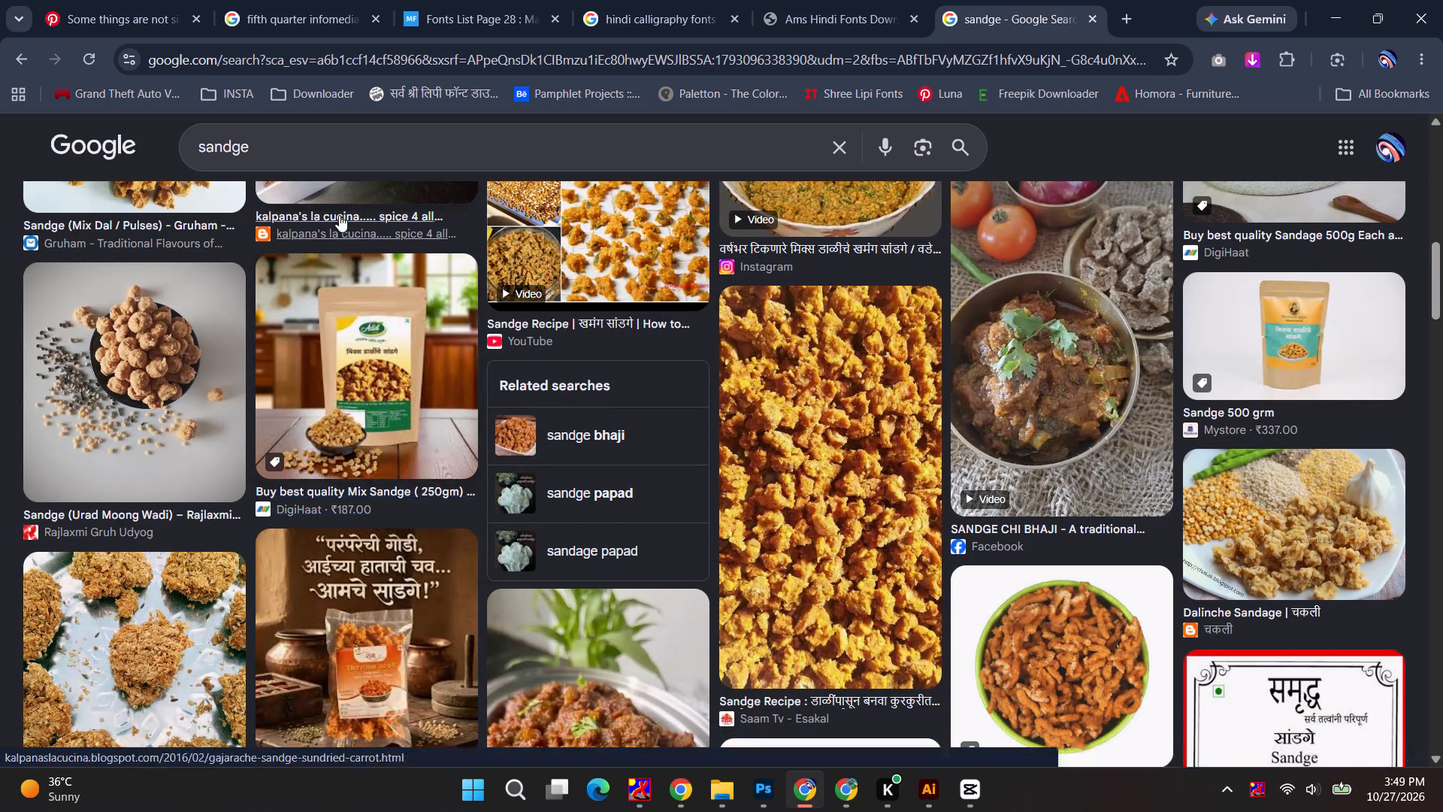
Refine the image search to "sandge white".
click(352, 150)
key(space)
text(white)
key(space)
key(Return)
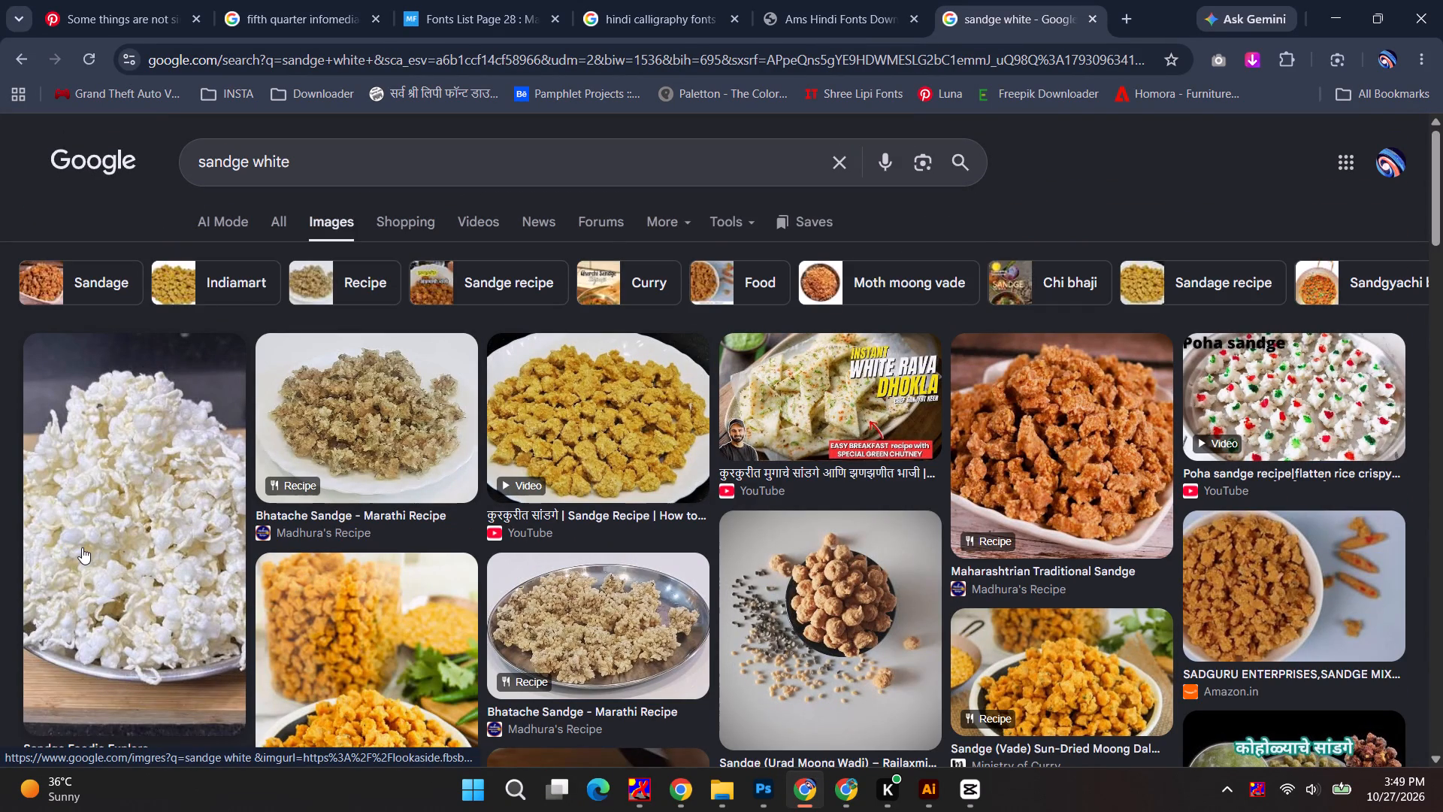
Look through the sandge white image results for pictures of white sandge.
scroll(254, 562, down, 6)
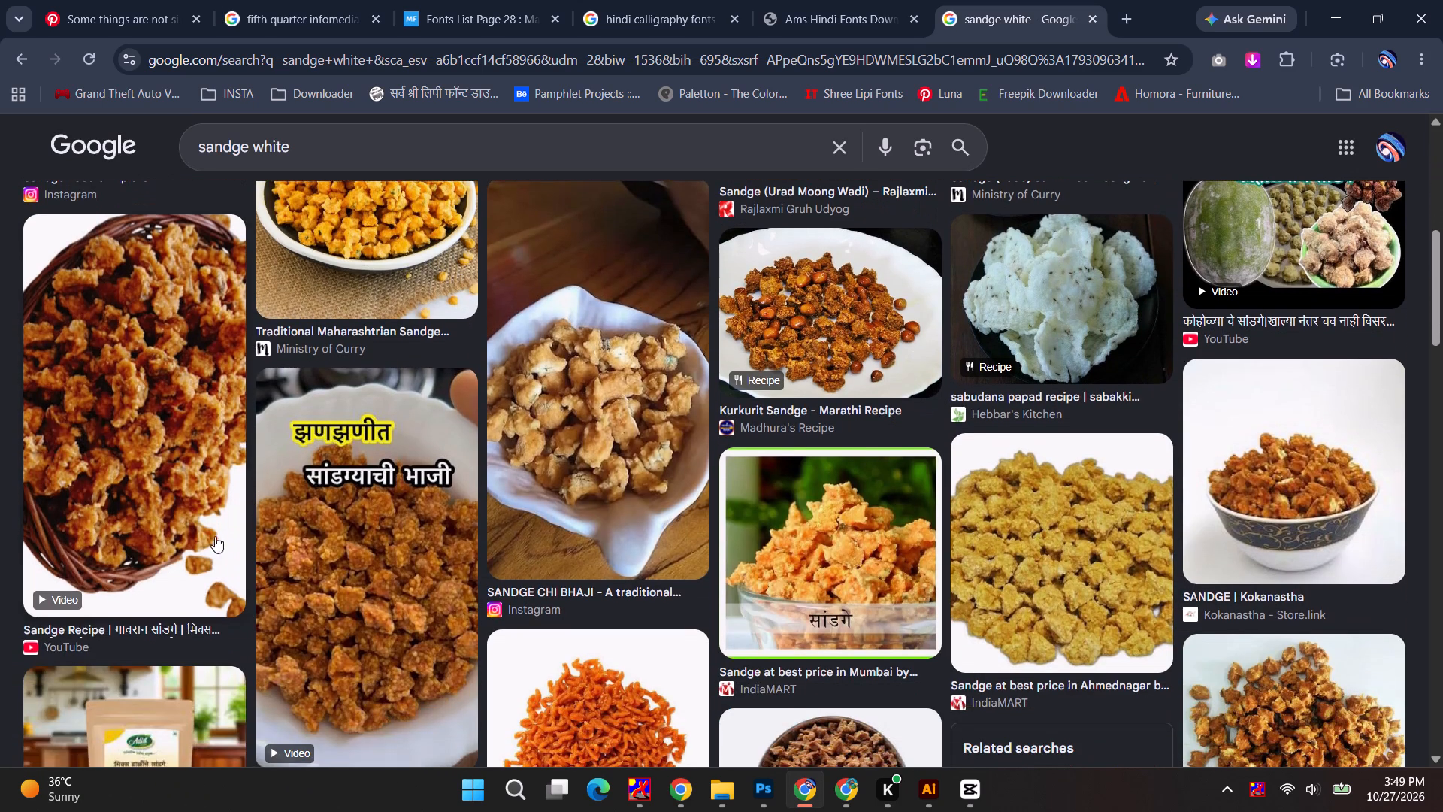
scroll(167, 459, down, 3)
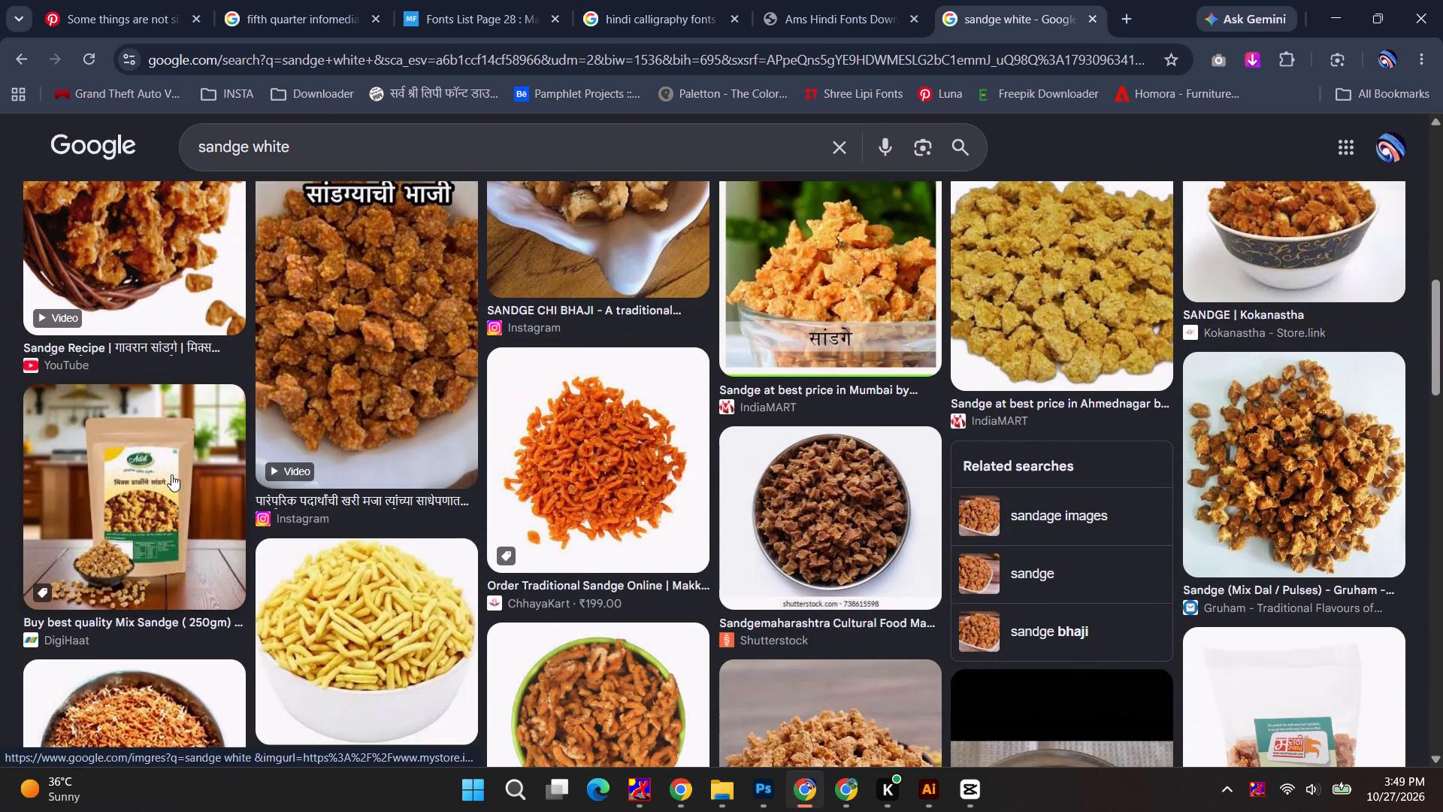
scroll(309, 539, down, 2)
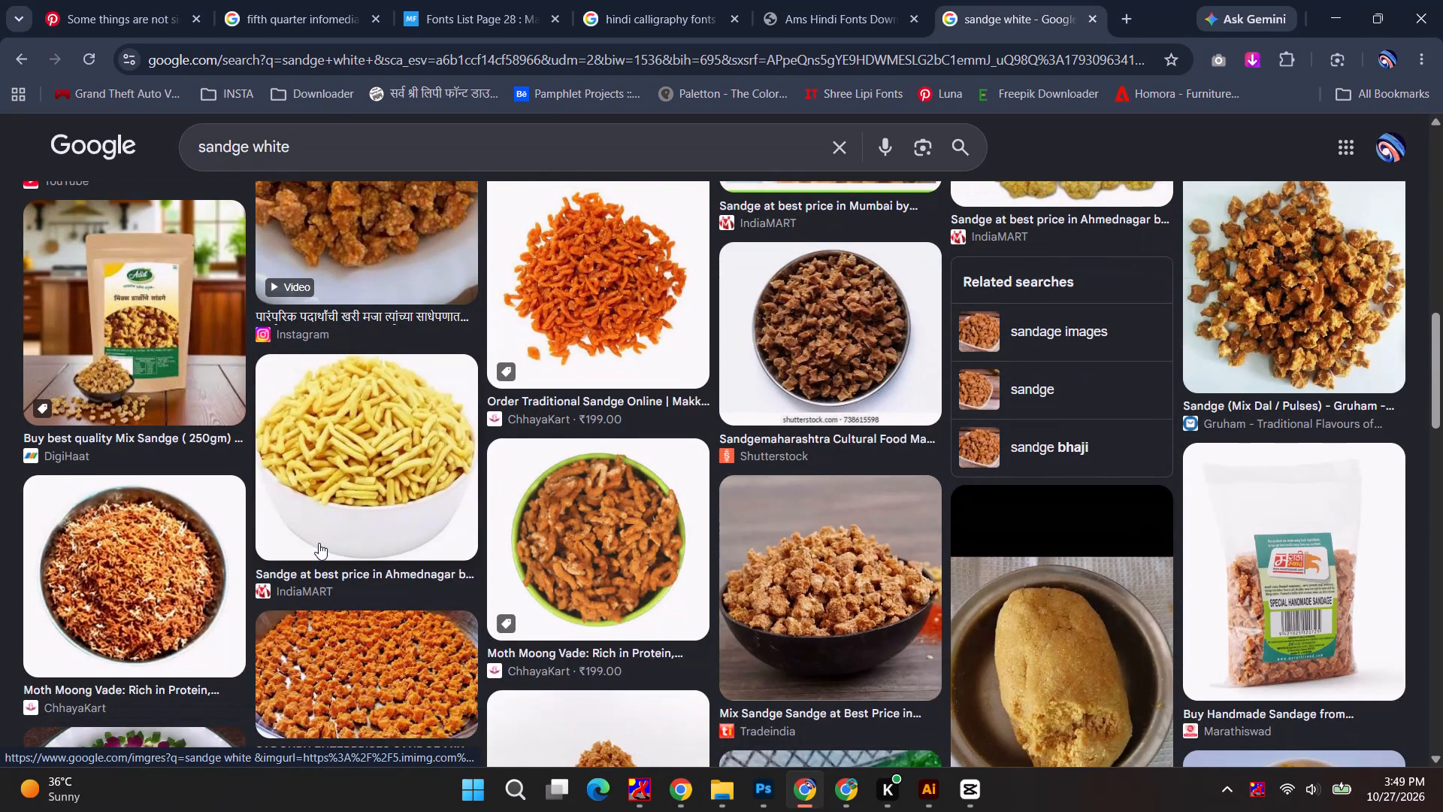
scroll(1299, 651, down, 1)
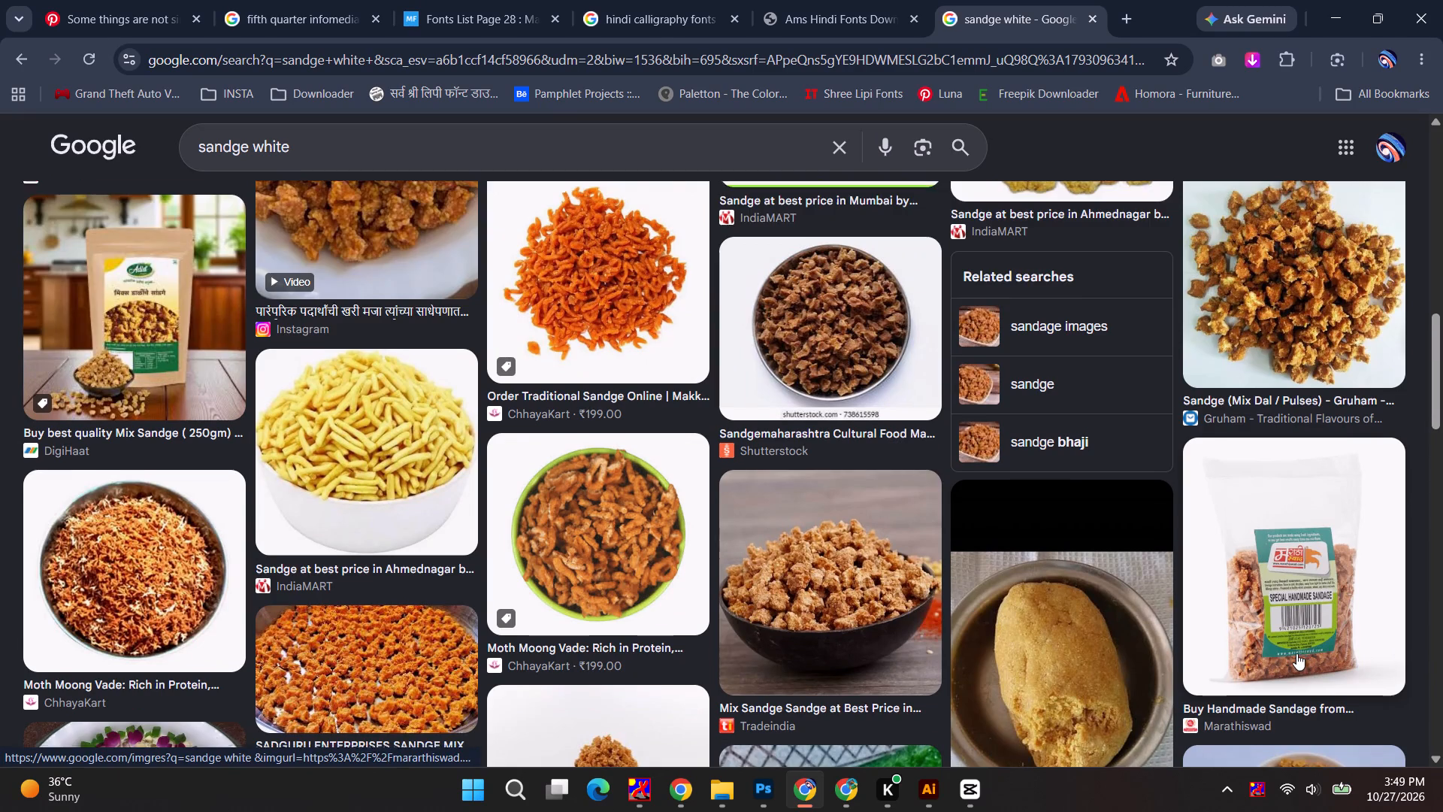
scroll(1296, 653, down, 1)
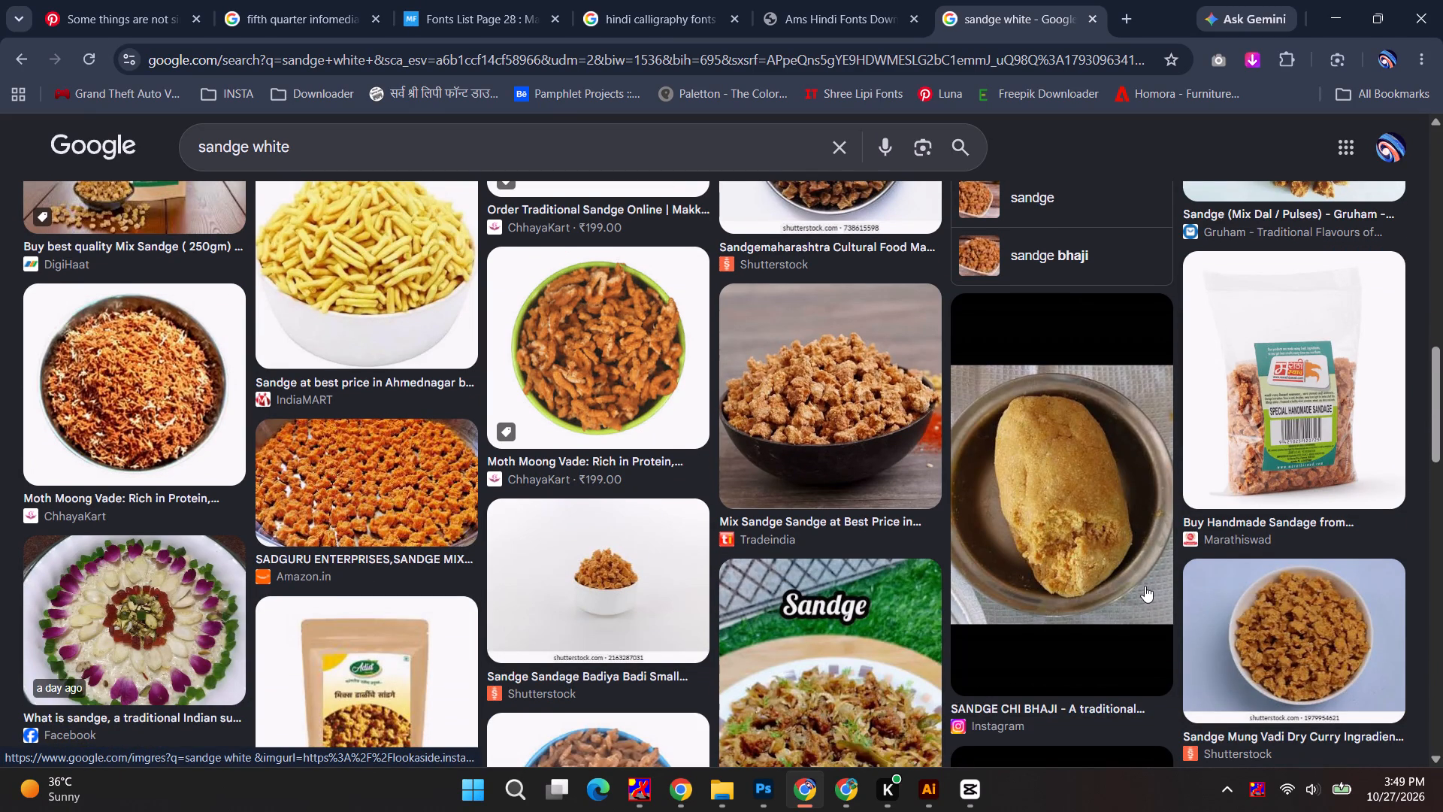
scroll(610, 488, down, 2)
scroll(600, 502, up, 9)
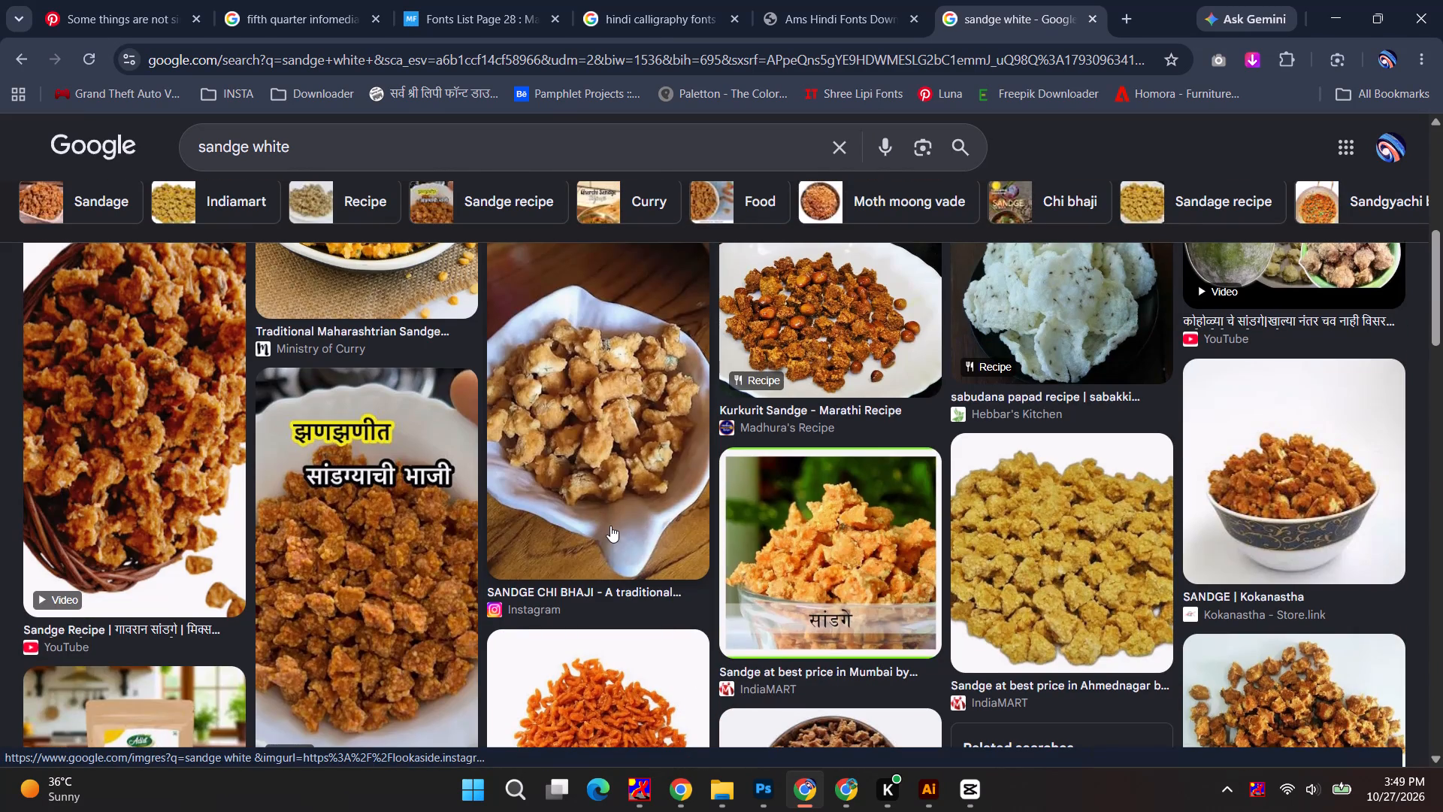
scroll(611, 526, up, 6)
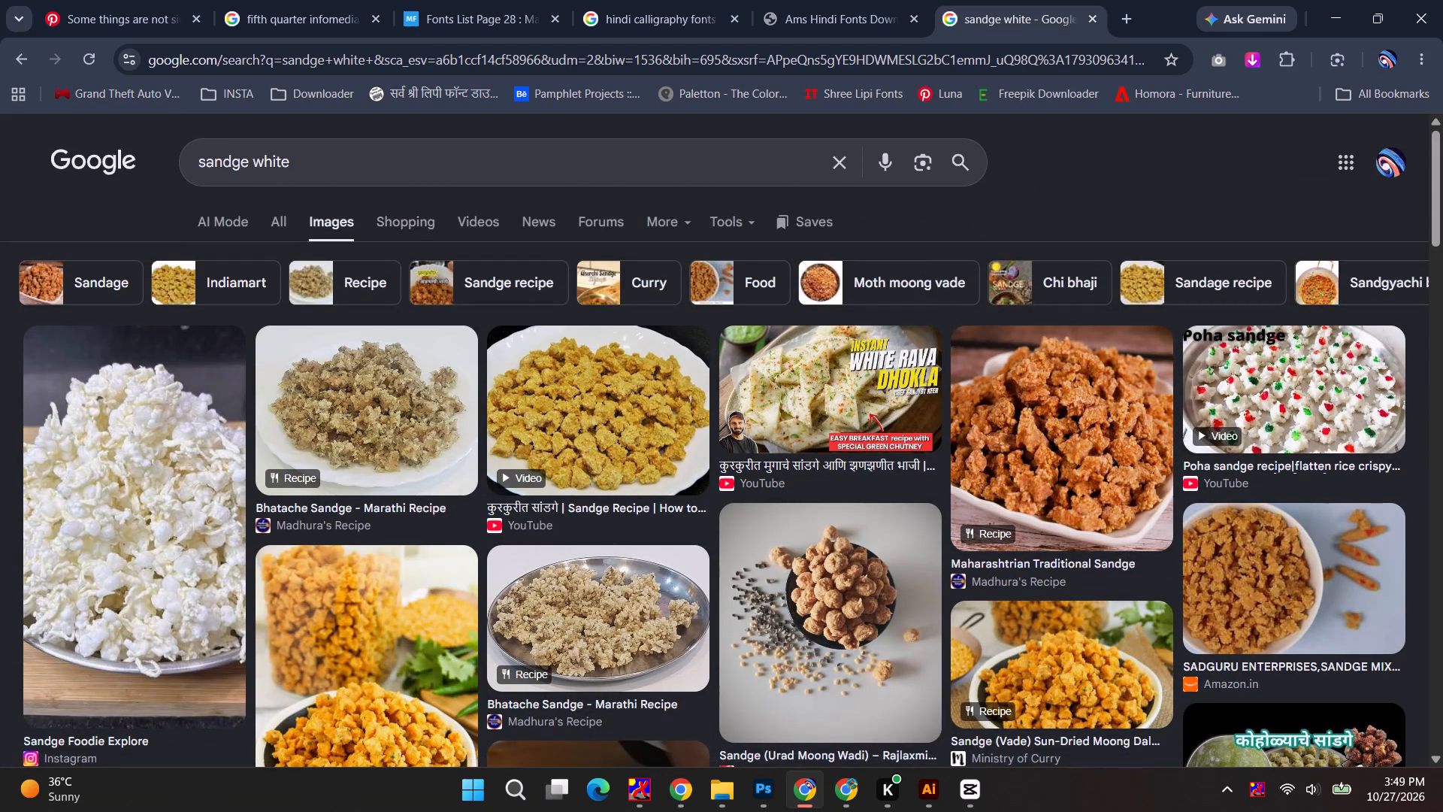
Change the image search to "poha sandge white" and browse the results.
click(205, 159)
key(Left)
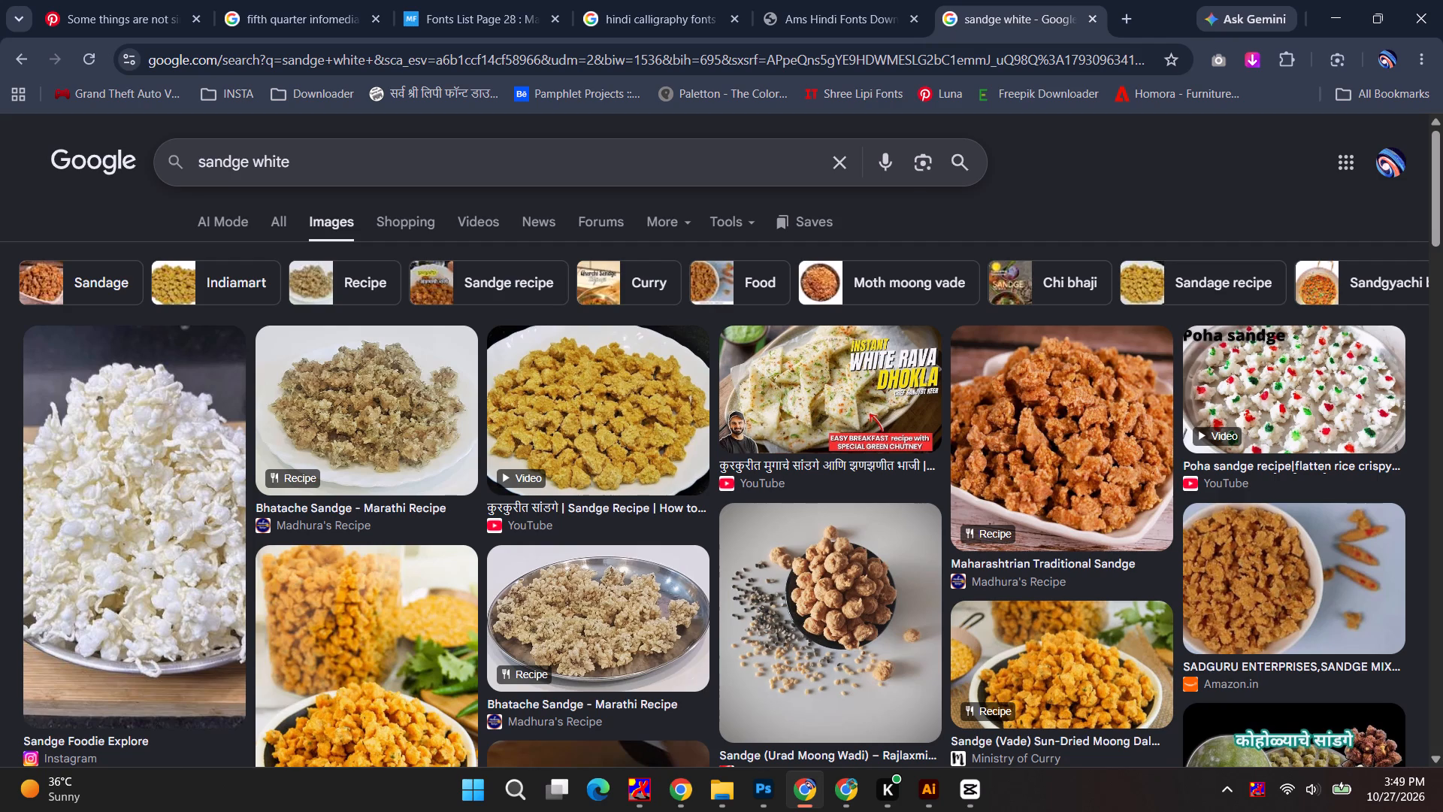
text(poha)
key(space)
key(Return)
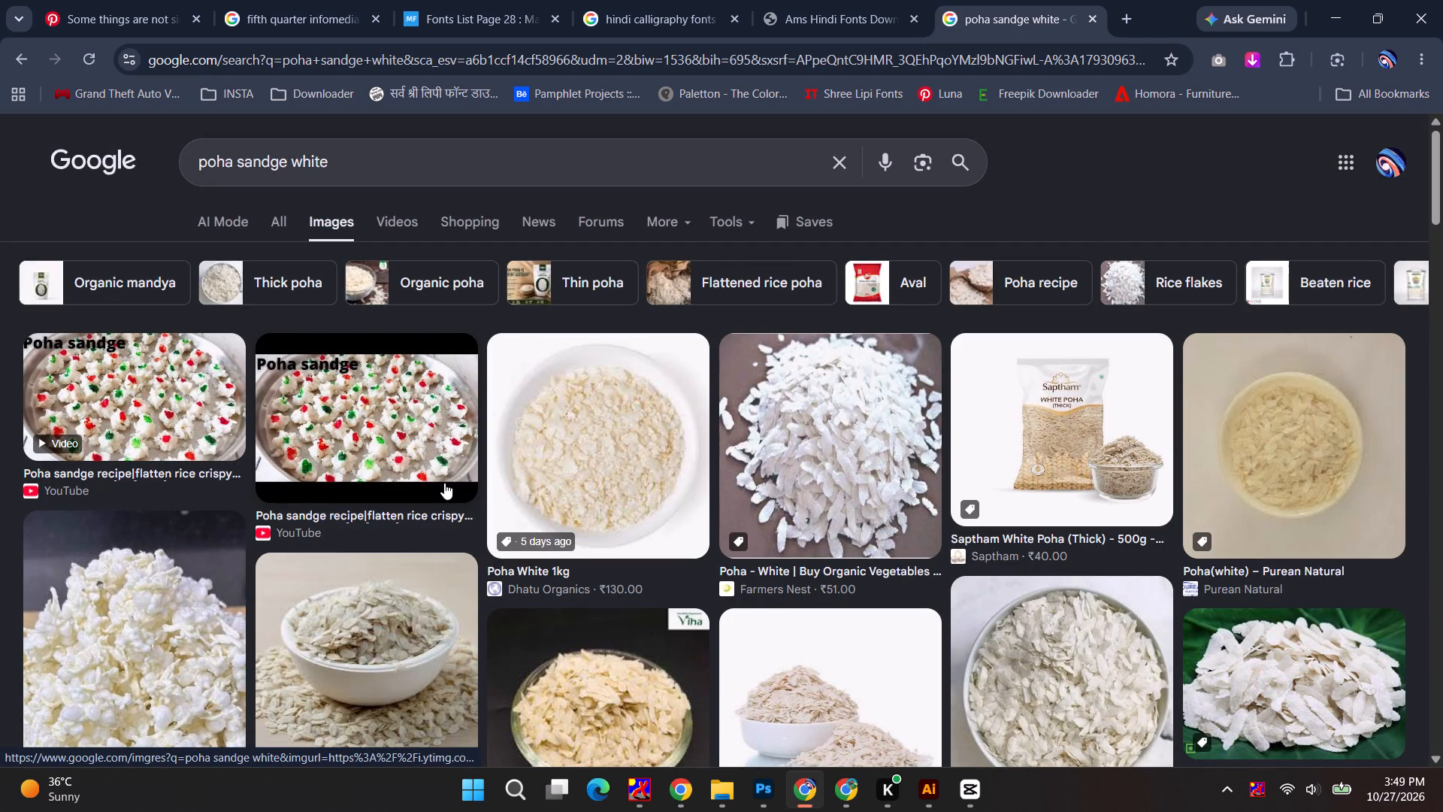
scroll(444, 483, down, 2)
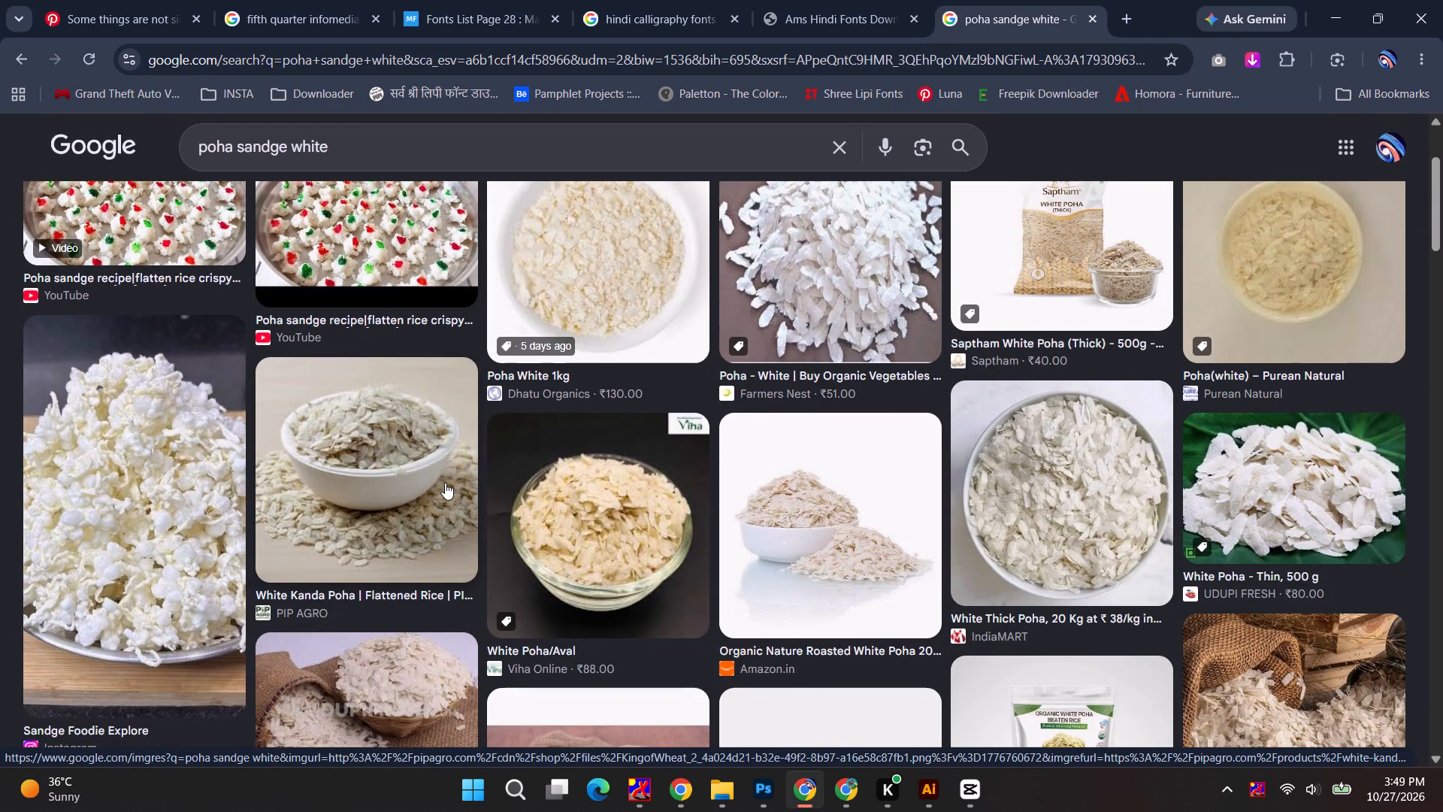
scroll(445, 483, down, 3)
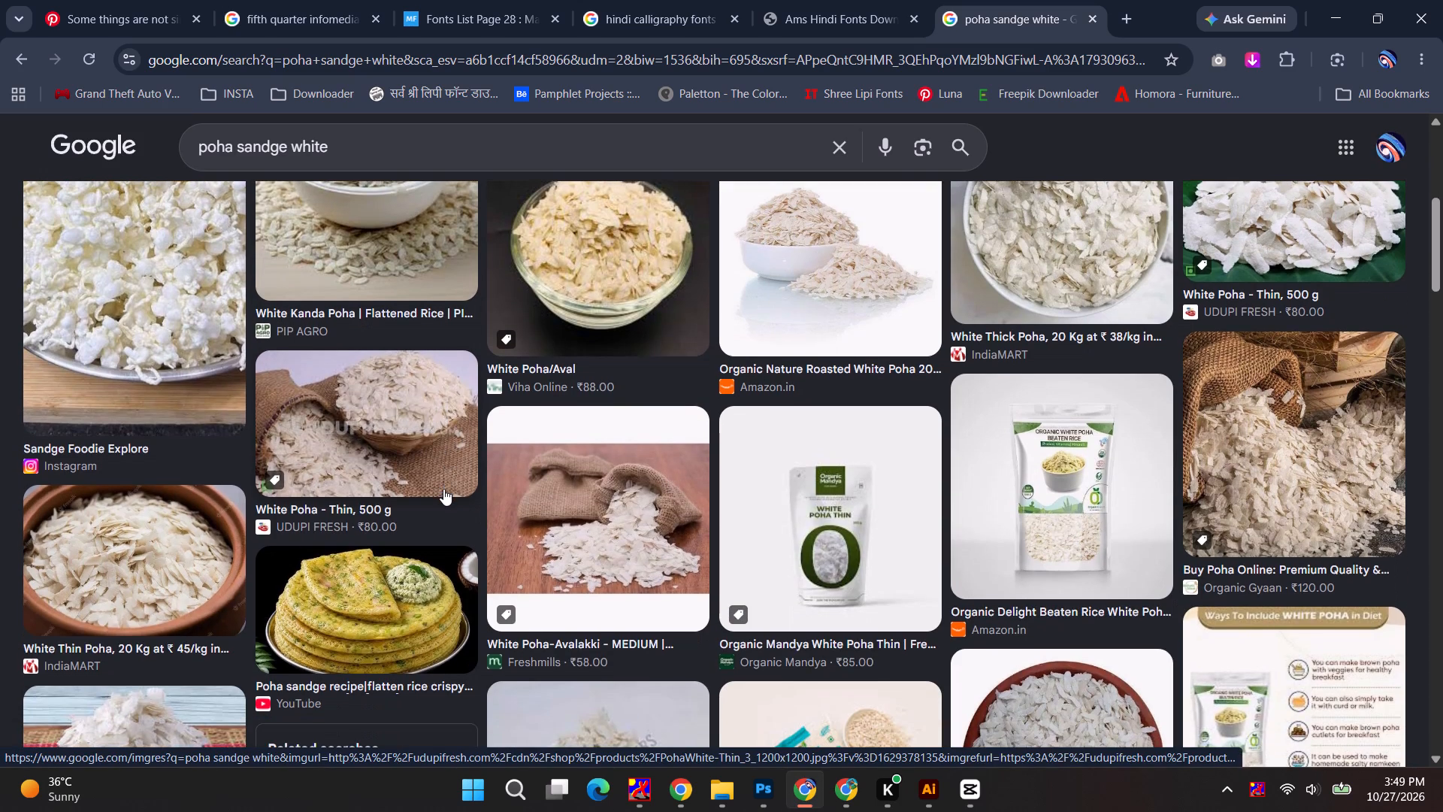
scroll(483, 484, down, 4)
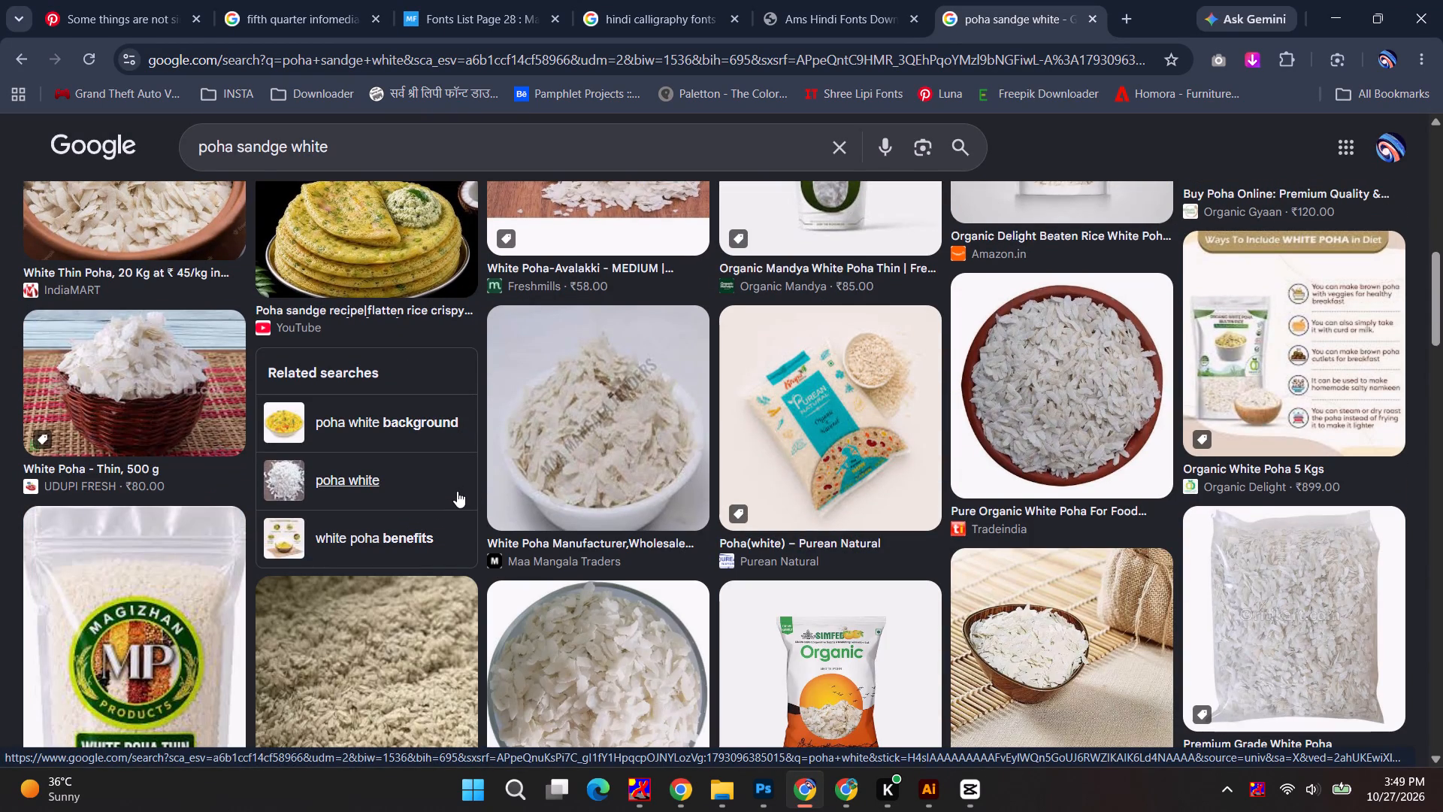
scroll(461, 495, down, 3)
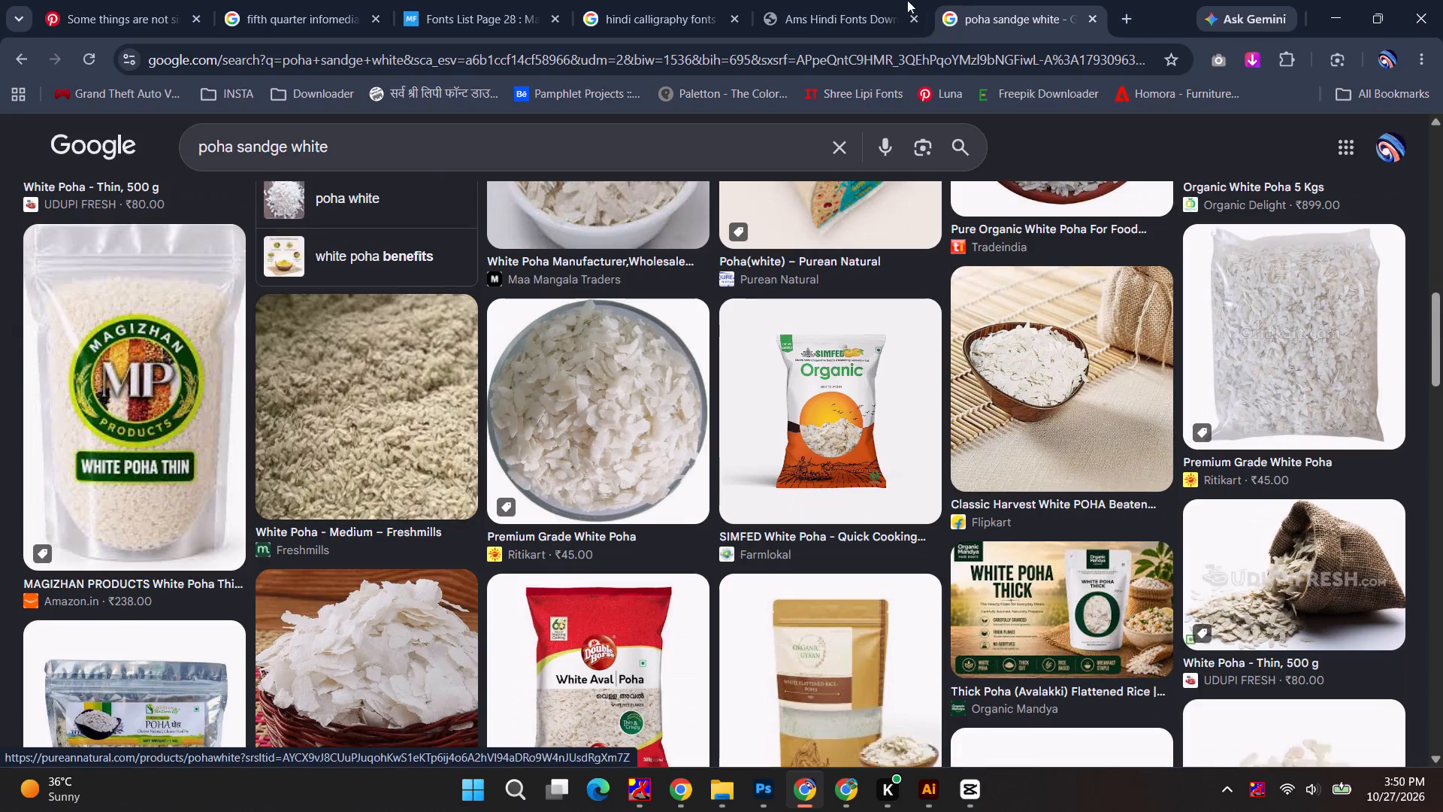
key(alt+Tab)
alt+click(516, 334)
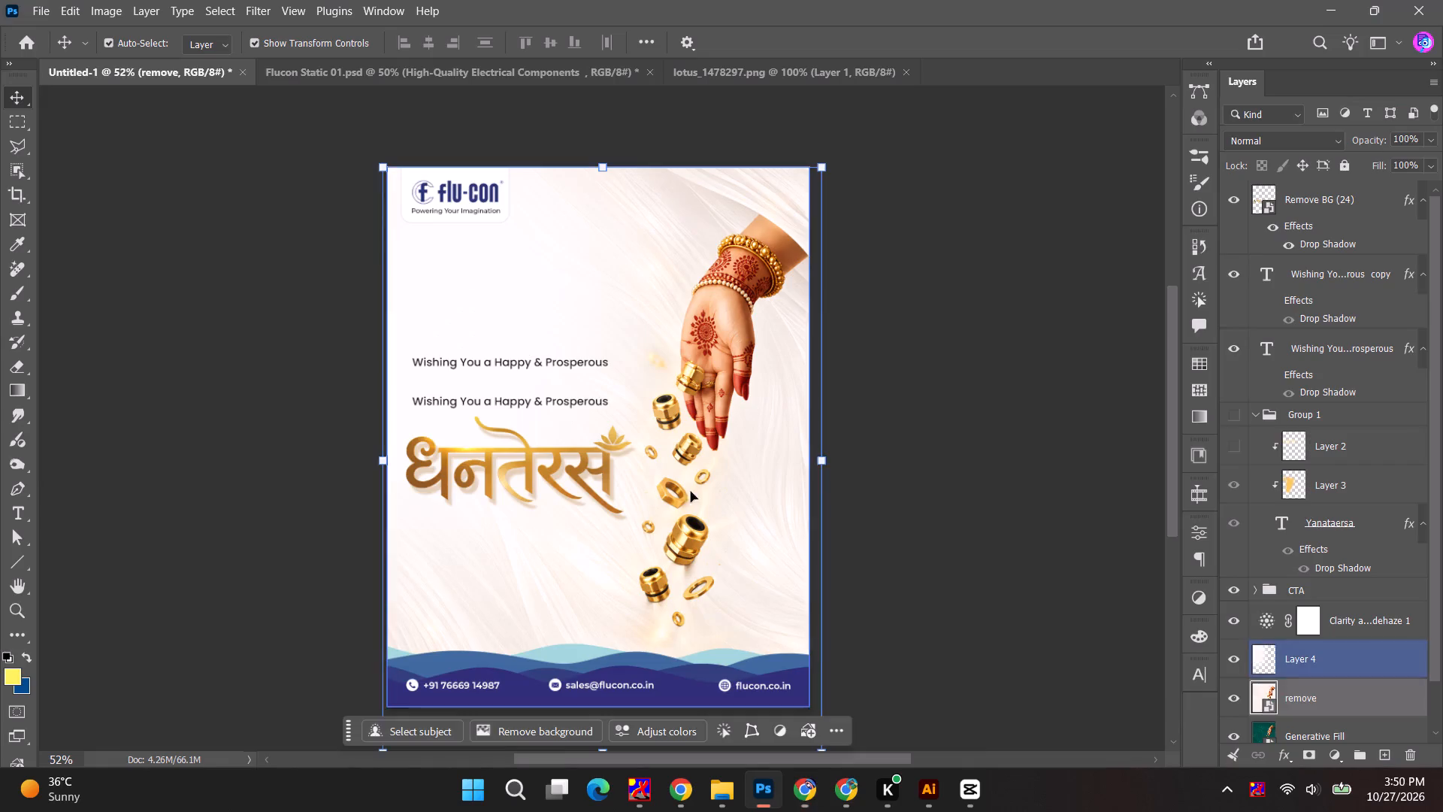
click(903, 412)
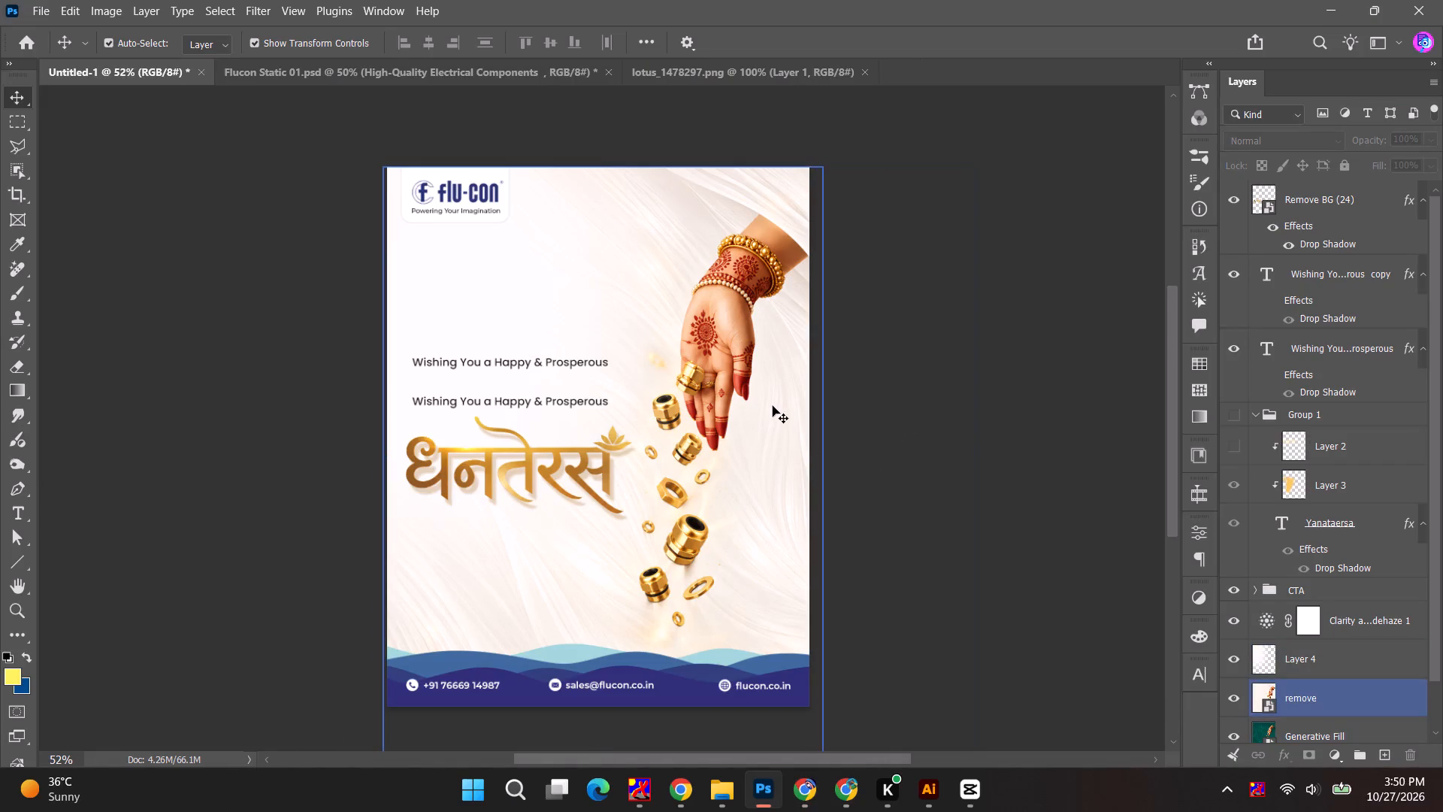
key(alt+Tab)
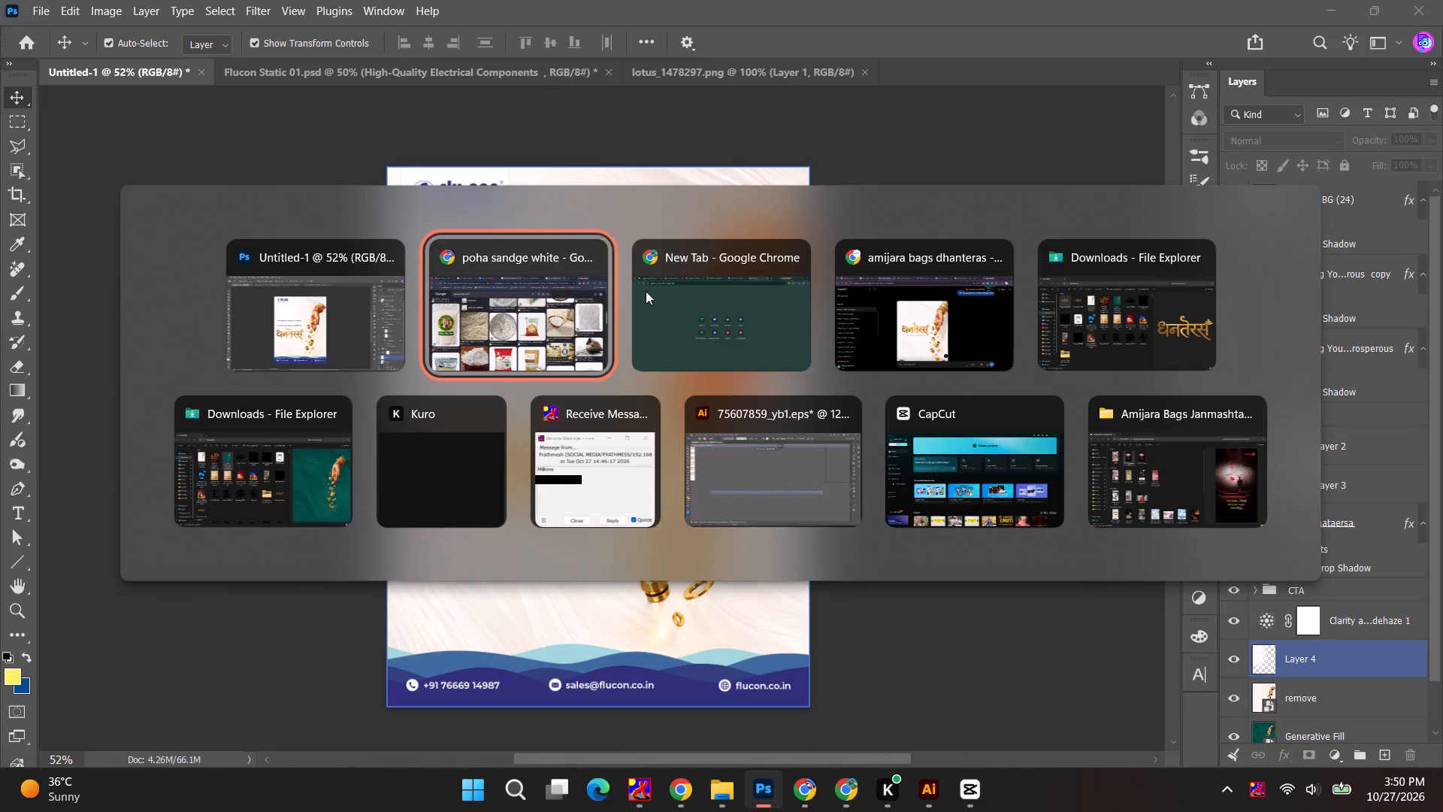
alt+click(451, 289)
click(324, 0)
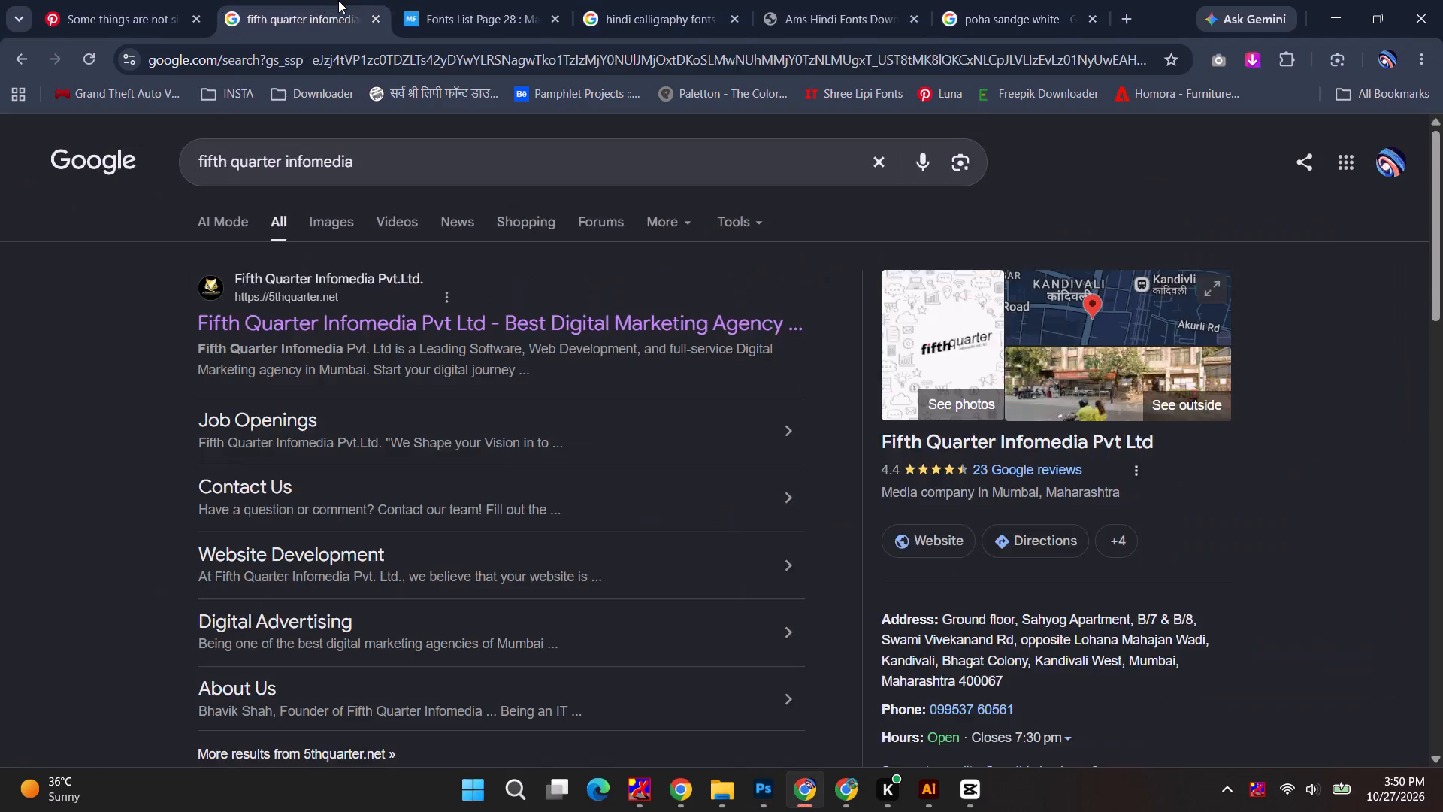
click(678, 0)
click(462, 0)
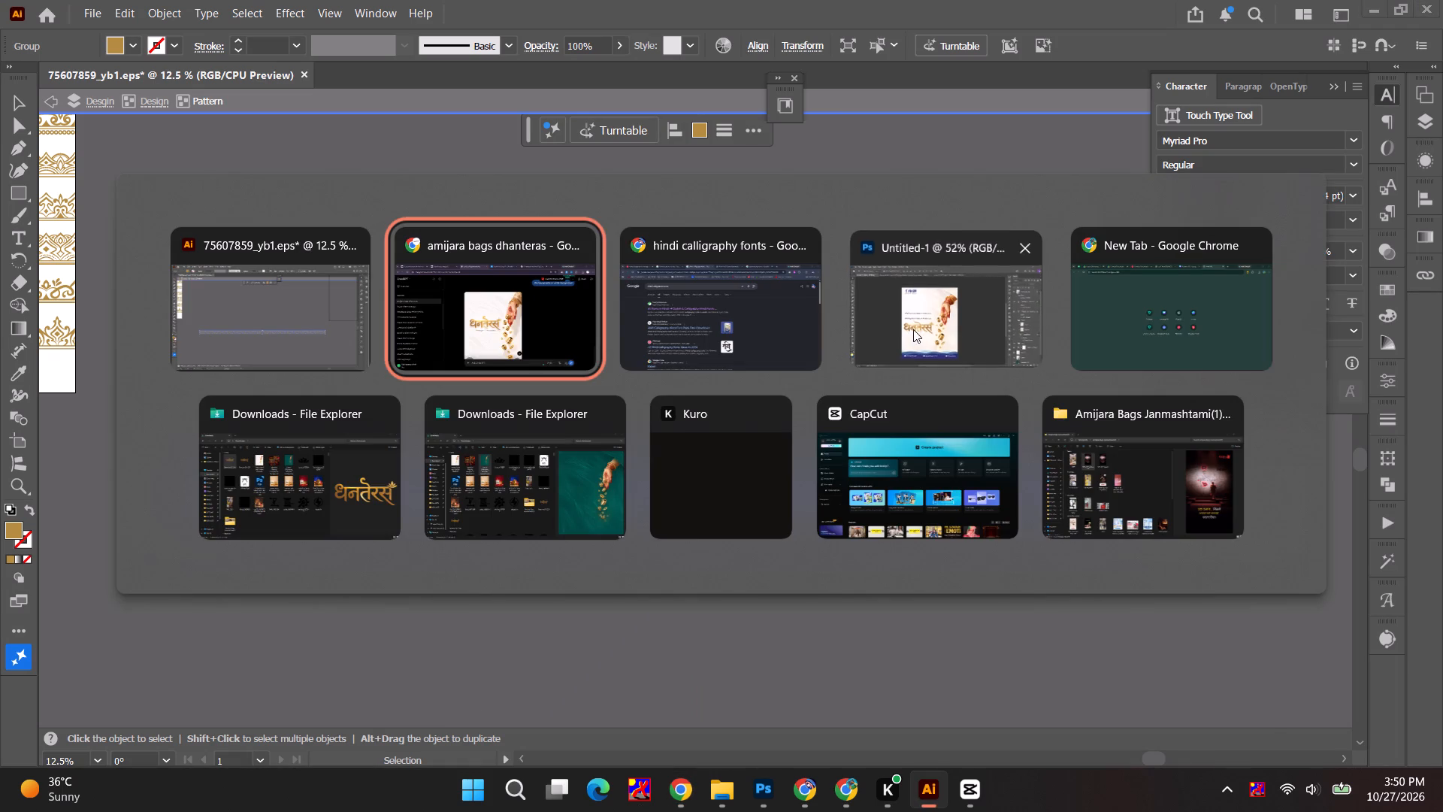
click(678, 80)
key(ctrl+w)
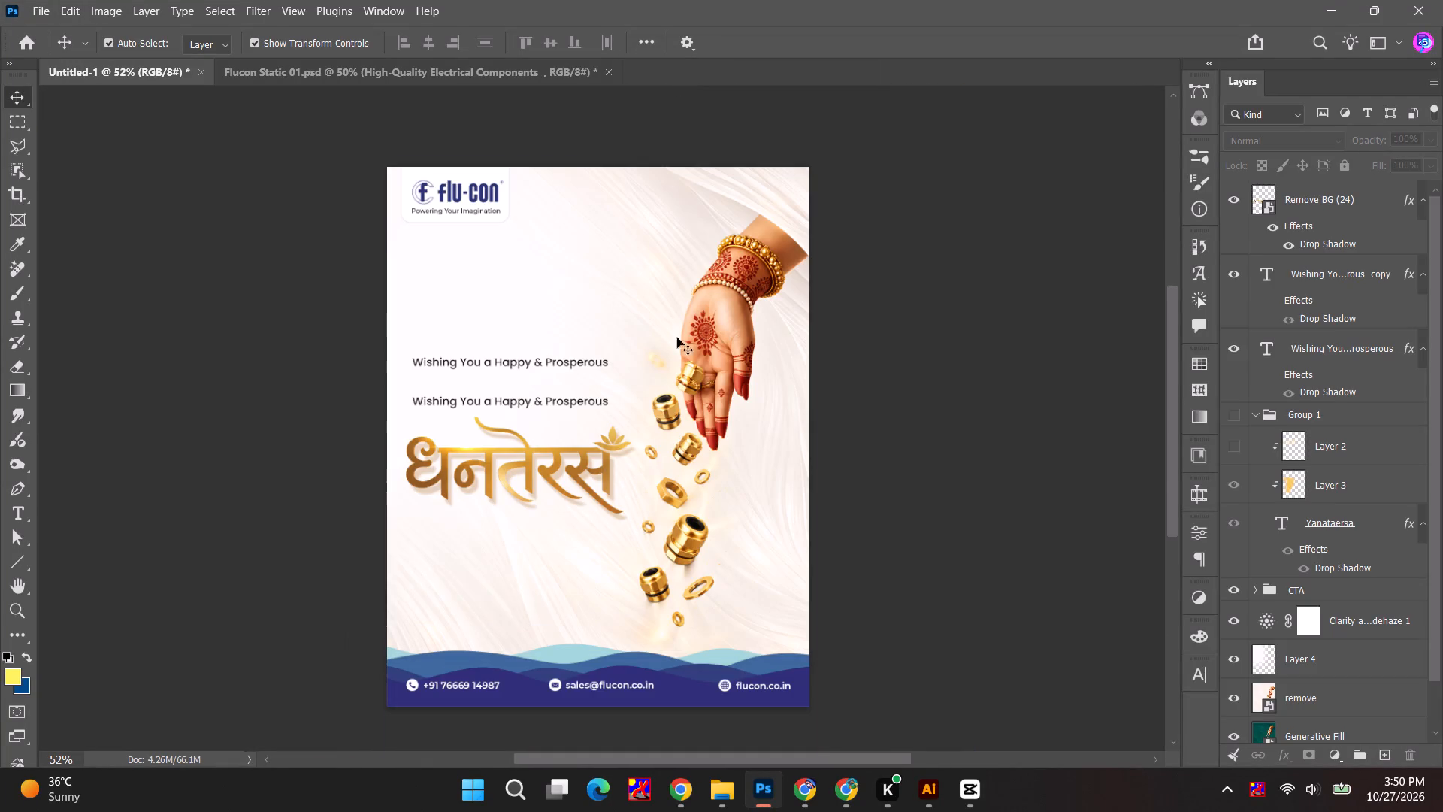
Switch to the Ams Hindi Fonts page on Fonts In Hindi and examine the font specimens for a suitable calligraphy style.
key(alt+Tab)
alt+click(960, 324)
click(363, 5)
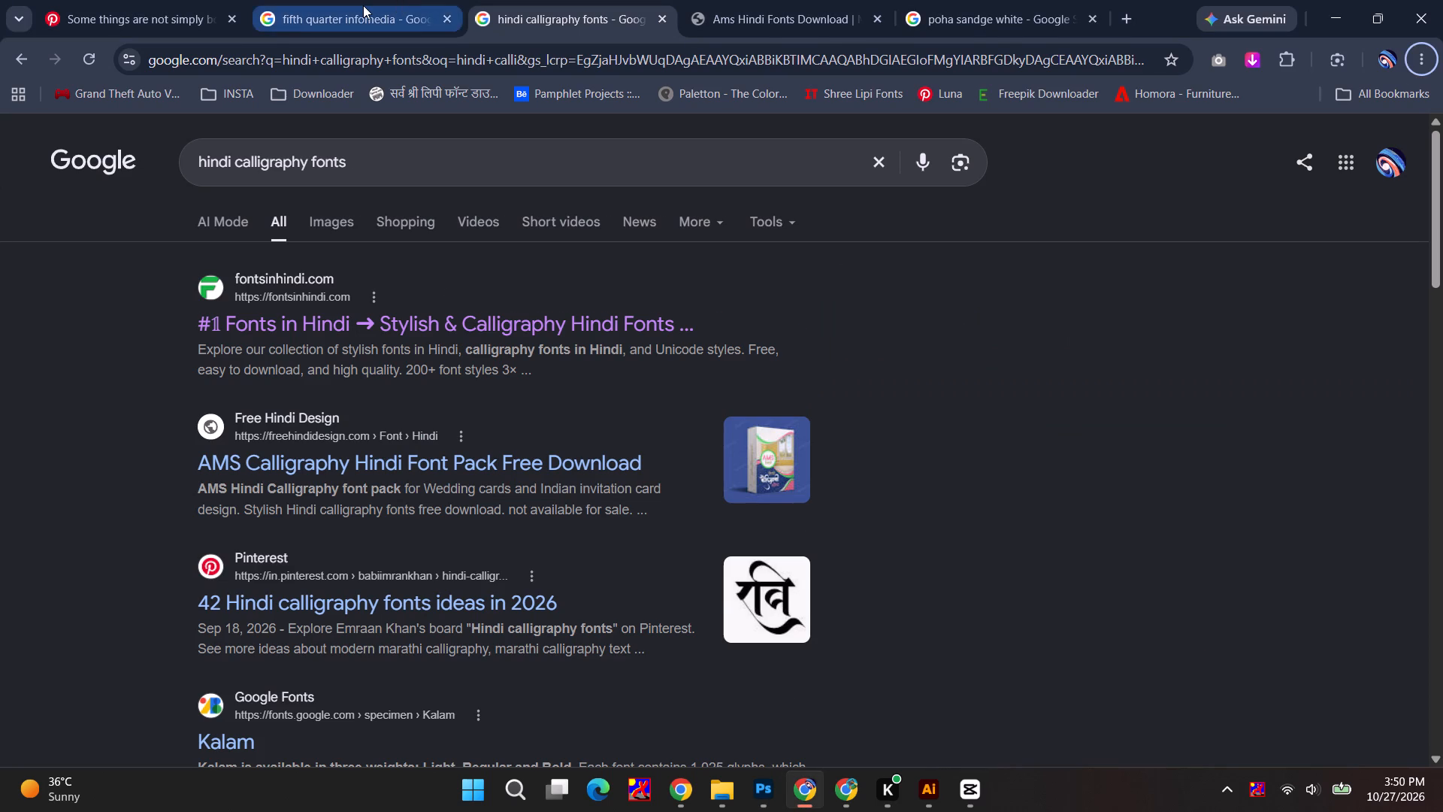
click(808, 2)
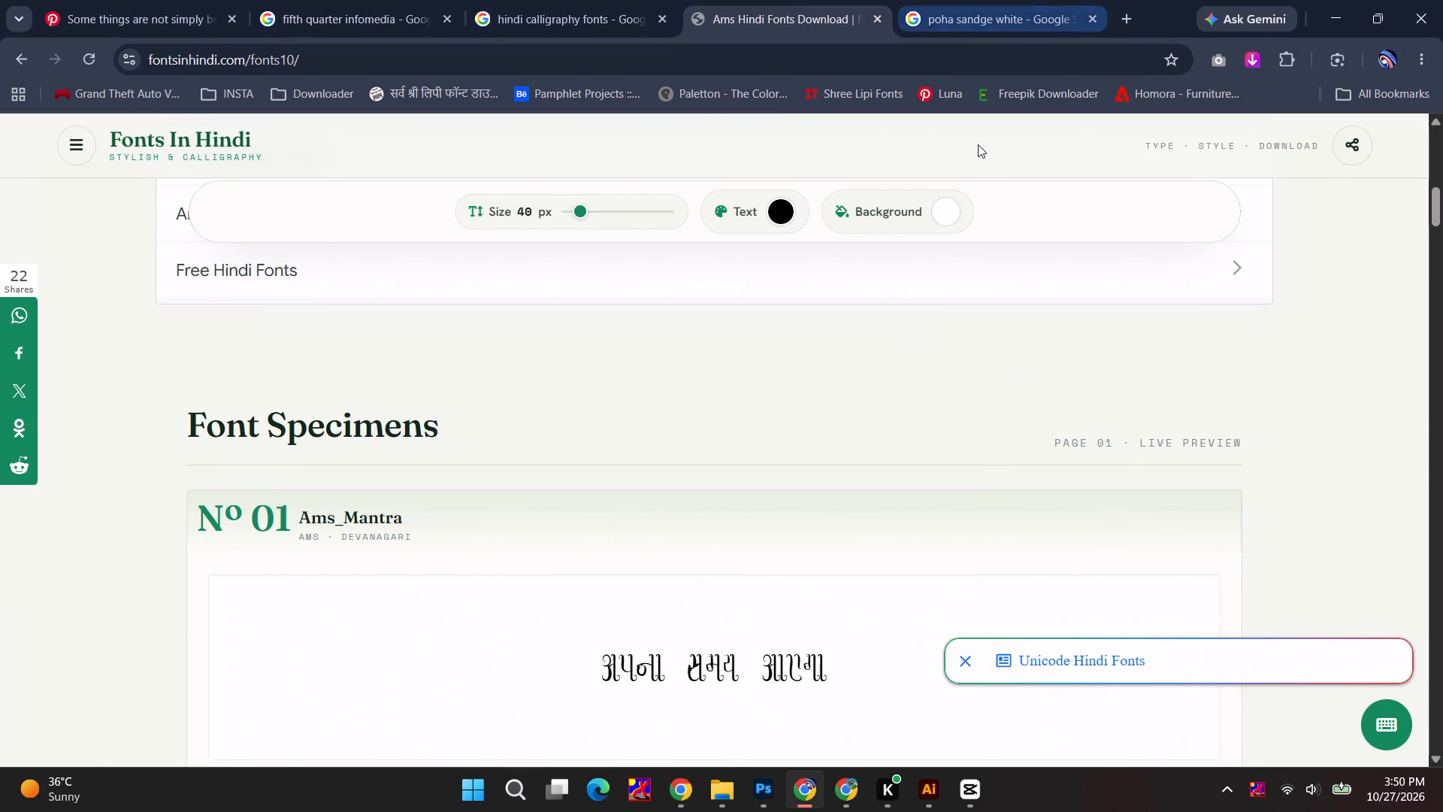
scroll(697, 638, down, 6)
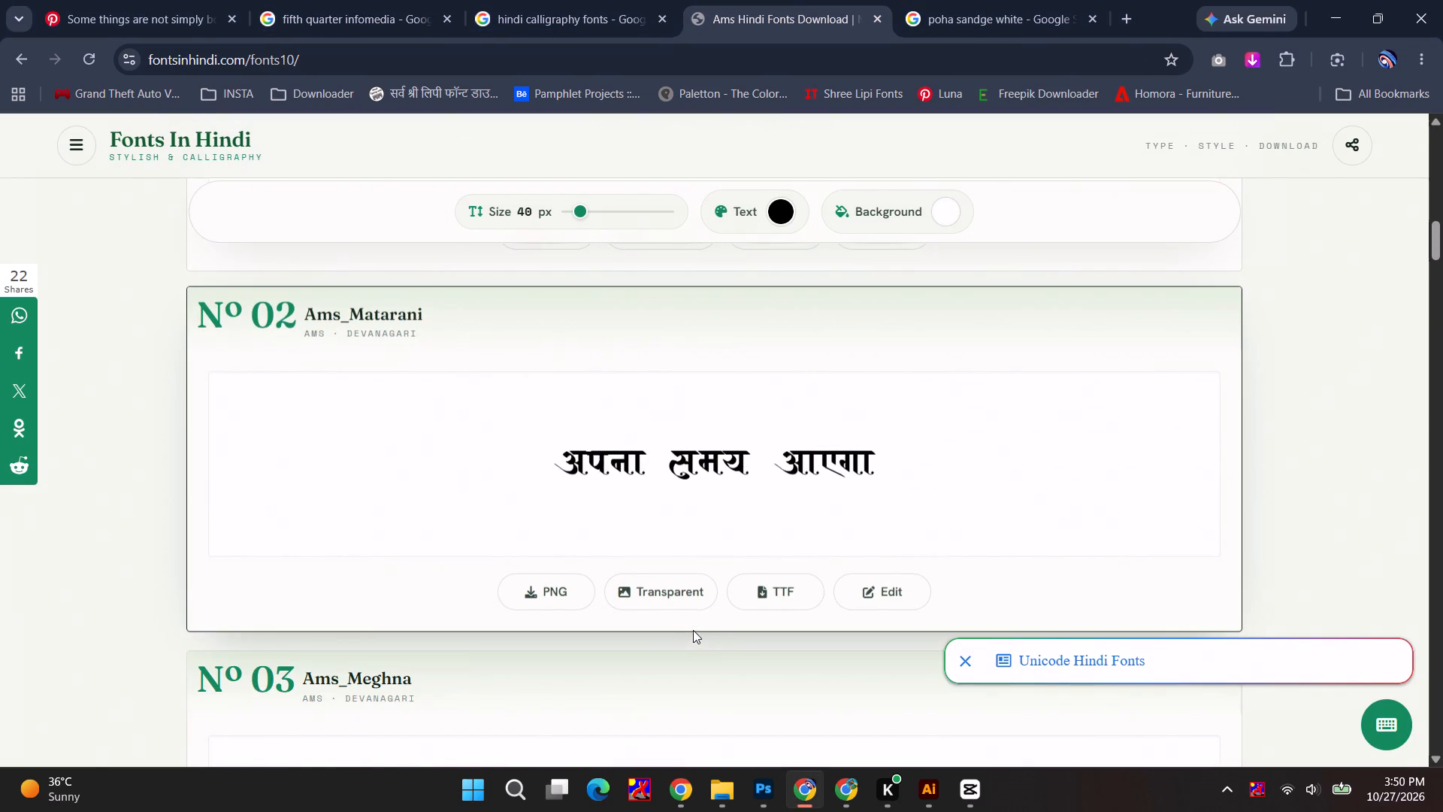
scroll(614, 564, down, 4)
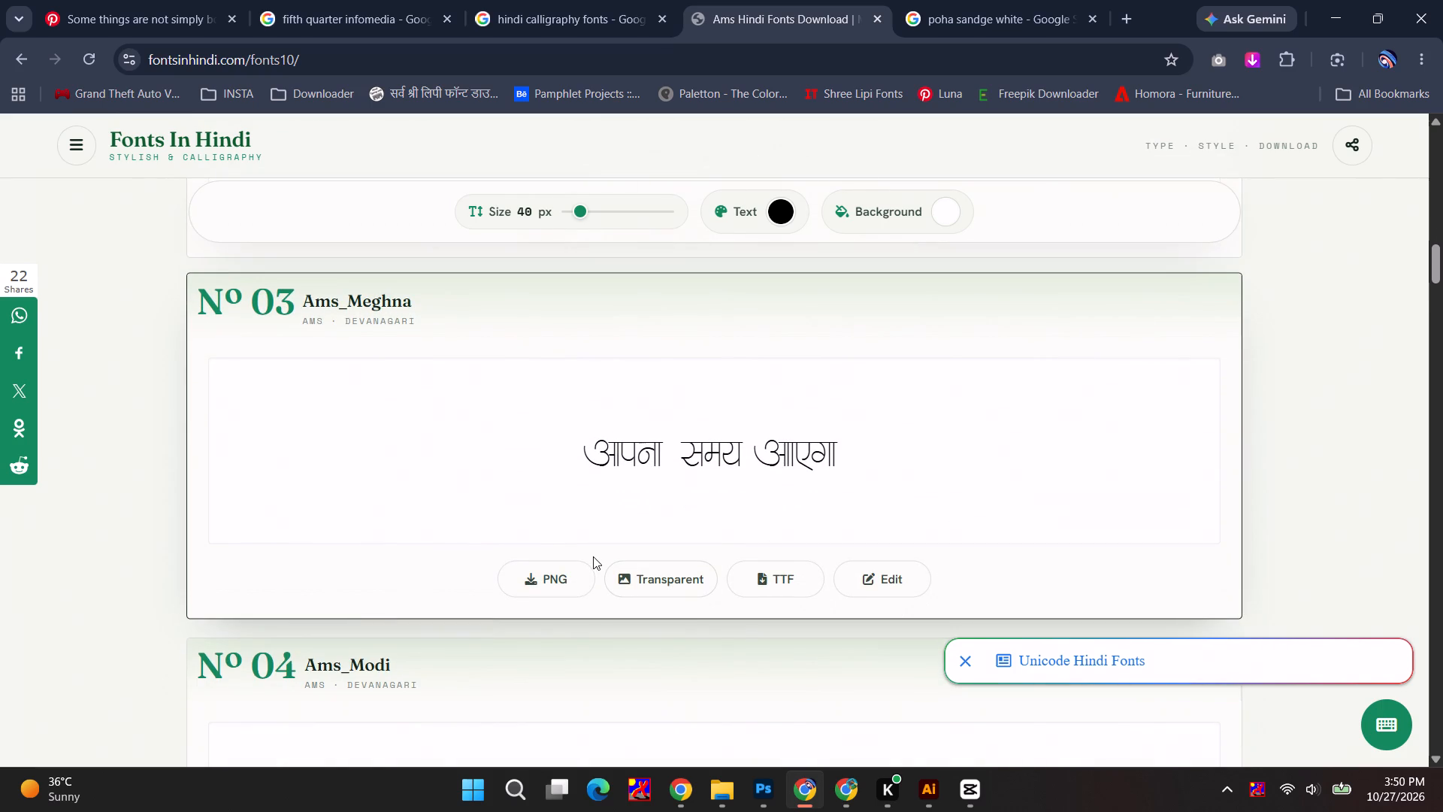
scroll(593, 556, down, 7)
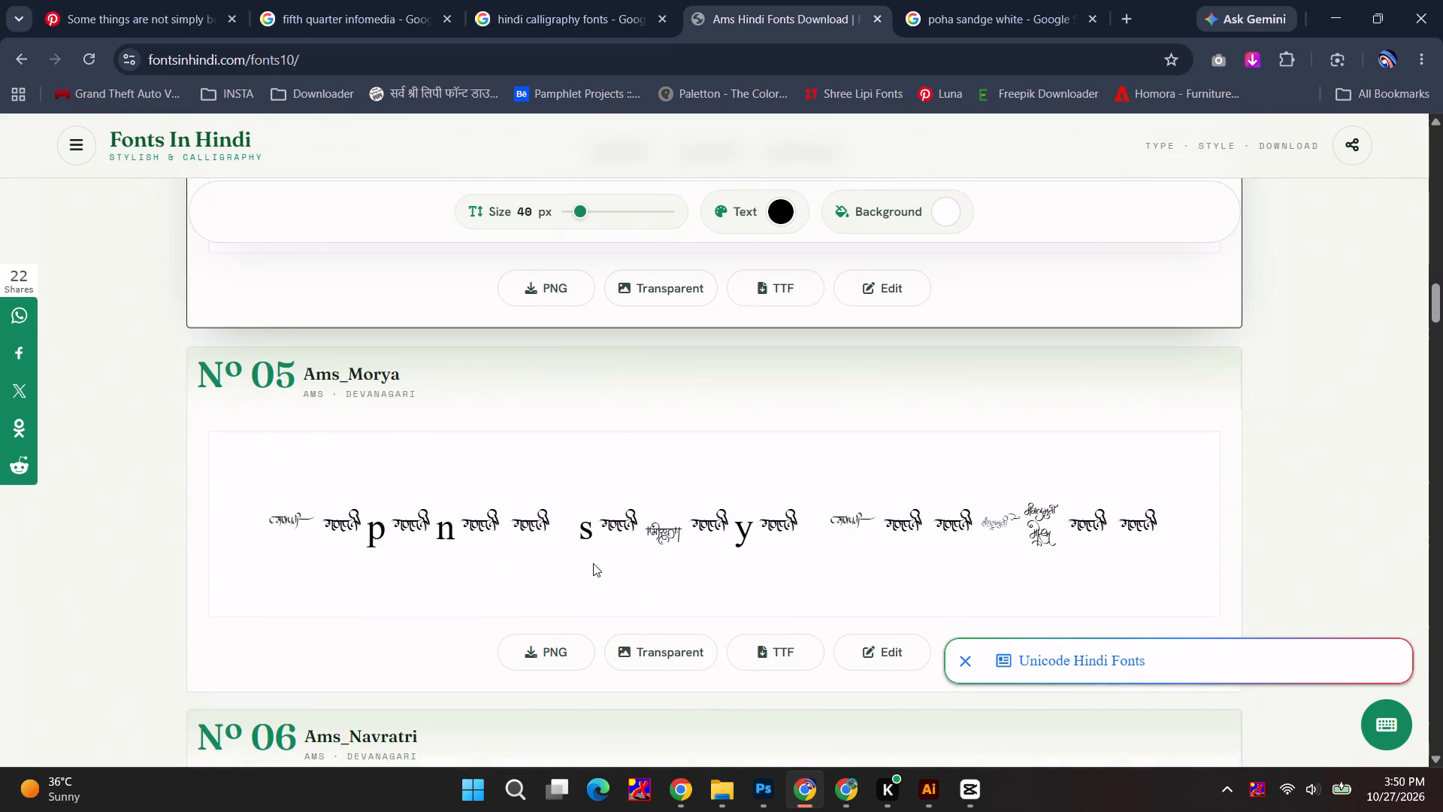
scroll(593, 568, down, 5)
scroll(593, 573, up, 5)
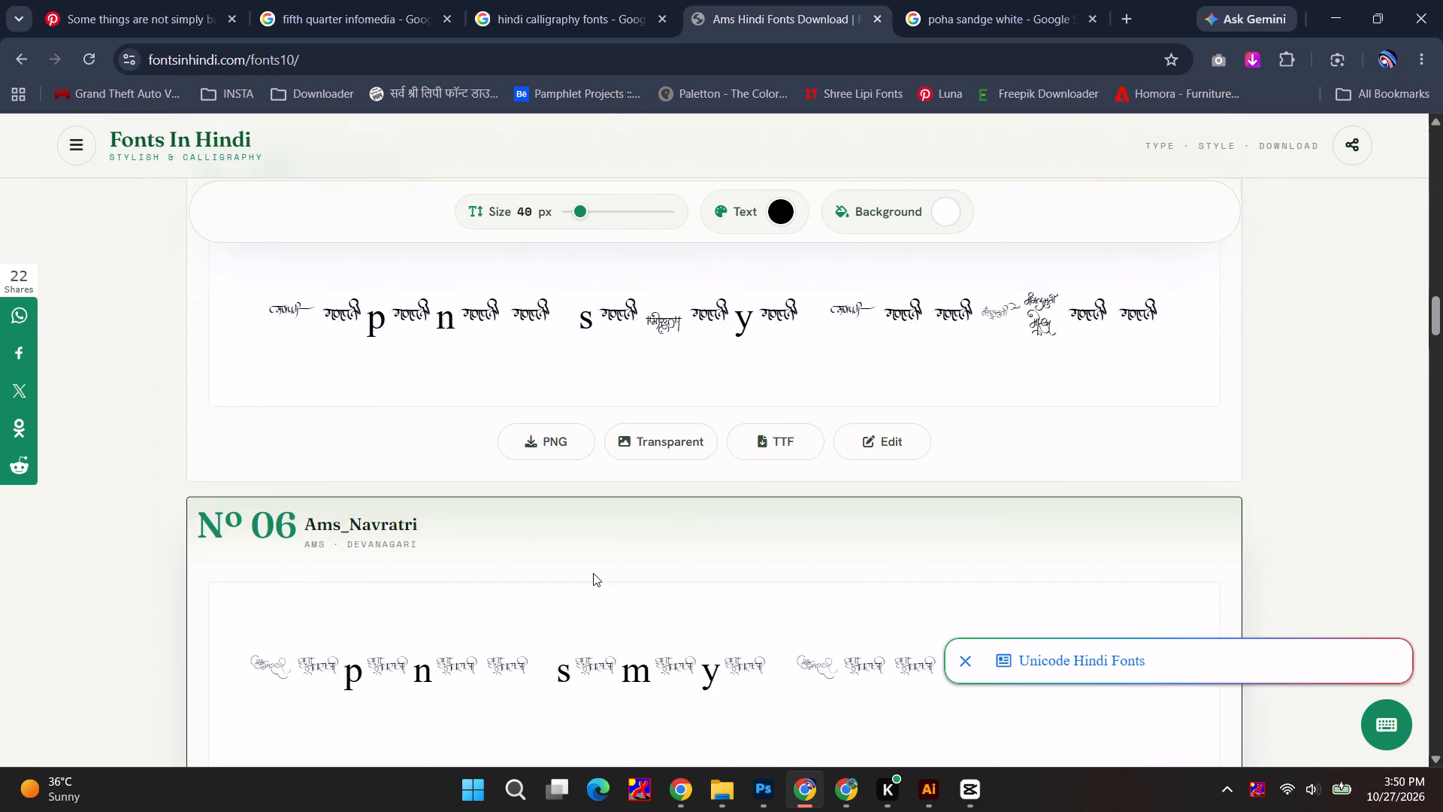
scroll(593, 573, down, 13)
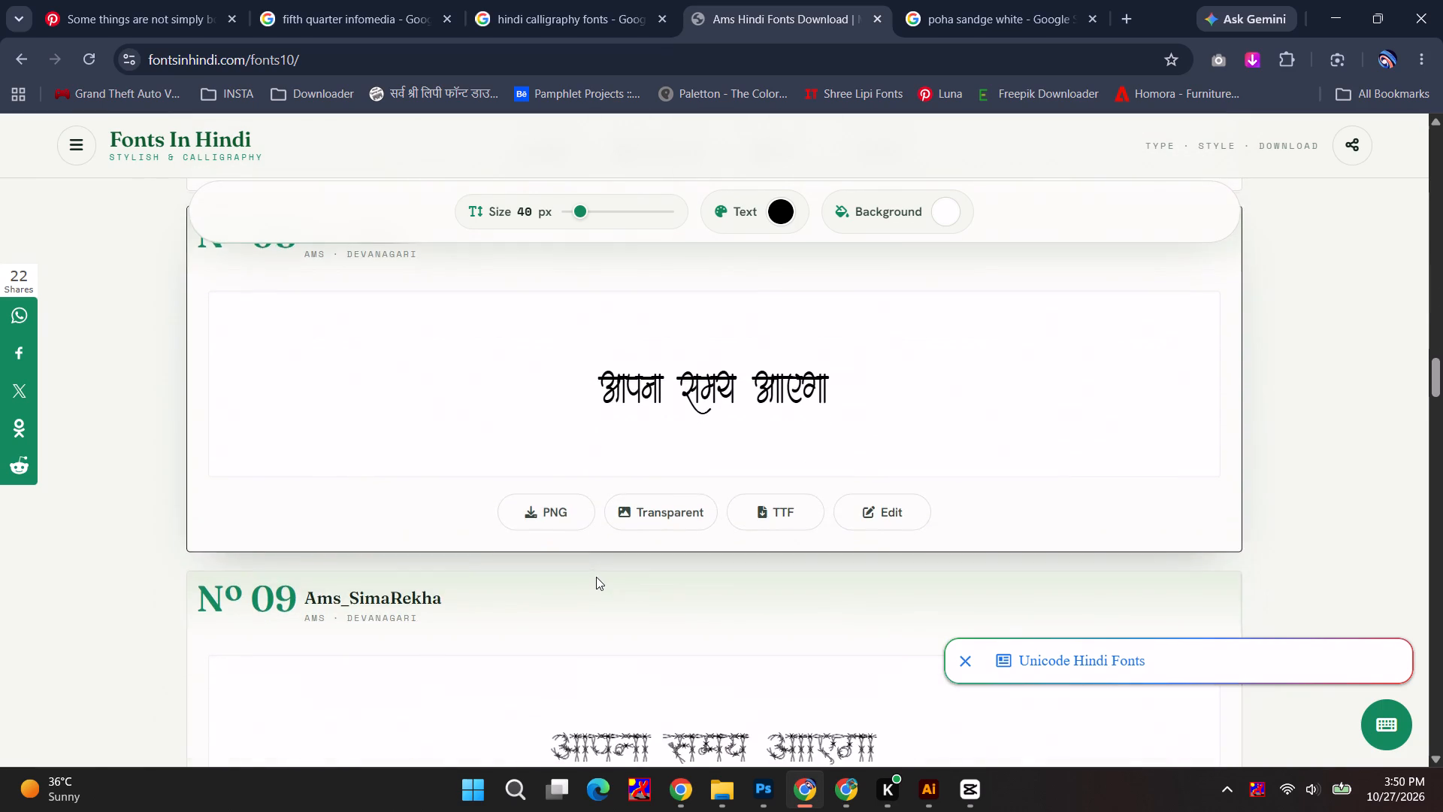
scroll(597, 574, down, 5)
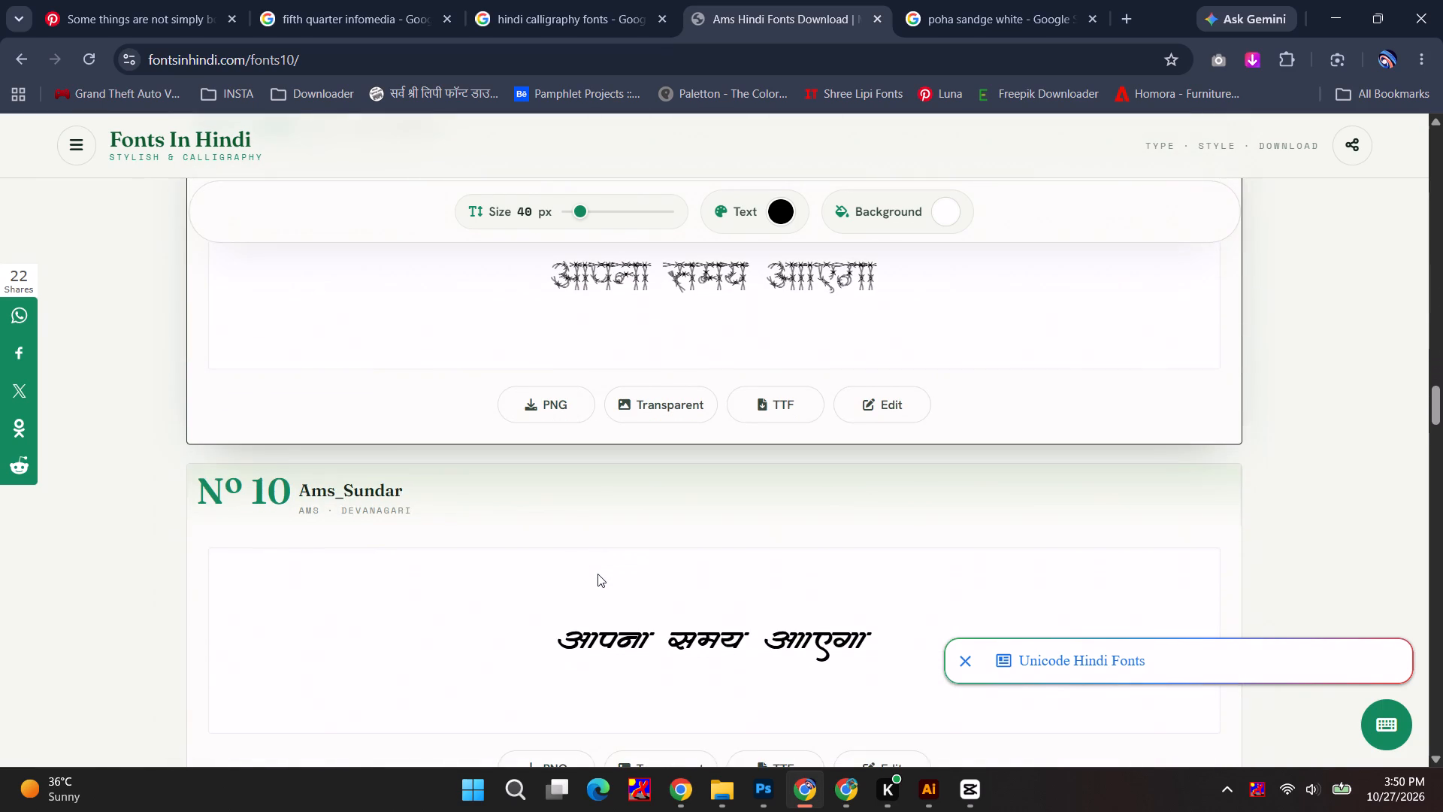
scroll(594, 582, down, 5)
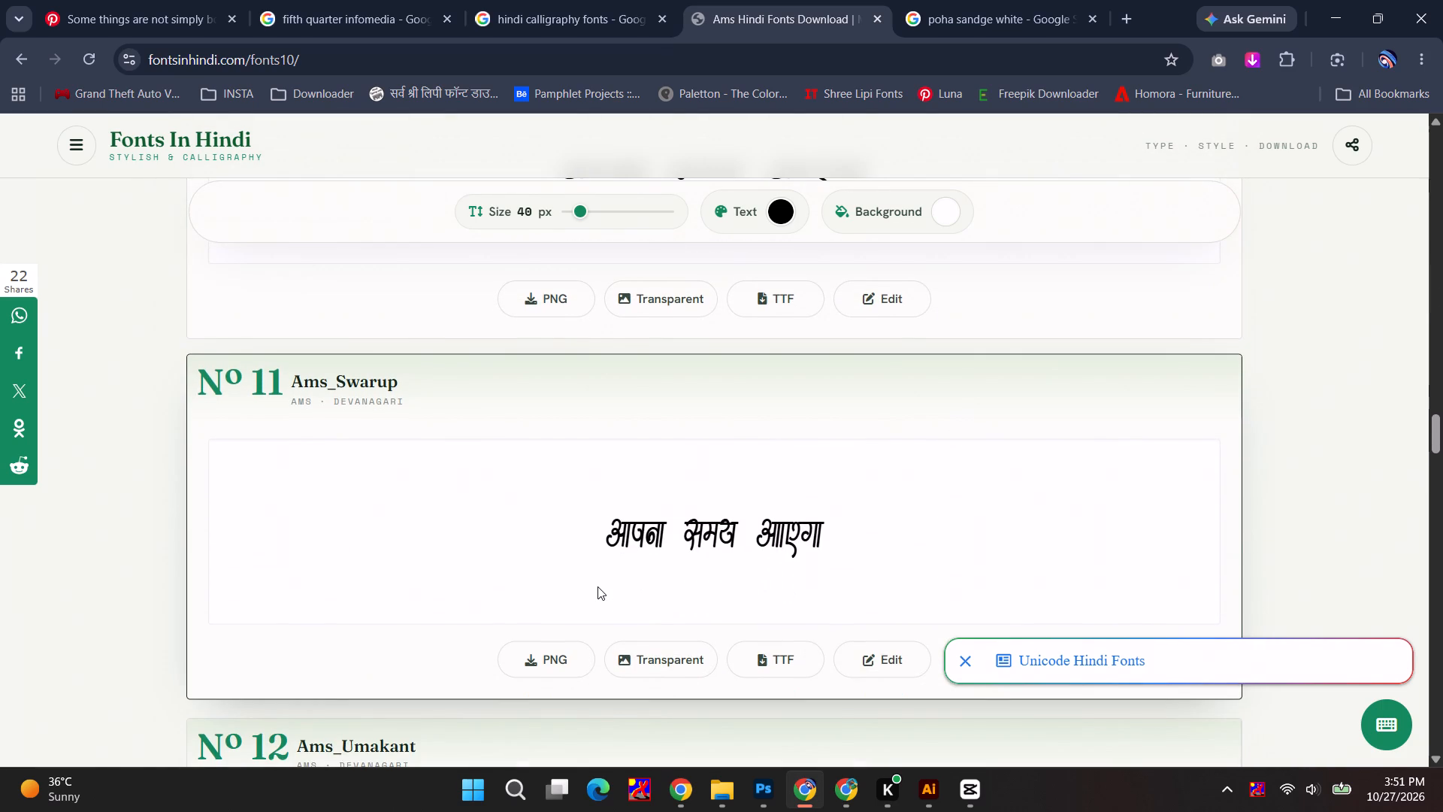
scroll(597, 586, down, 3)
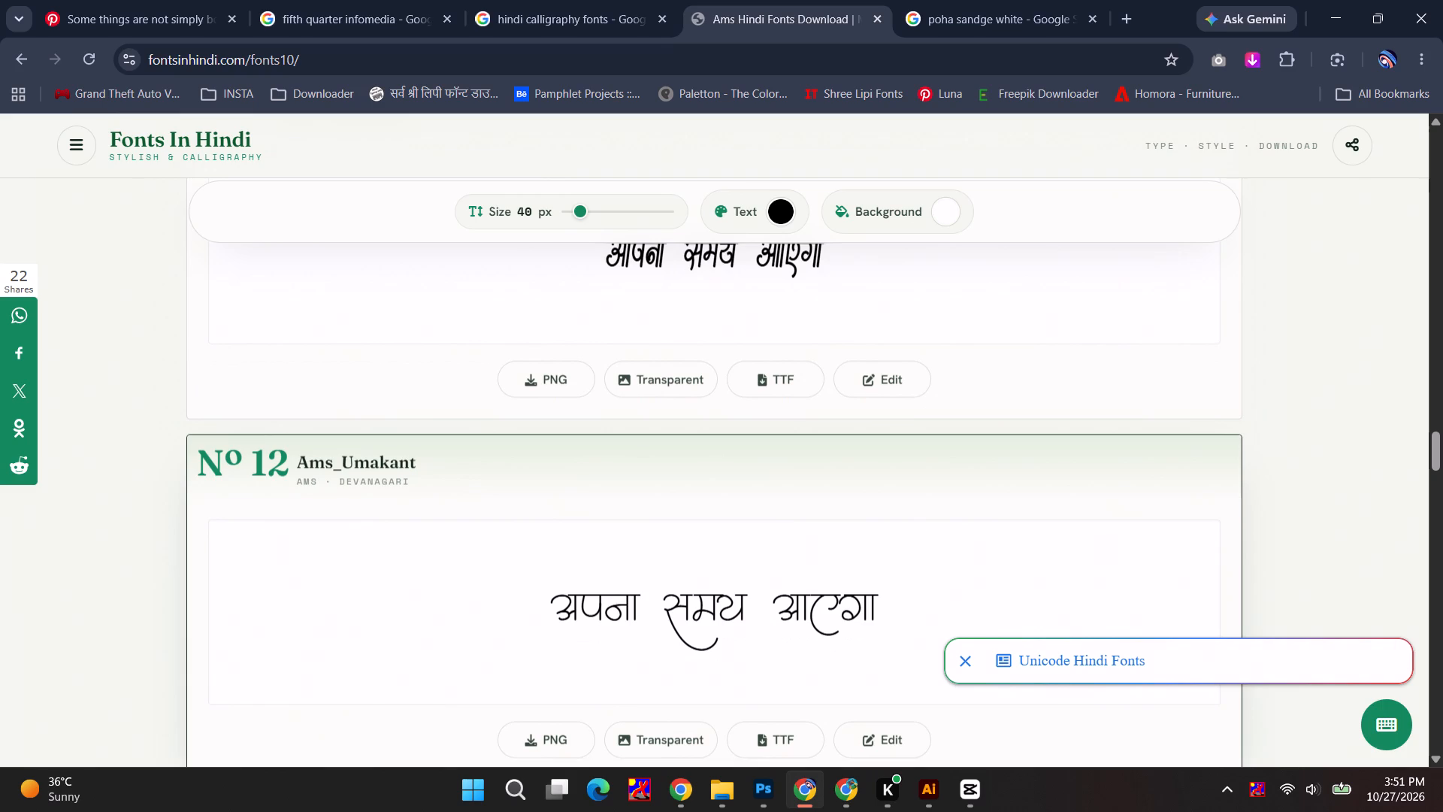
scroll(742, 643, down, 6)
scroll(727, 650, up, 13)
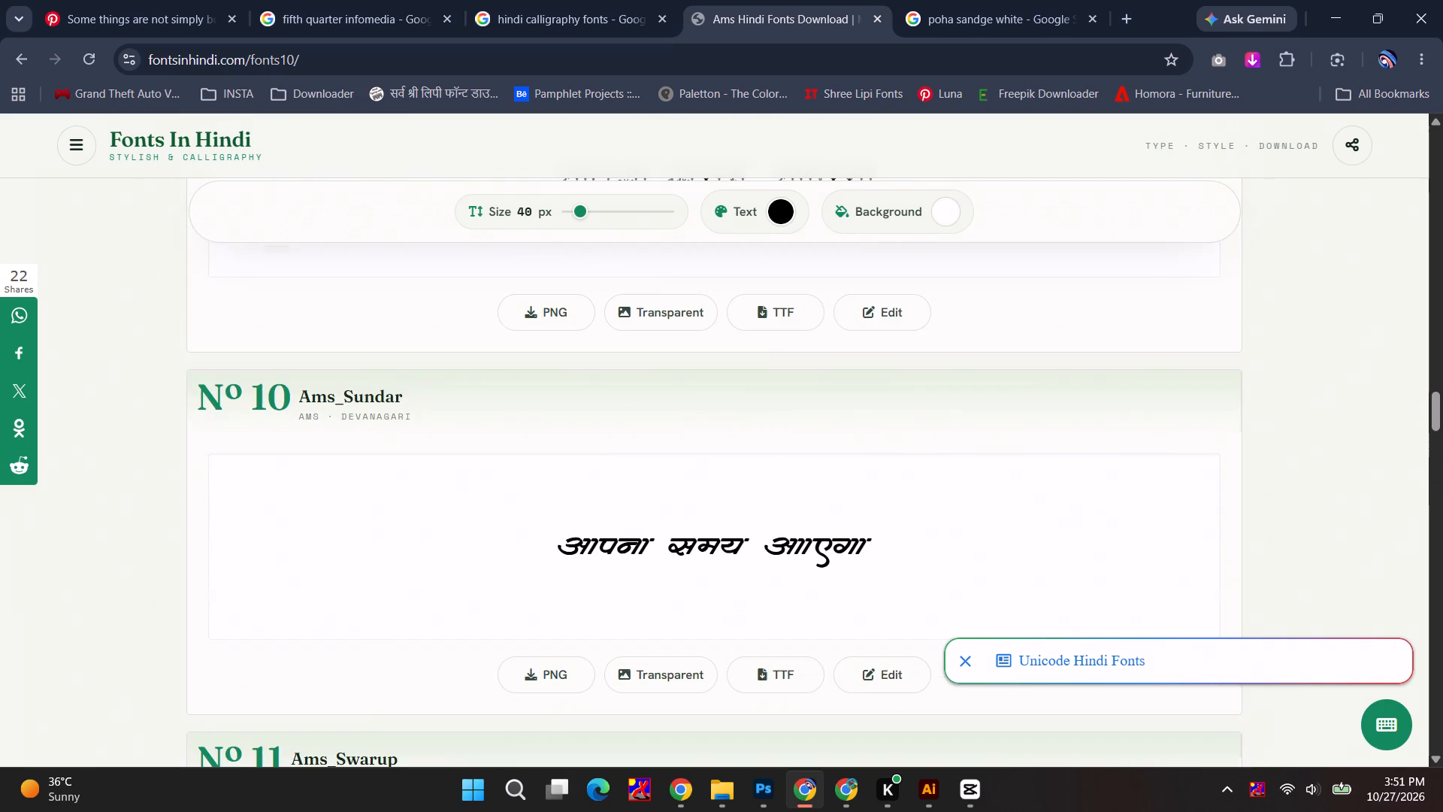
scroll(891, 629, down, 20)
scroll(891, 629, down, 4)
scroll(883, 644, up, 8)
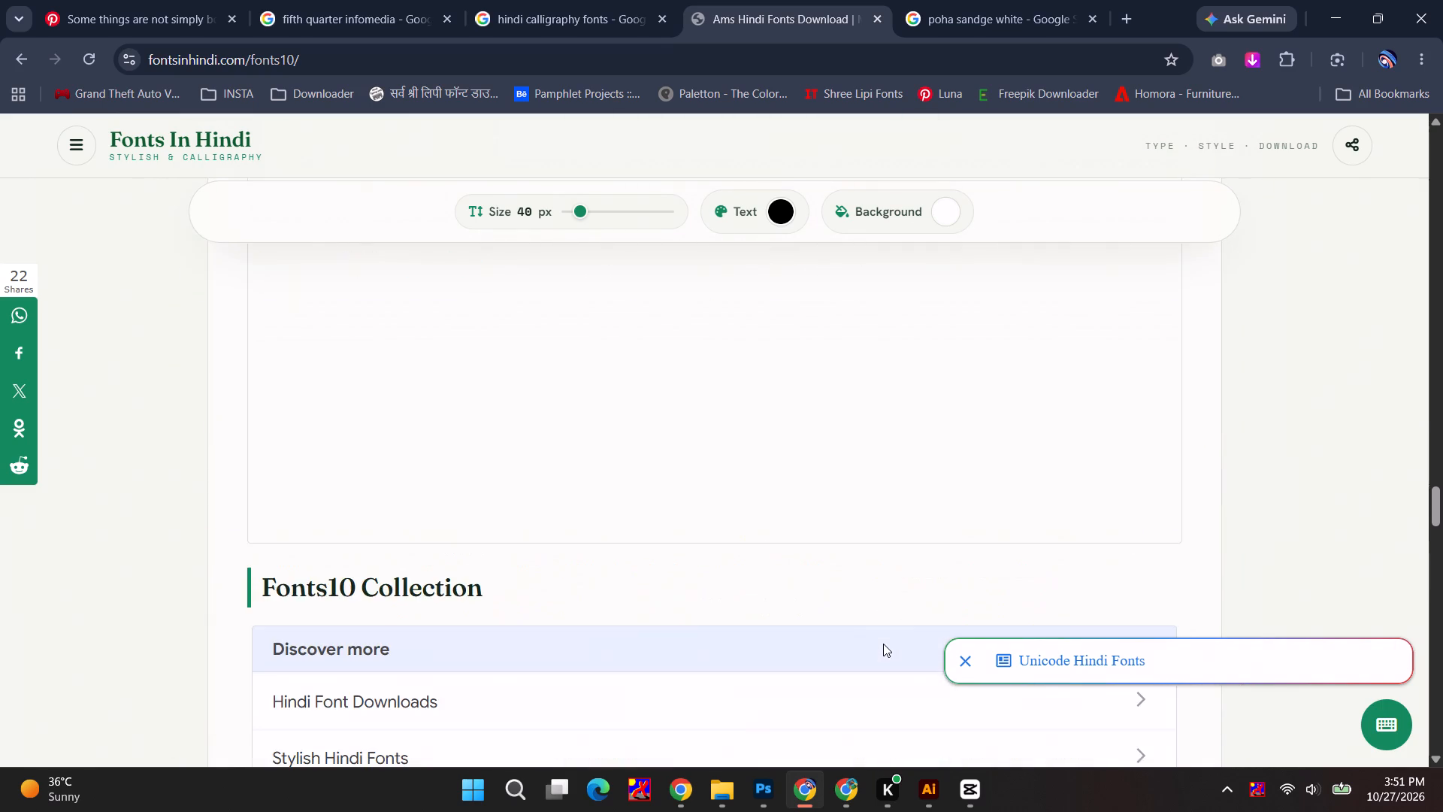
scroll(883, 644, up, 6)
Close the Ams Hindi Fonts, "poha sandge white" and "hindi calligraphy fonts" browser tabs.
key(ctrl+w)
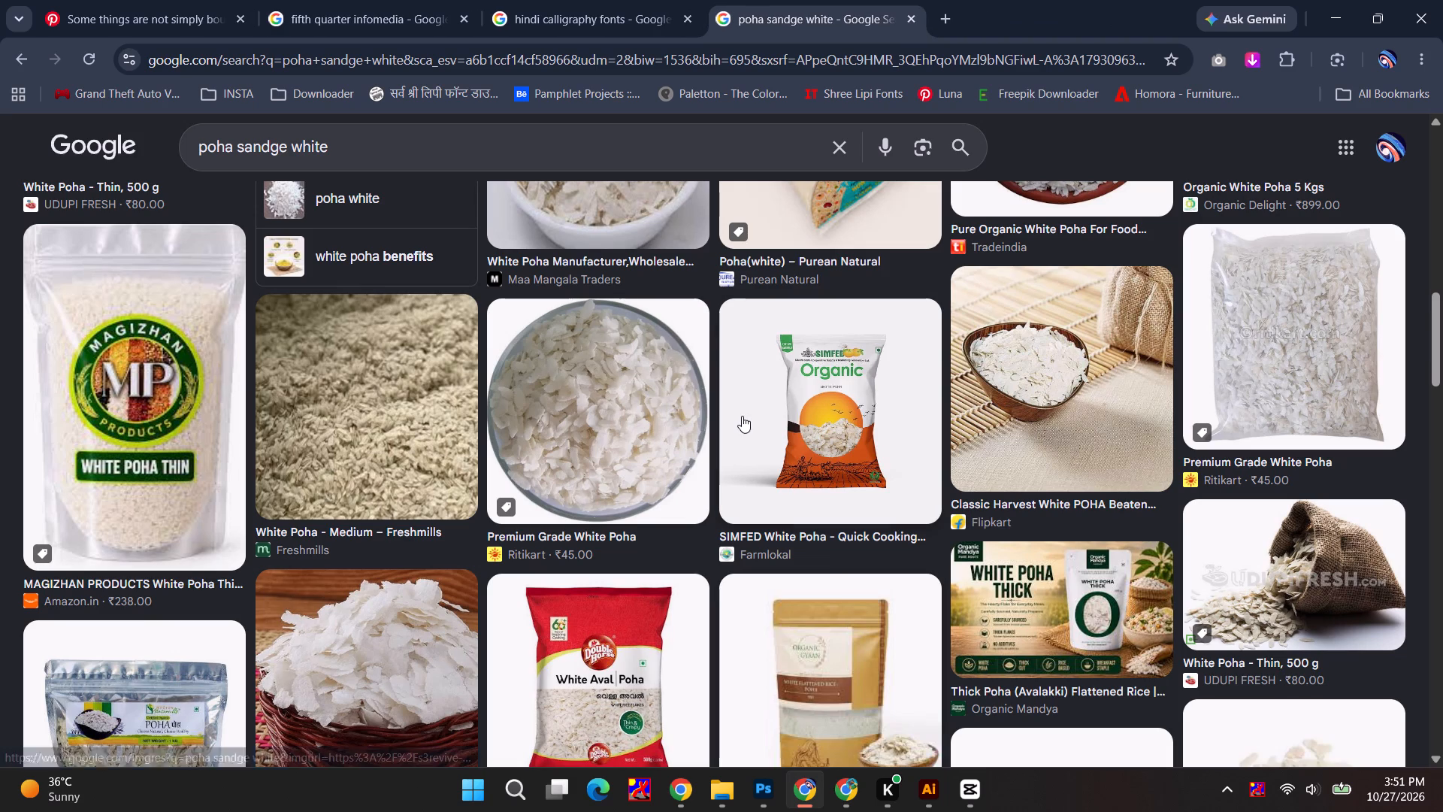
key(ctrl+w)
key(alt+Tab)
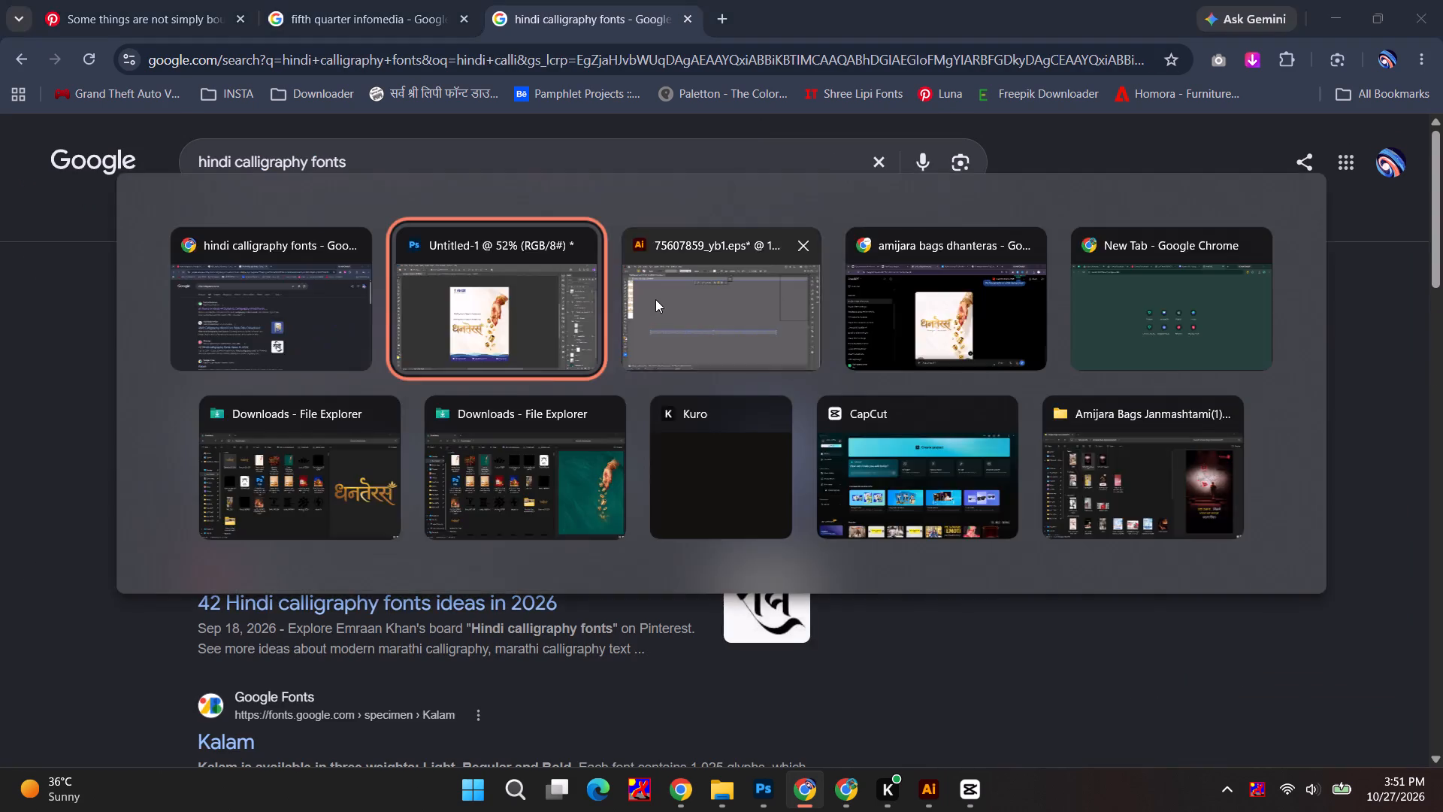
key(alt+Tab)
key(ctrl+w)
Copy the line "This Dhanteras, may every connection bring new beginnings, growth and success" from the Flucon row of the 2026 Social Media spreadsheet.
key(alt+Tab)
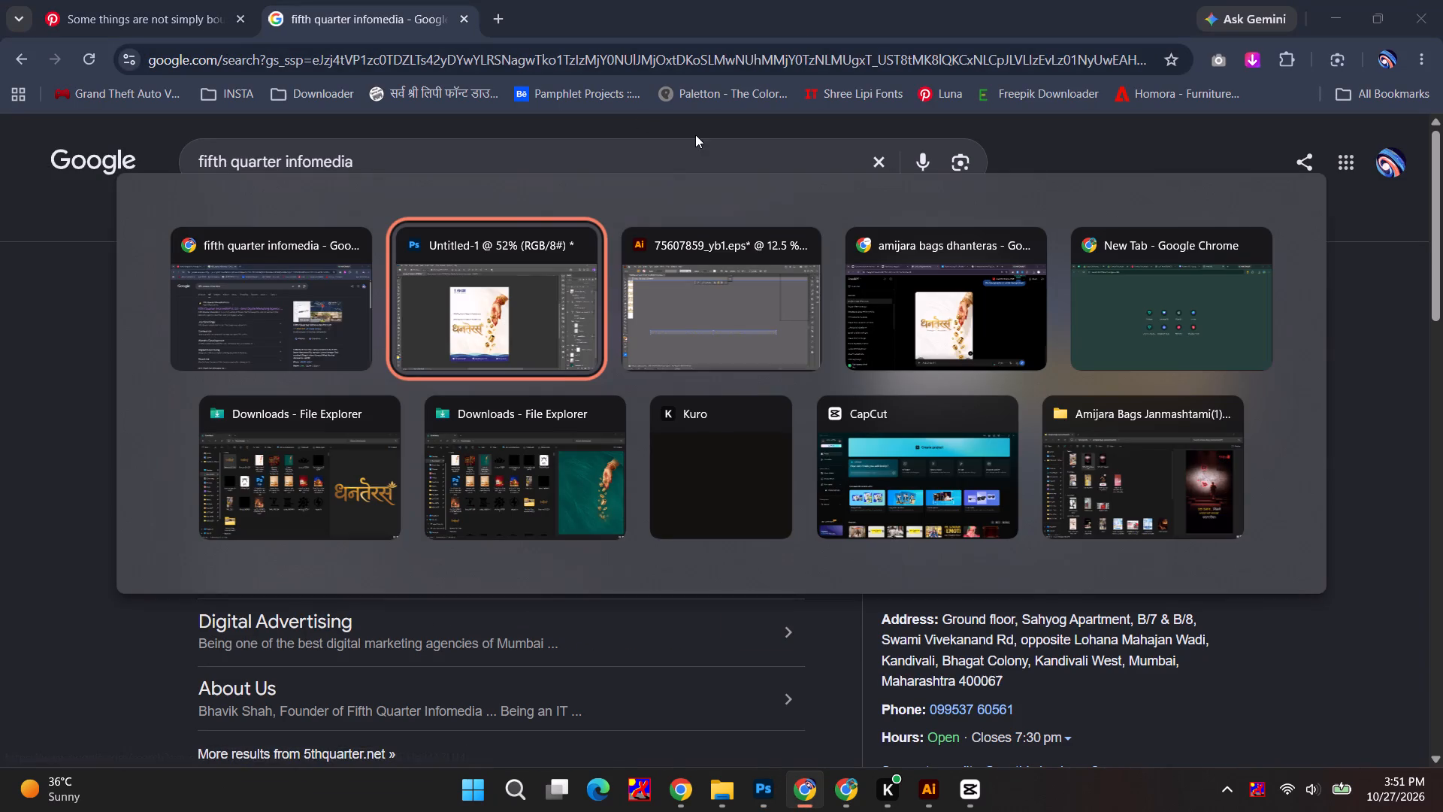
alt+click(443, 320)
click(497, 370)
key(alt+Tab)
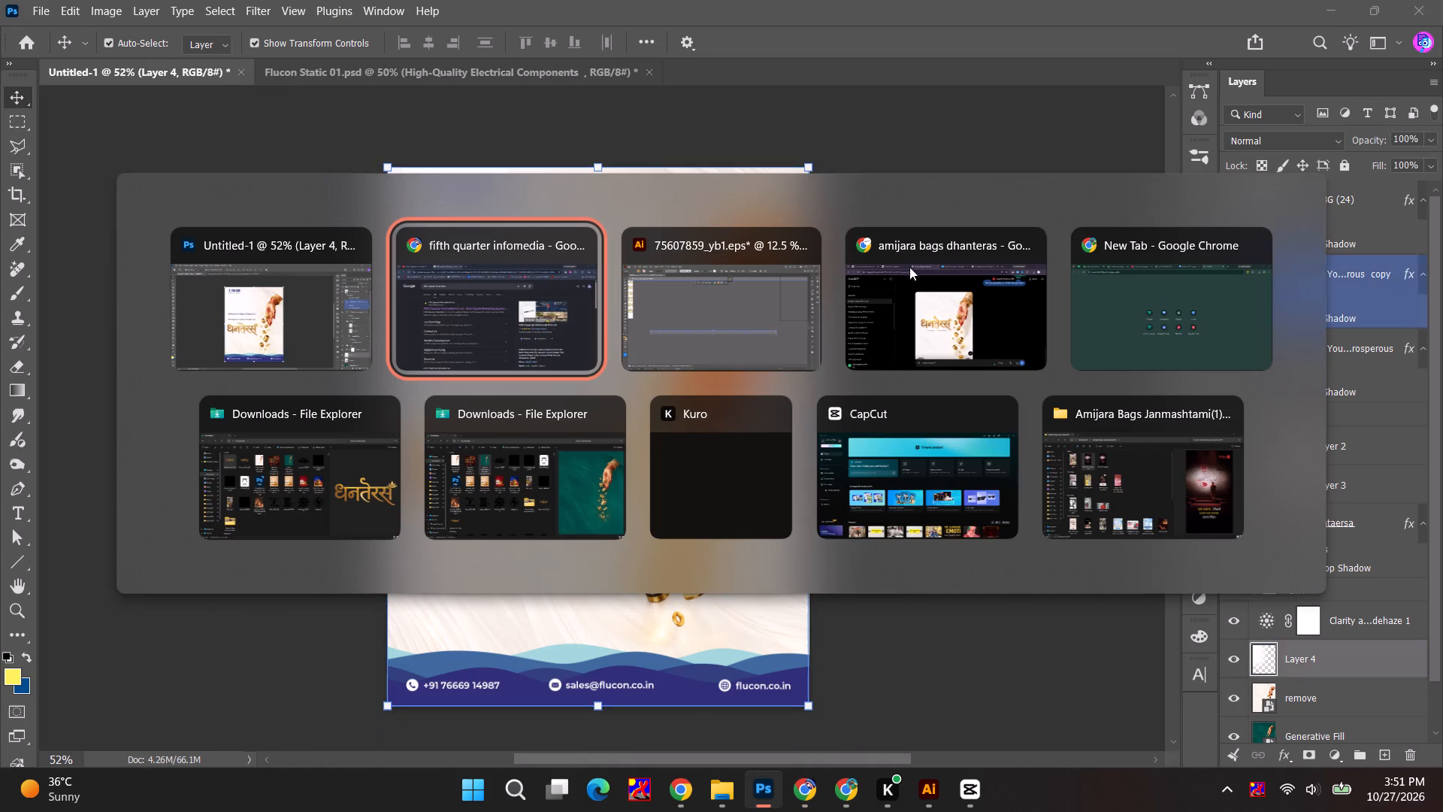
alt+click(1156, 320)
click(69, 0)
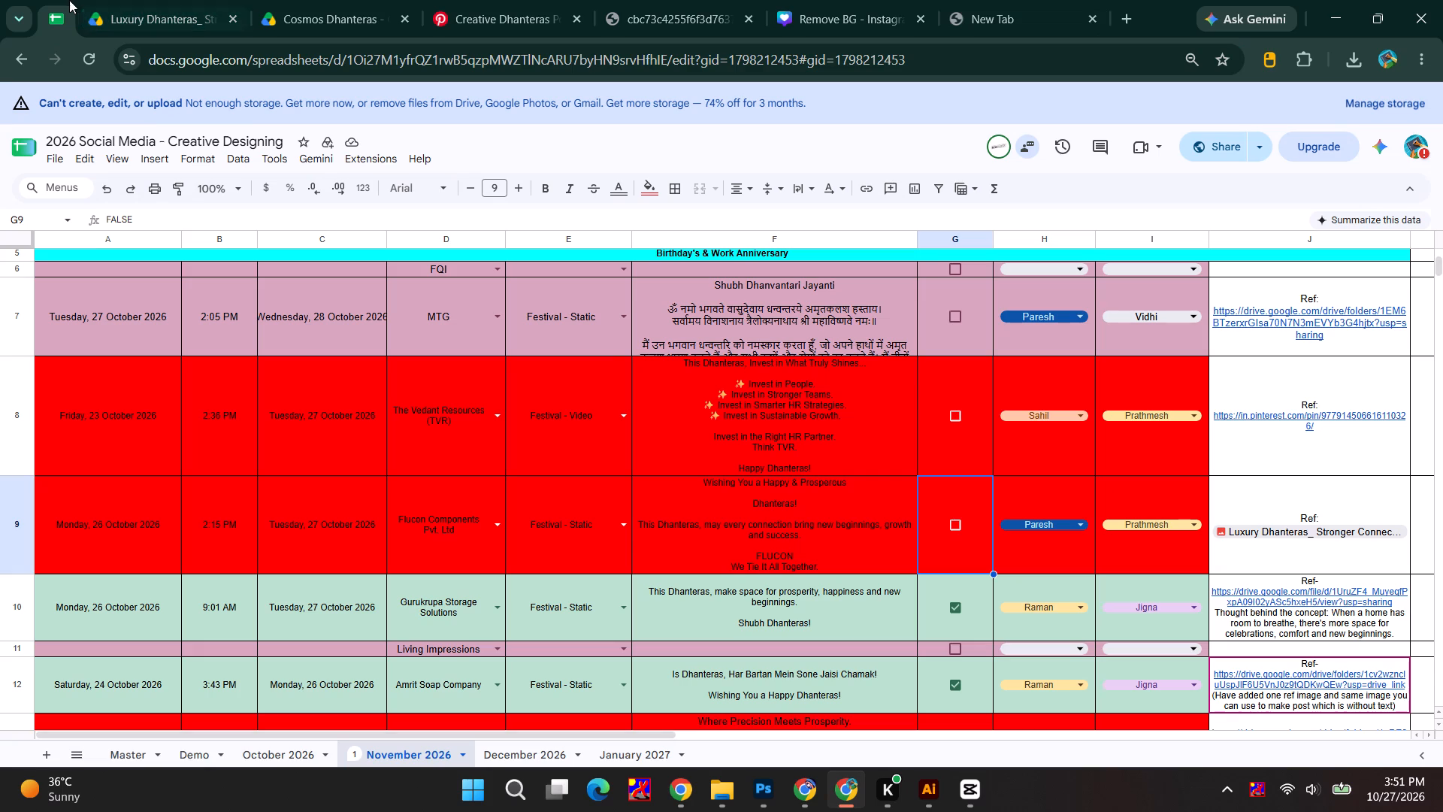
click(815, 359)
double_click(829, 511)
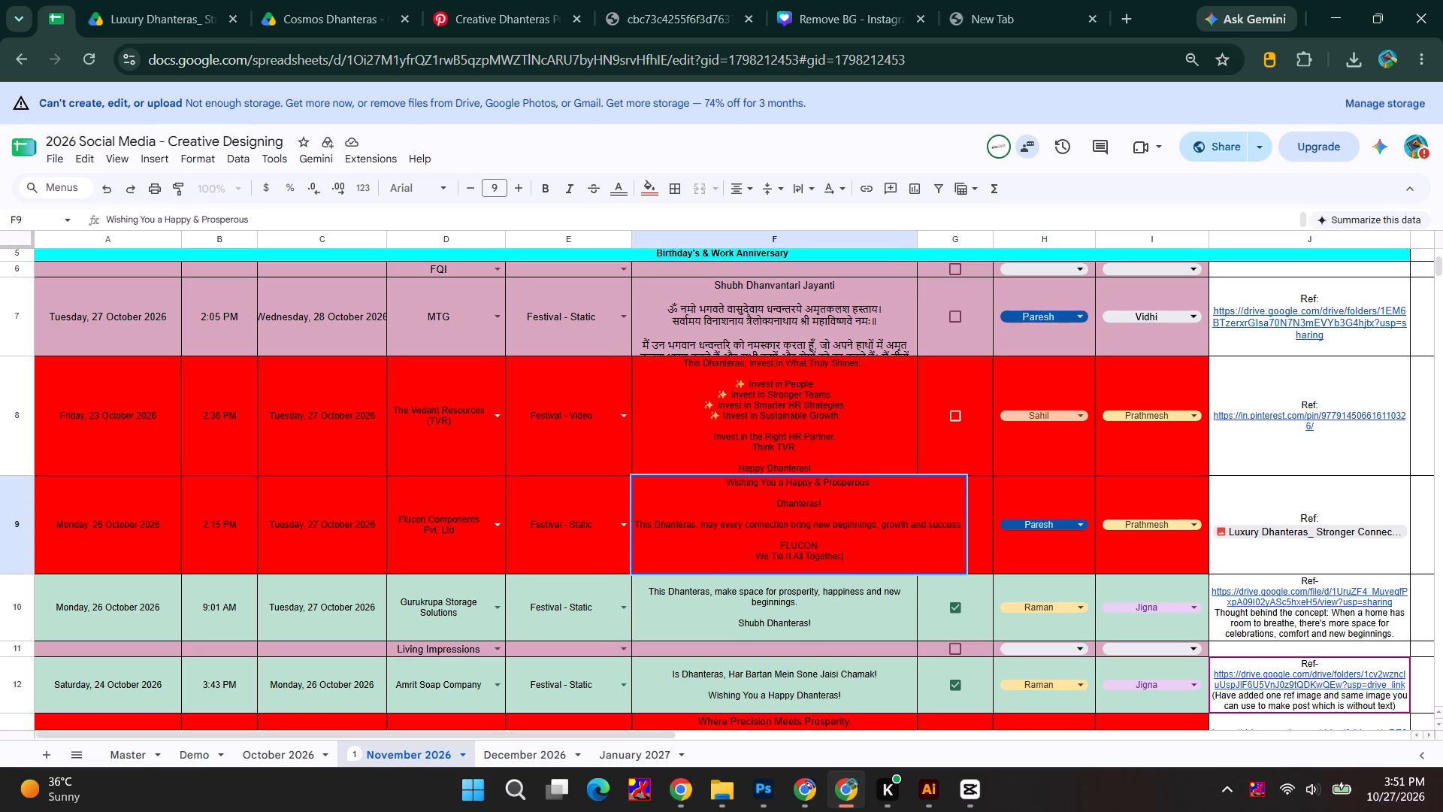
drag(635, 523, 950, 528)
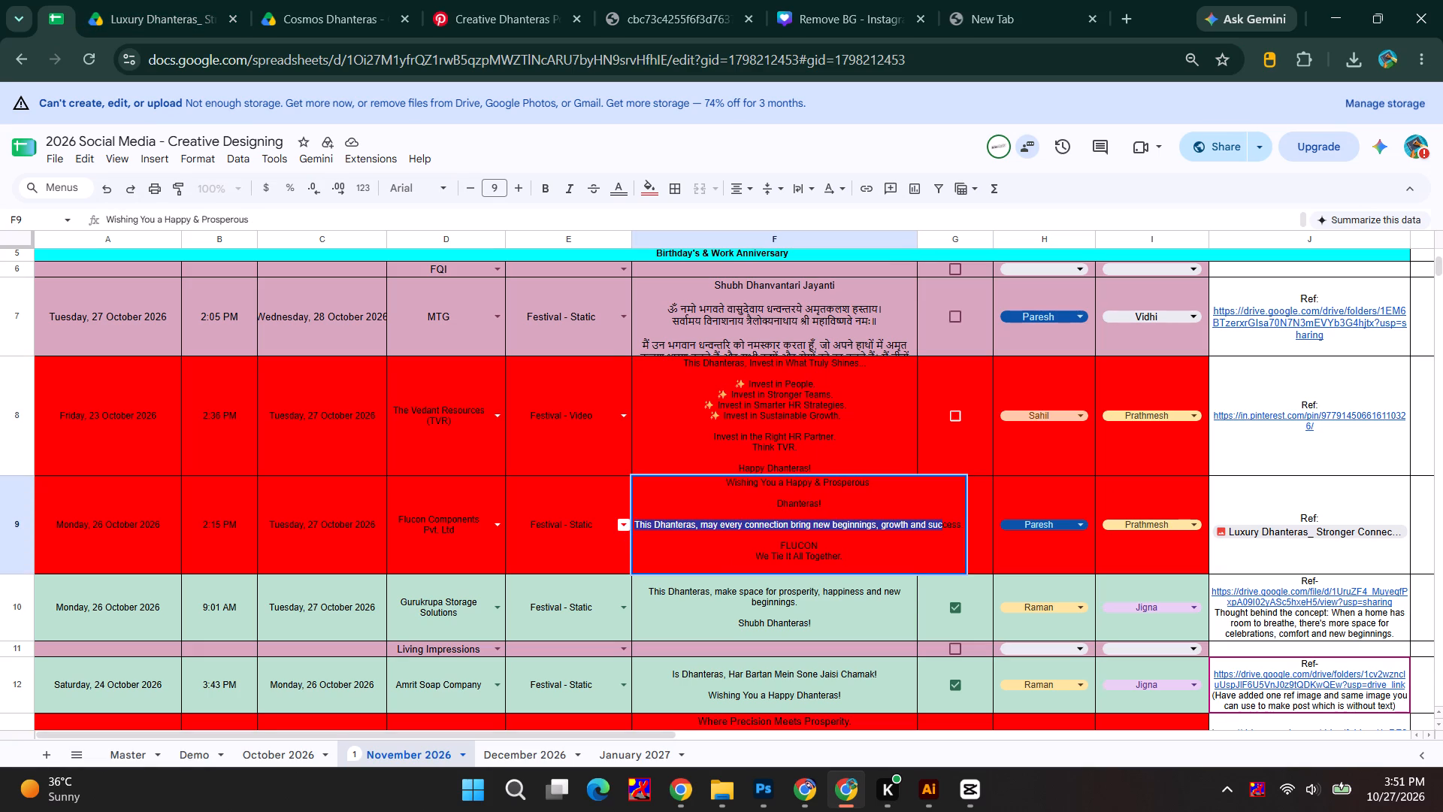
drag(950, 528, 956, 529)
key(ctrl+c)
Back in the Photoshop poster, move the upper duplicate "Wishing You a Happy & Prosperous" line to just below the gold Dhanteras lettering.
key(alt+Tab)
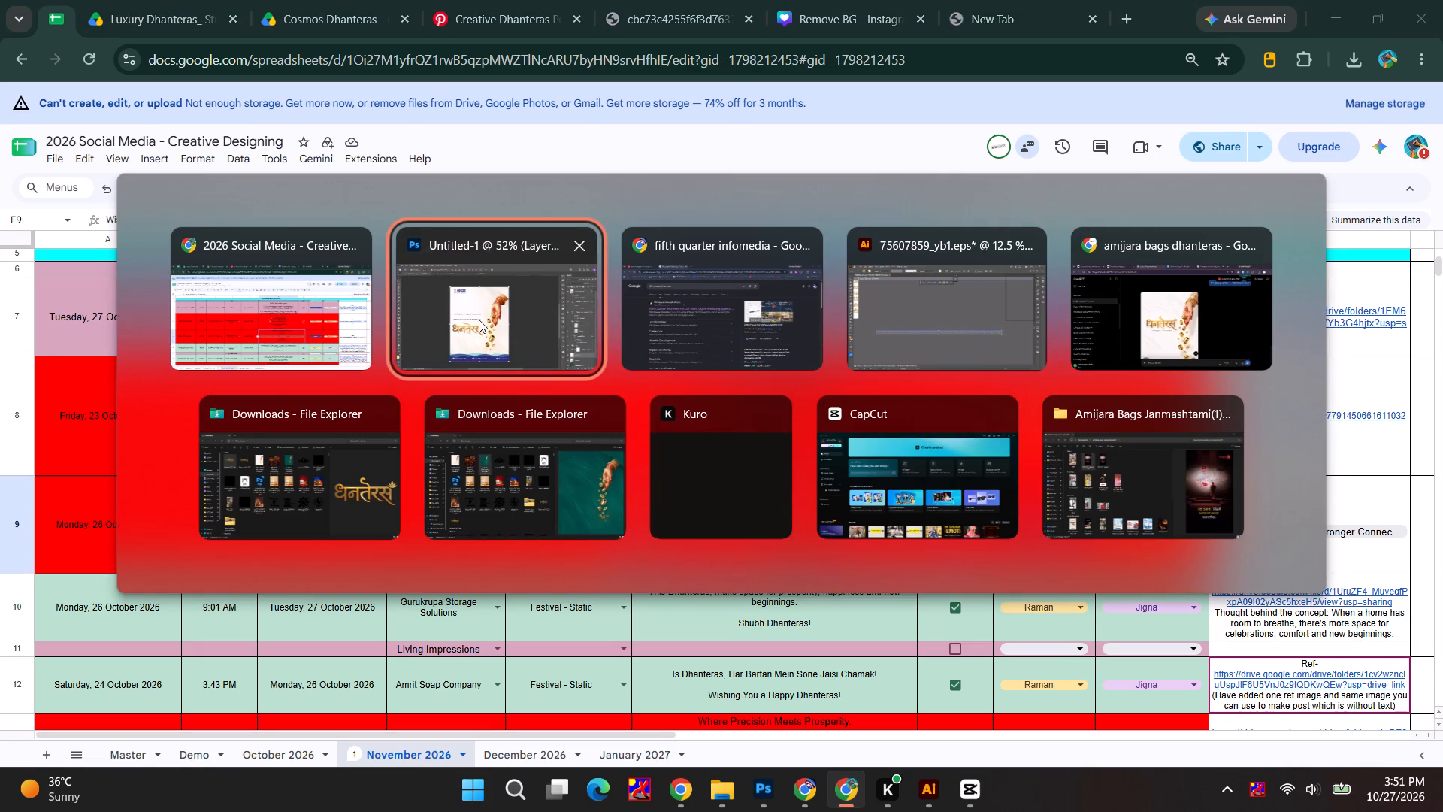
alt+click(479, 320)
alt+scroll(467, 328, up, 8)
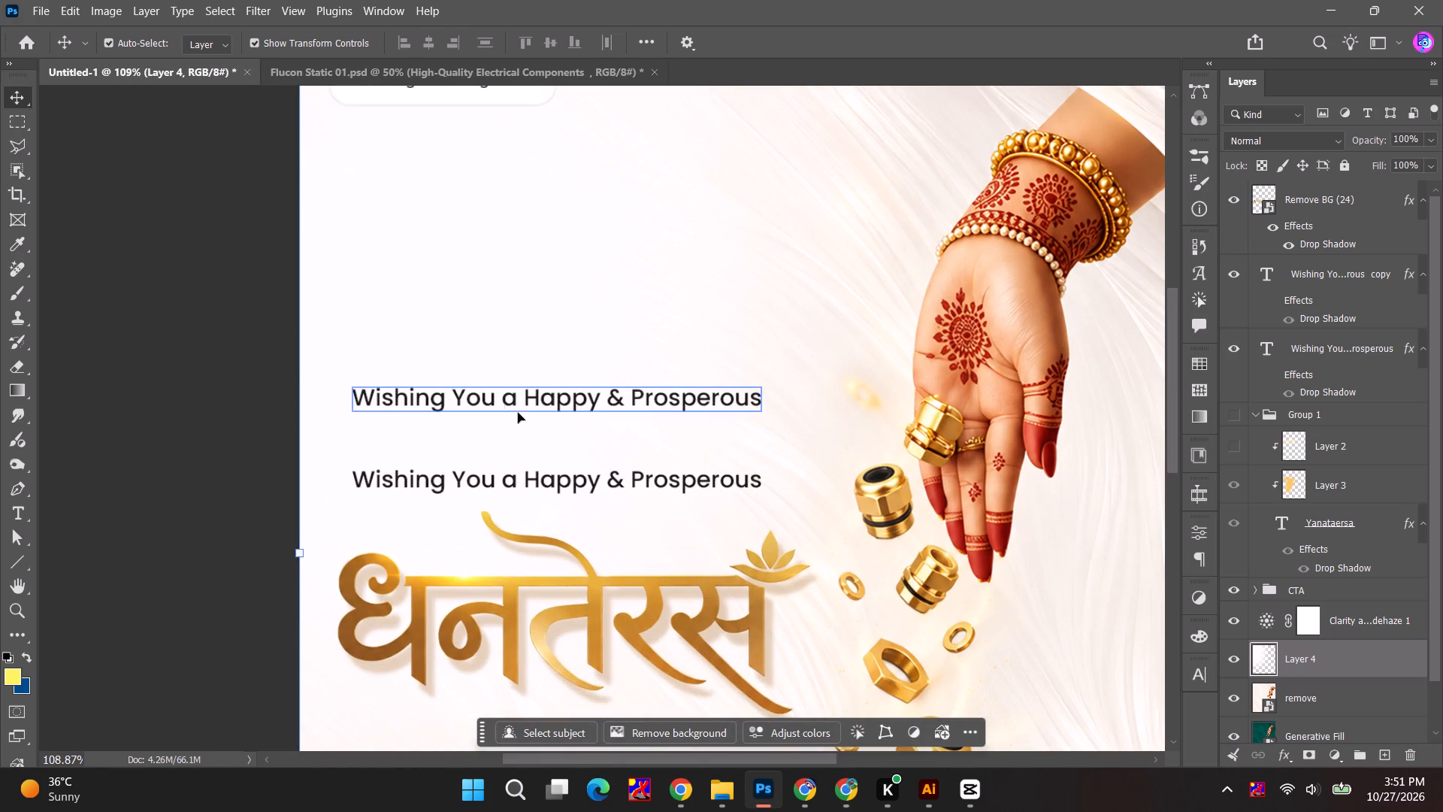
key(space)
drag(552, 422, 555, 218)
drag(594, 192, 601, 559)
Replace the text below the lettering with the copied "This Dhanteras, may every connection bring new beginnings, growth and succes", breaking the line before "bring".
double_click(601, 559)
key(ctrl+v)
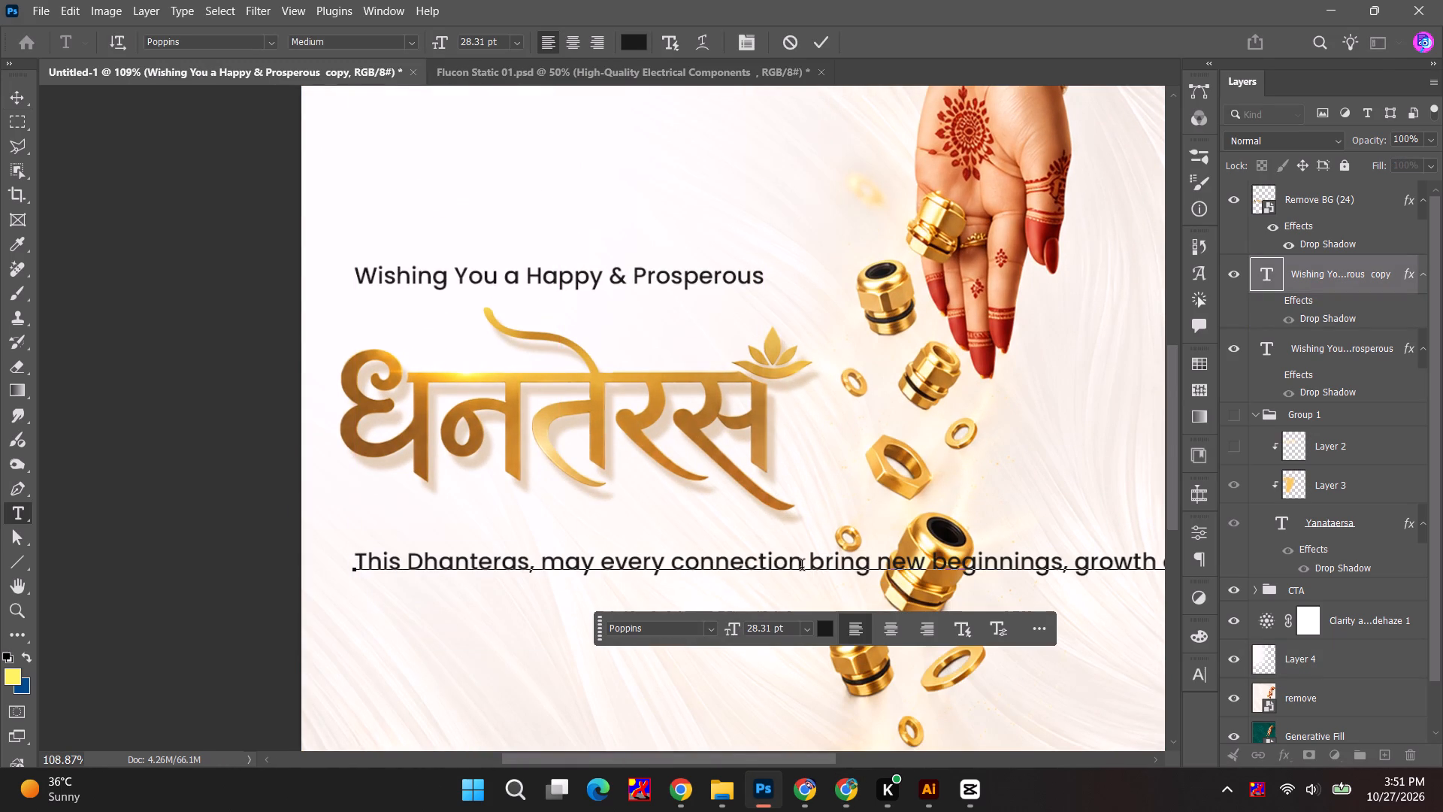
click(809, 561)
key(BackSpace)
key(Return)
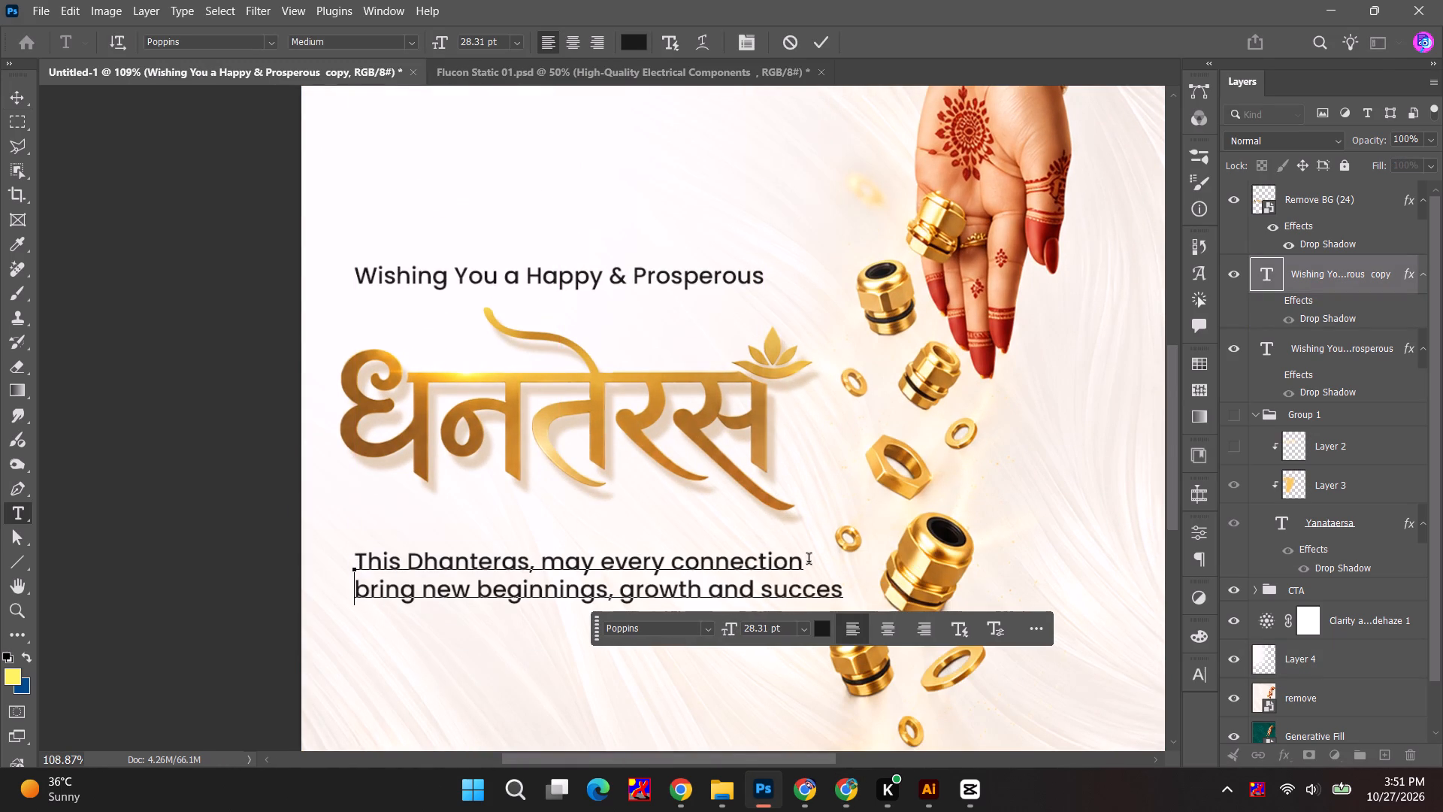
Set the font size of the whole two-line Dhanteras message to 26 pt.
key(ctrl+a)
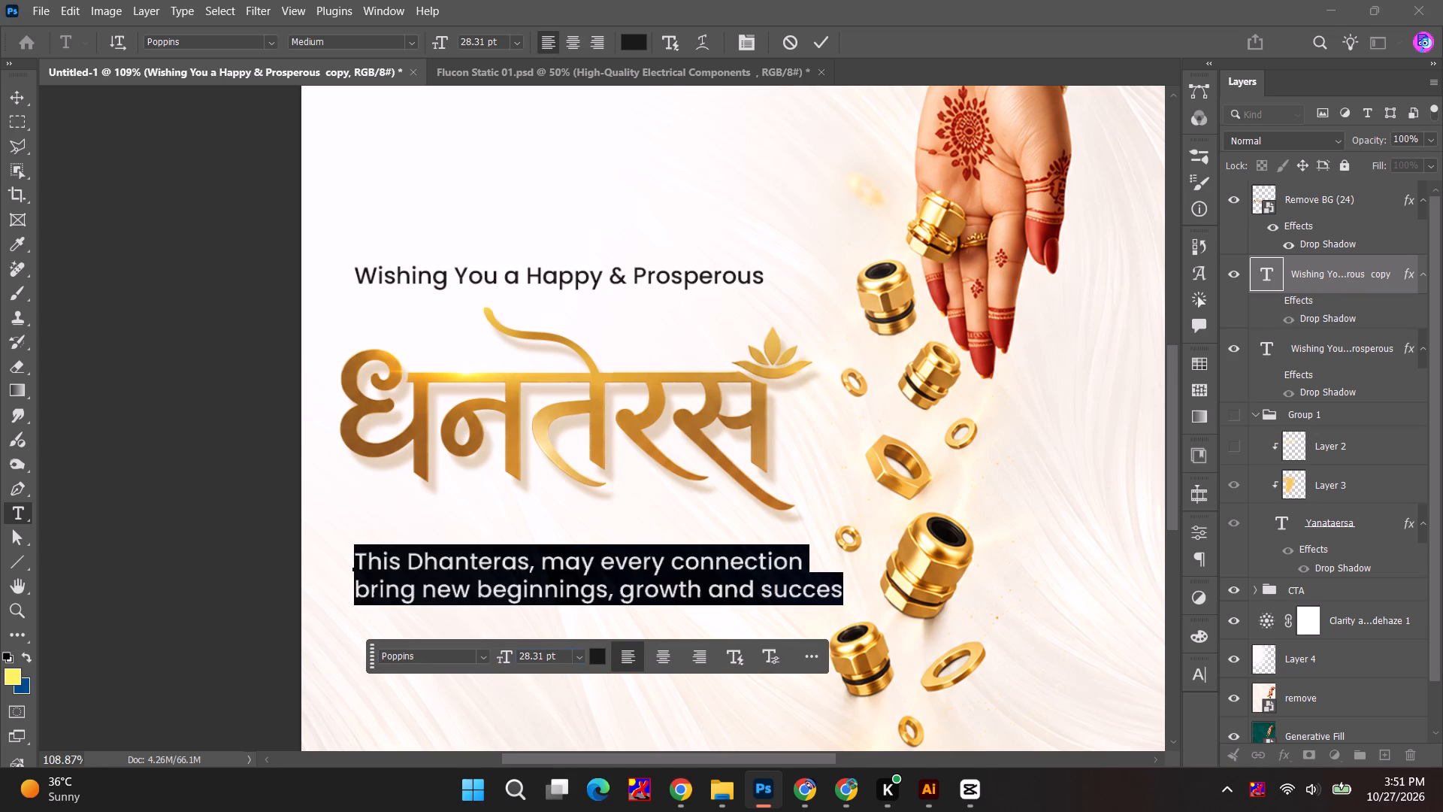
click(562, 659)
scroll(562, 659, down, 2)
scroll(562, 659, up, 1)
scroll(562, 659, down, 2)
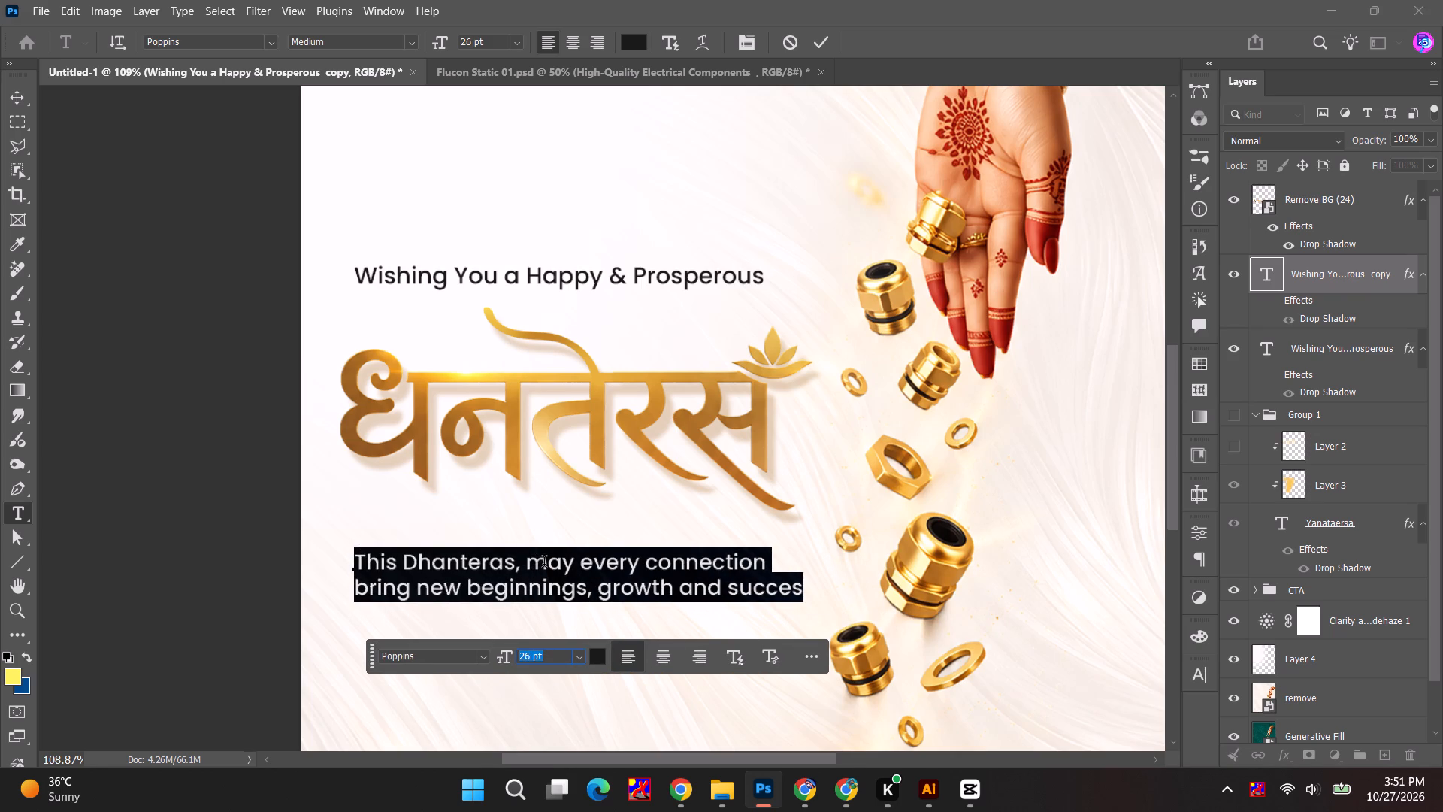
click(18, 105)
click(133, 299)
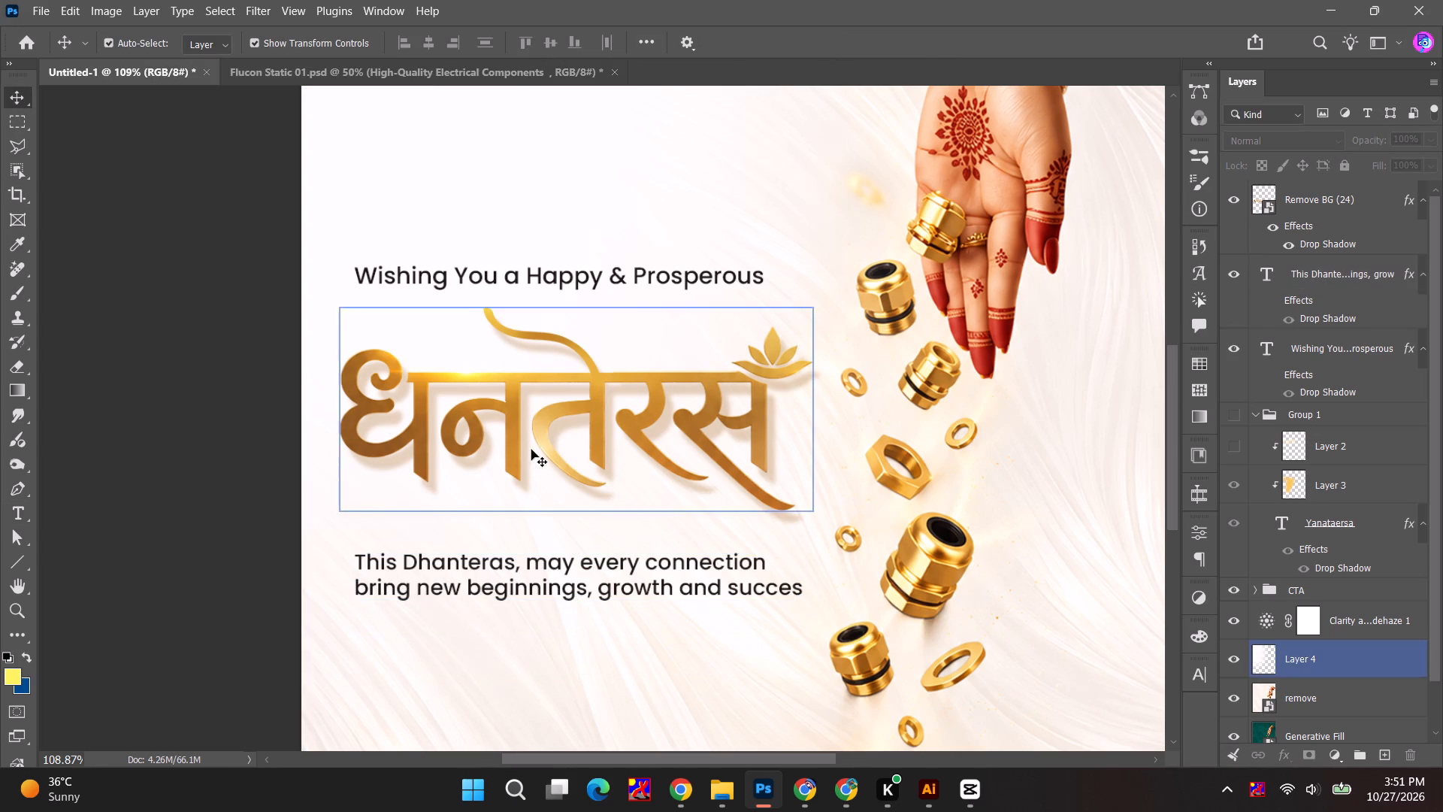
Center-align the two-line message text and move it back beneath the gold Dhanteras lettering.
double_click(638, 582)
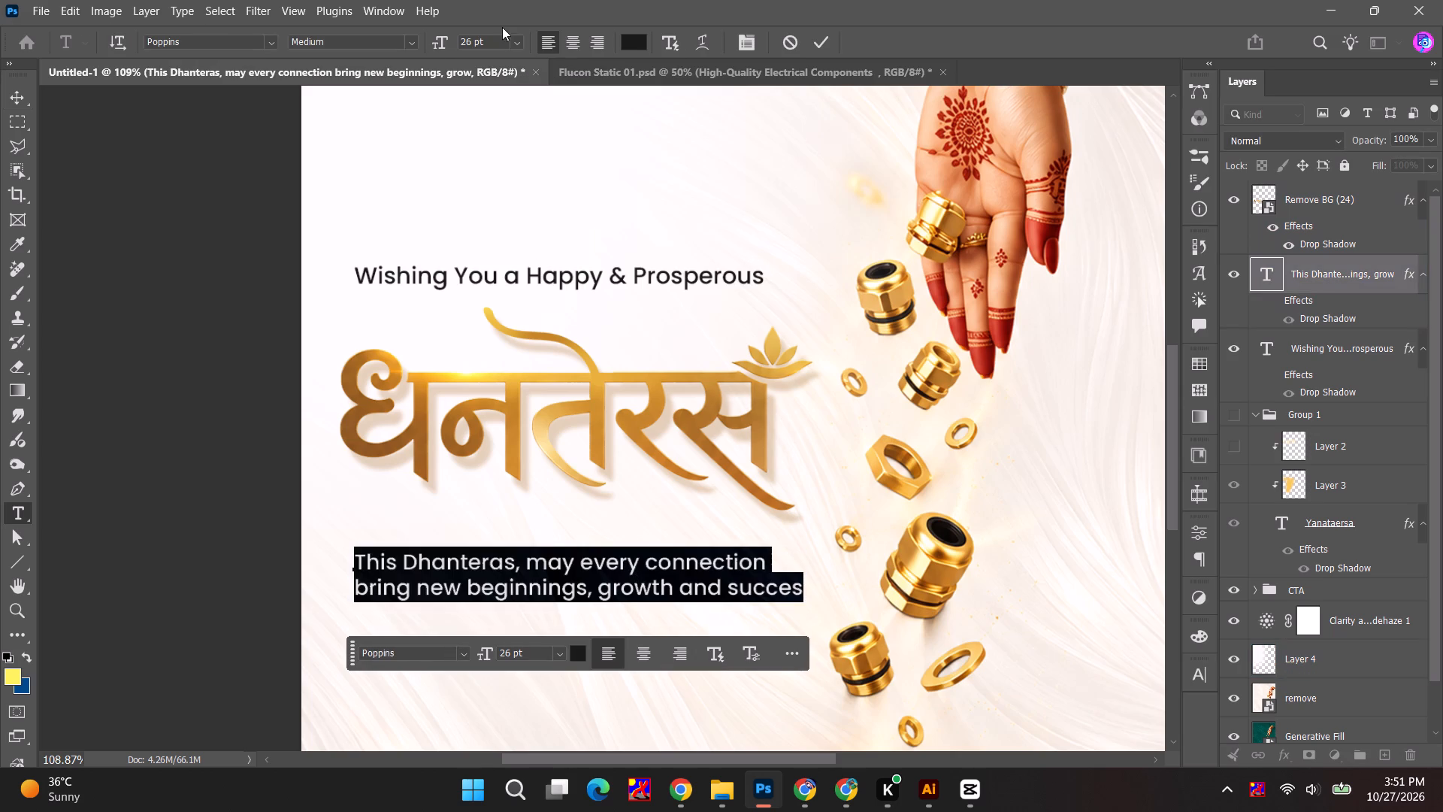
click(567, 41)
click(16, 92)
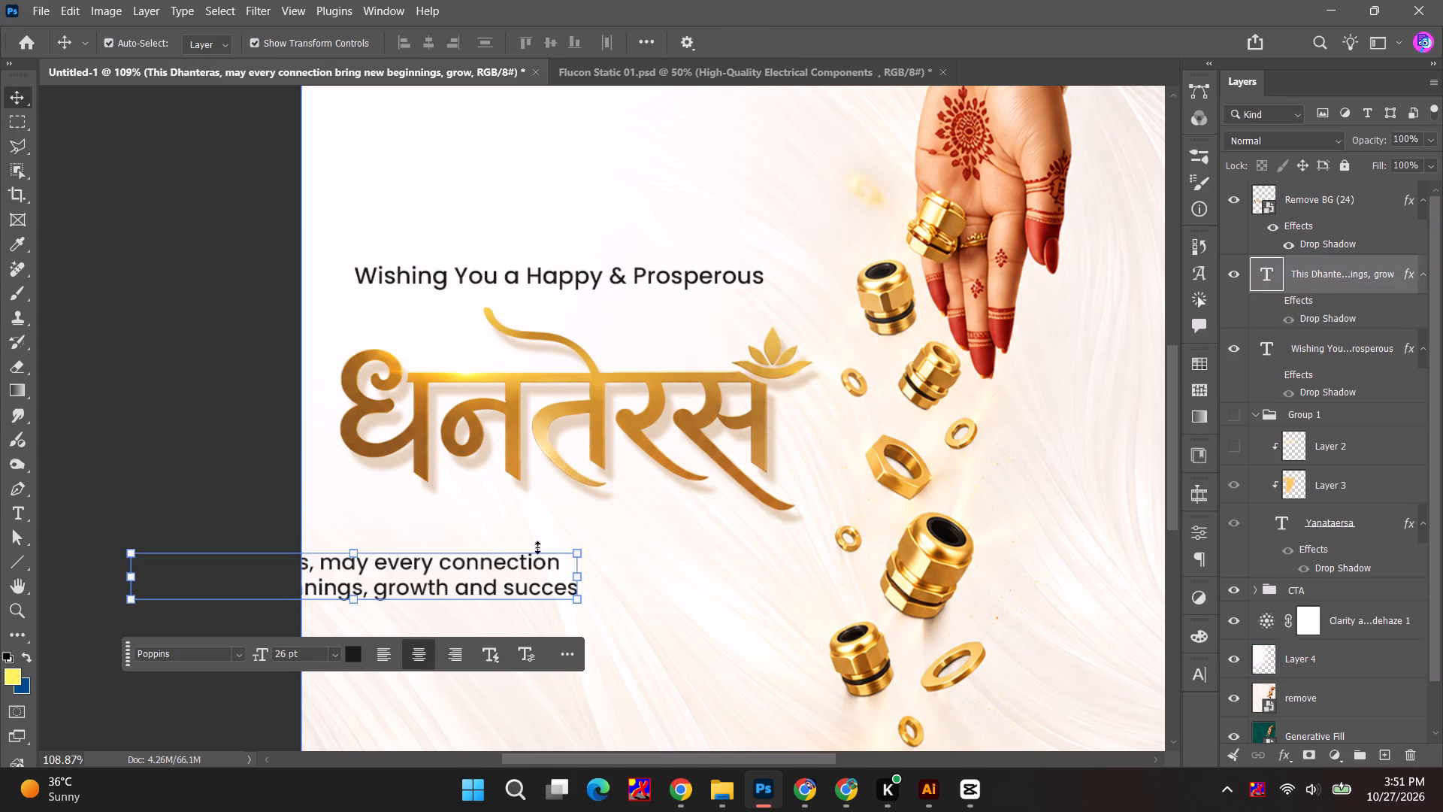
drag(505, 587, 709, 585)
Align the greeting line, gold Dhanteras lettering and two-line message to one another on their horizontal centers.
shift+click(607, 281)
click(424, 41)
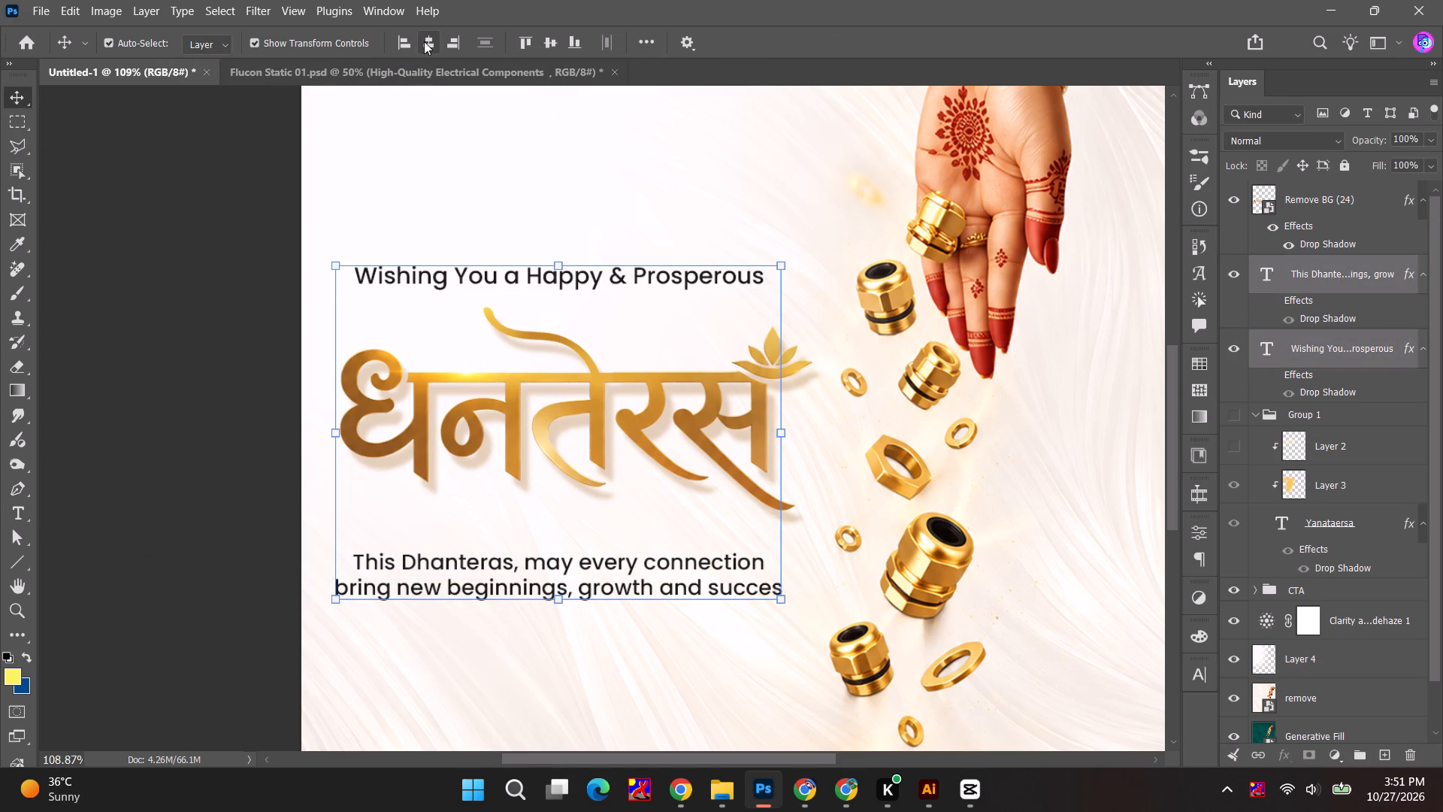
shift+click(550, 435)
shift+click(545, 432)
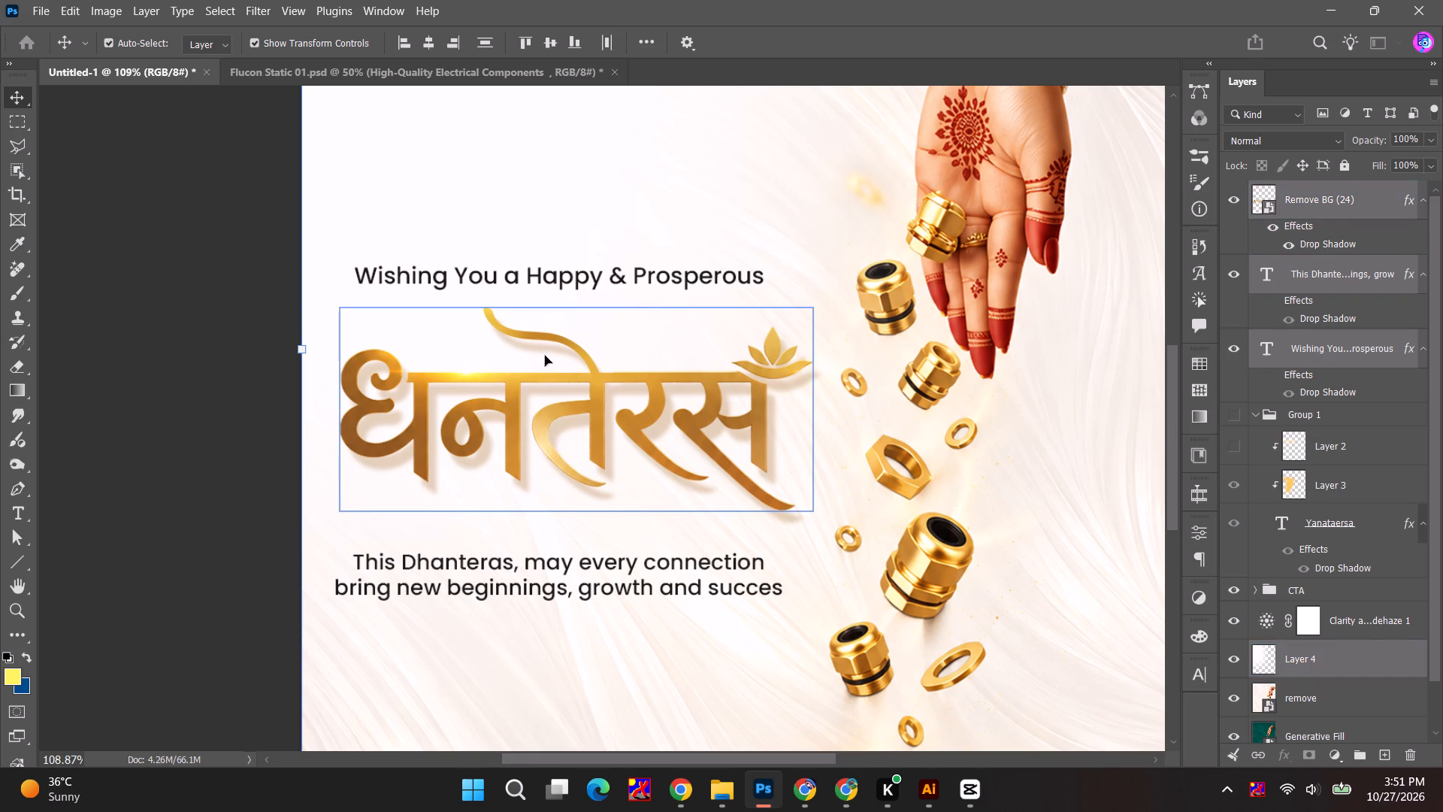
click(645, 280)
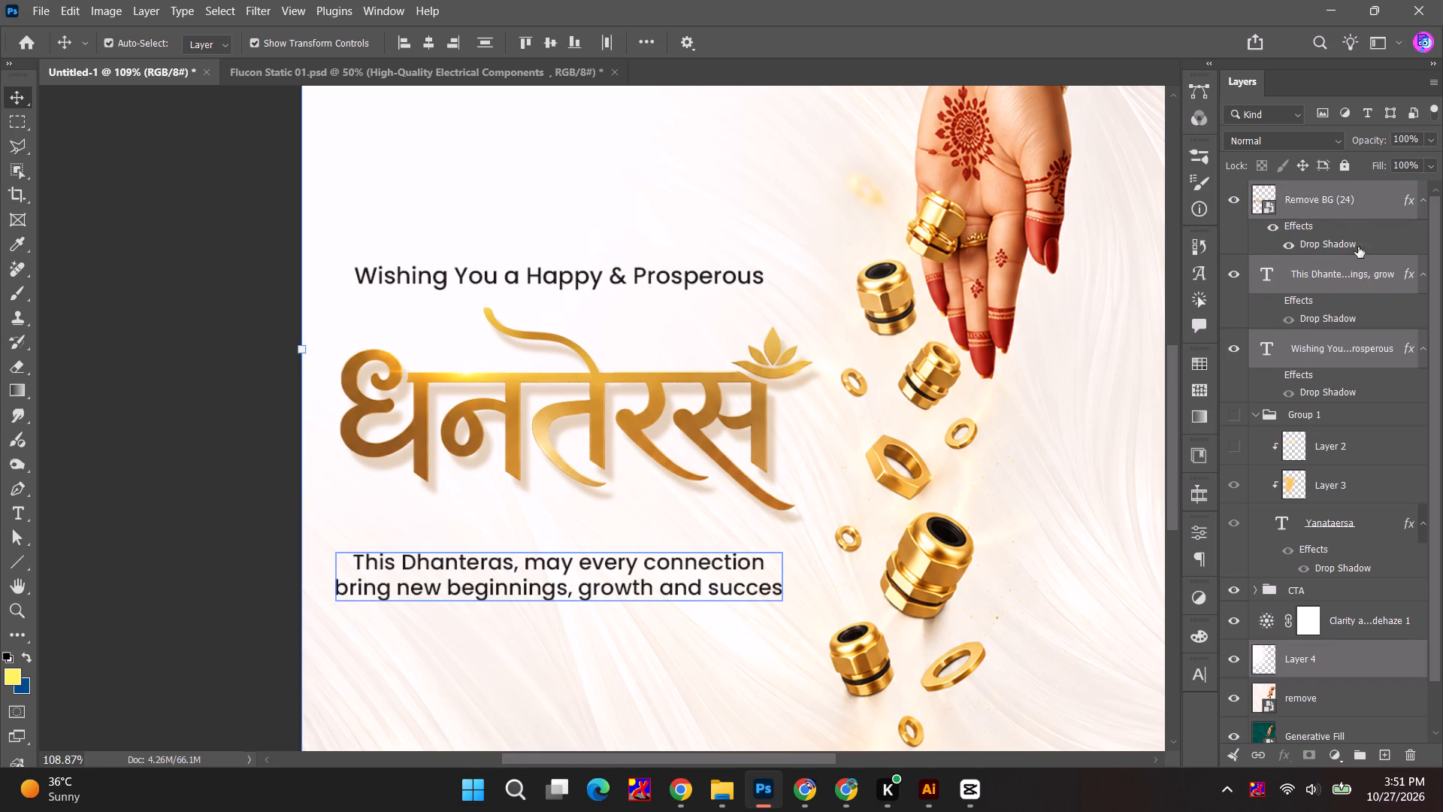
click(1351, 213)
click(1336, 268)
ctrl+click(1331, 349)
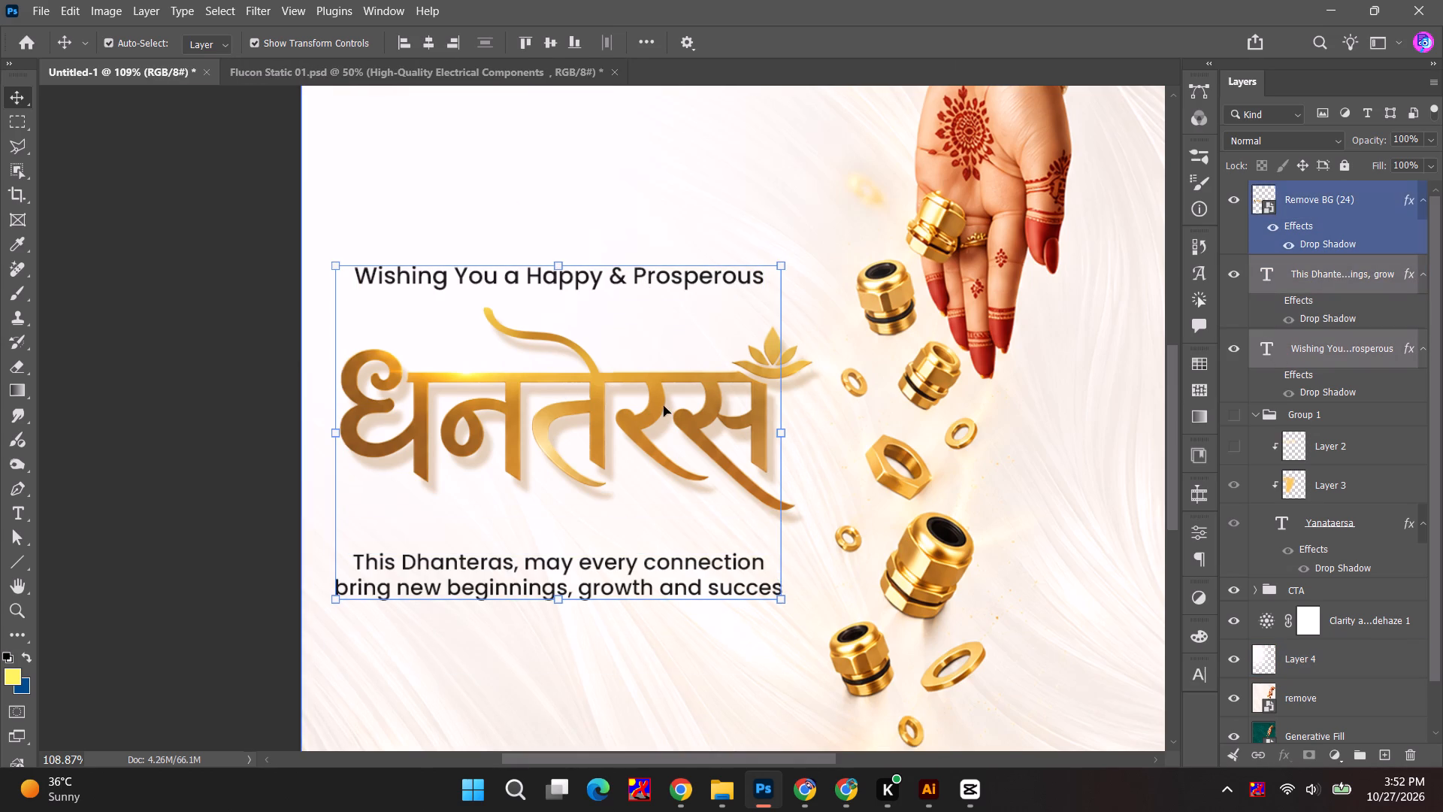
shift+click(658, 405)
click(428, 41)
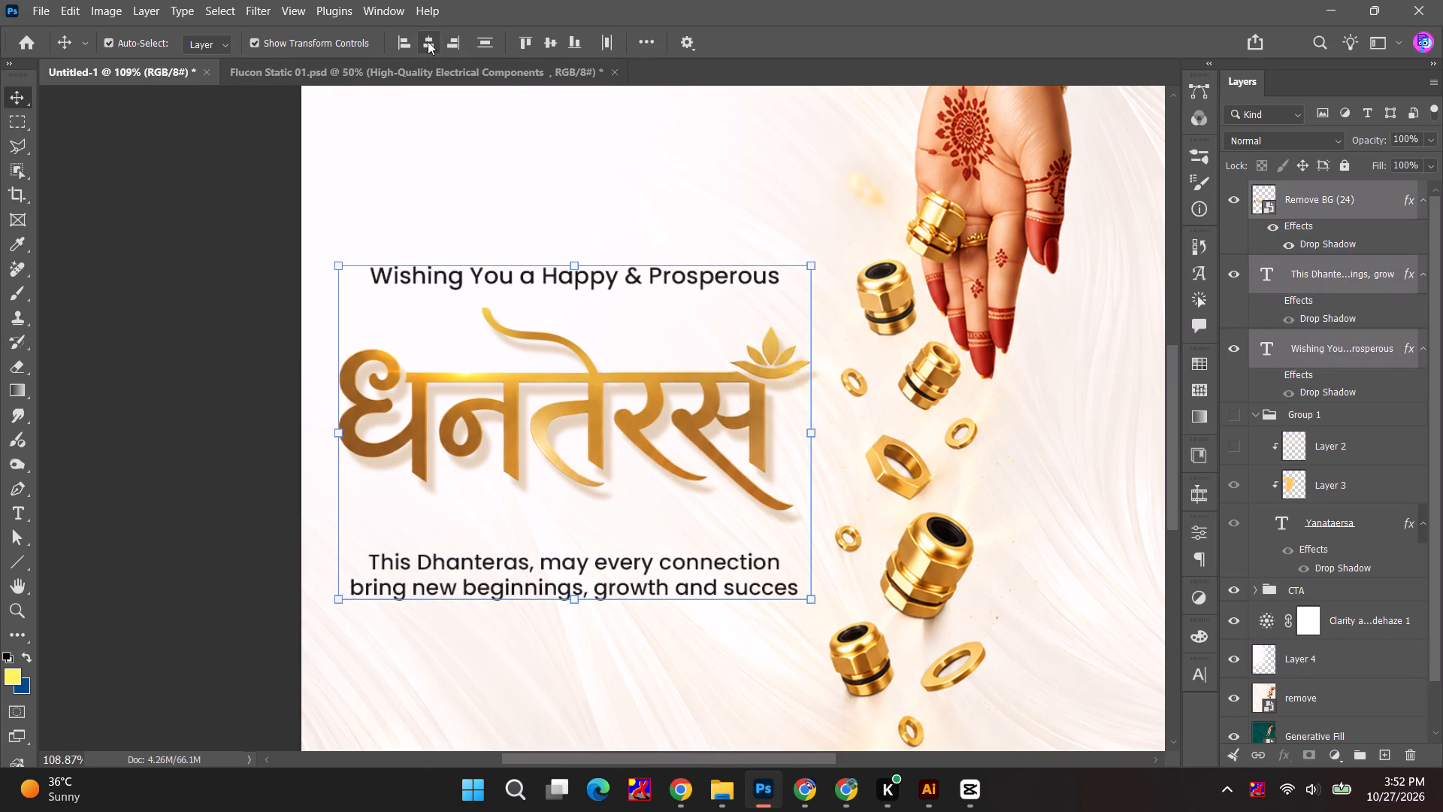
Move the greeting line, gold lettering and message together higher on the poster, beside the hand.
drag(597, 407, 595, 294)
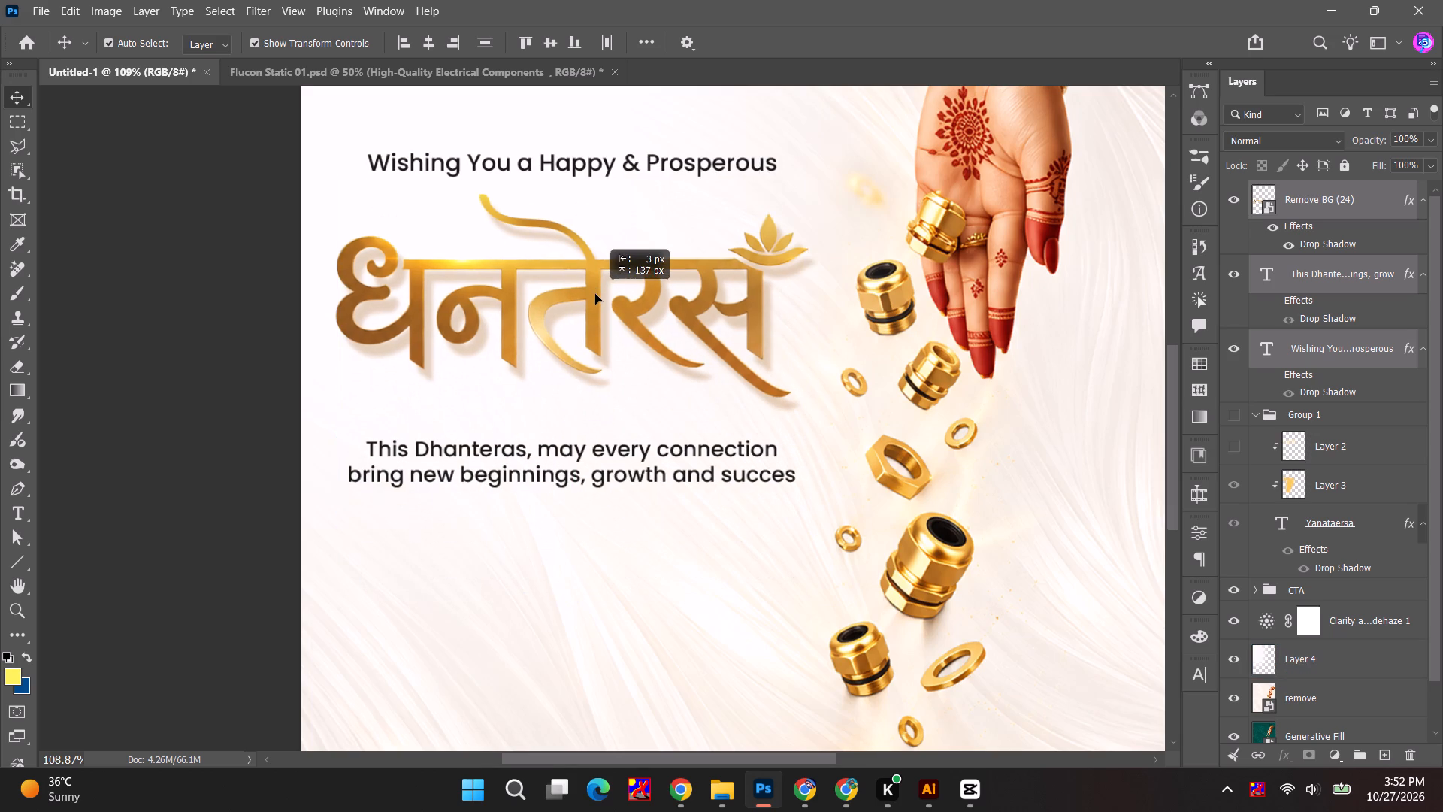
drag(595, 294, 595, 303)
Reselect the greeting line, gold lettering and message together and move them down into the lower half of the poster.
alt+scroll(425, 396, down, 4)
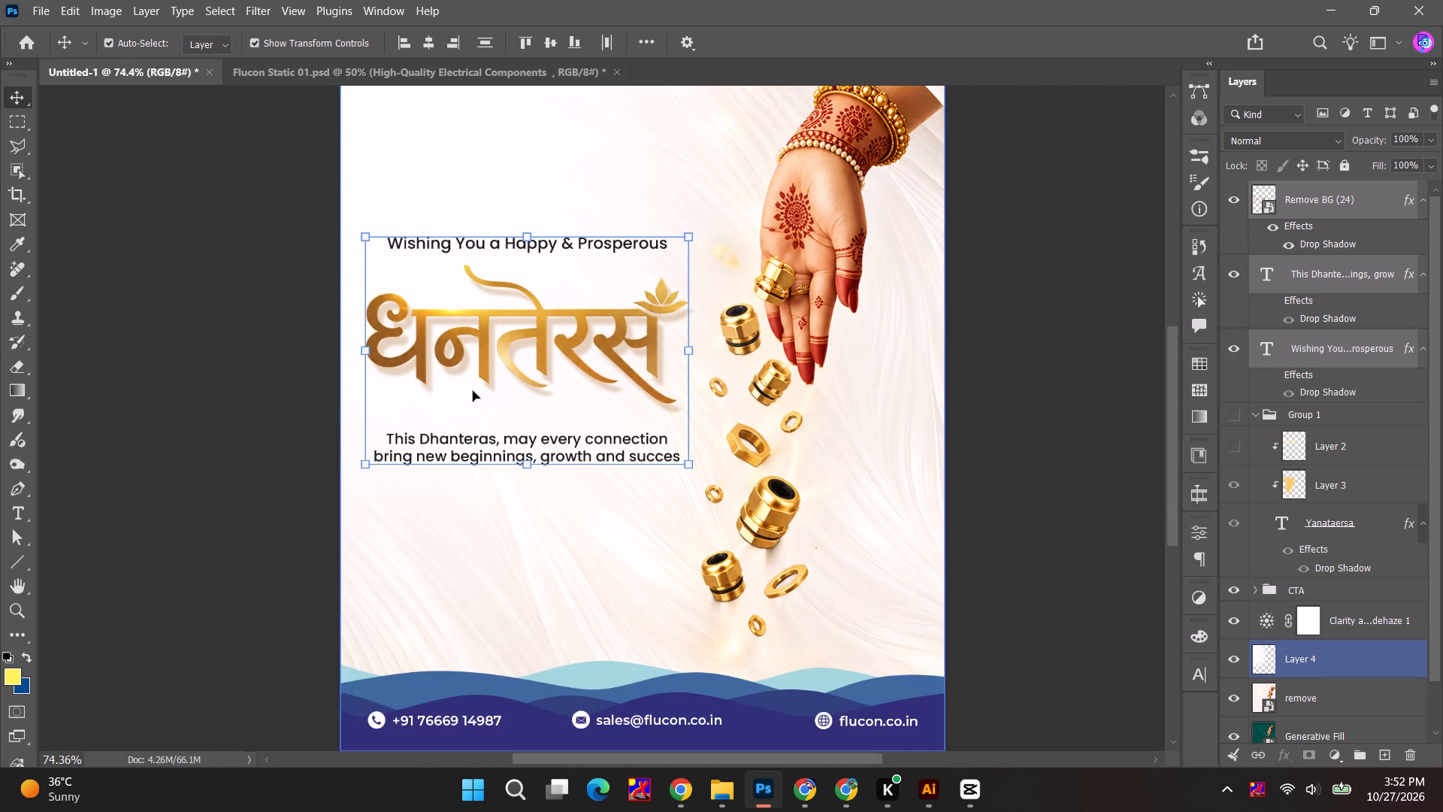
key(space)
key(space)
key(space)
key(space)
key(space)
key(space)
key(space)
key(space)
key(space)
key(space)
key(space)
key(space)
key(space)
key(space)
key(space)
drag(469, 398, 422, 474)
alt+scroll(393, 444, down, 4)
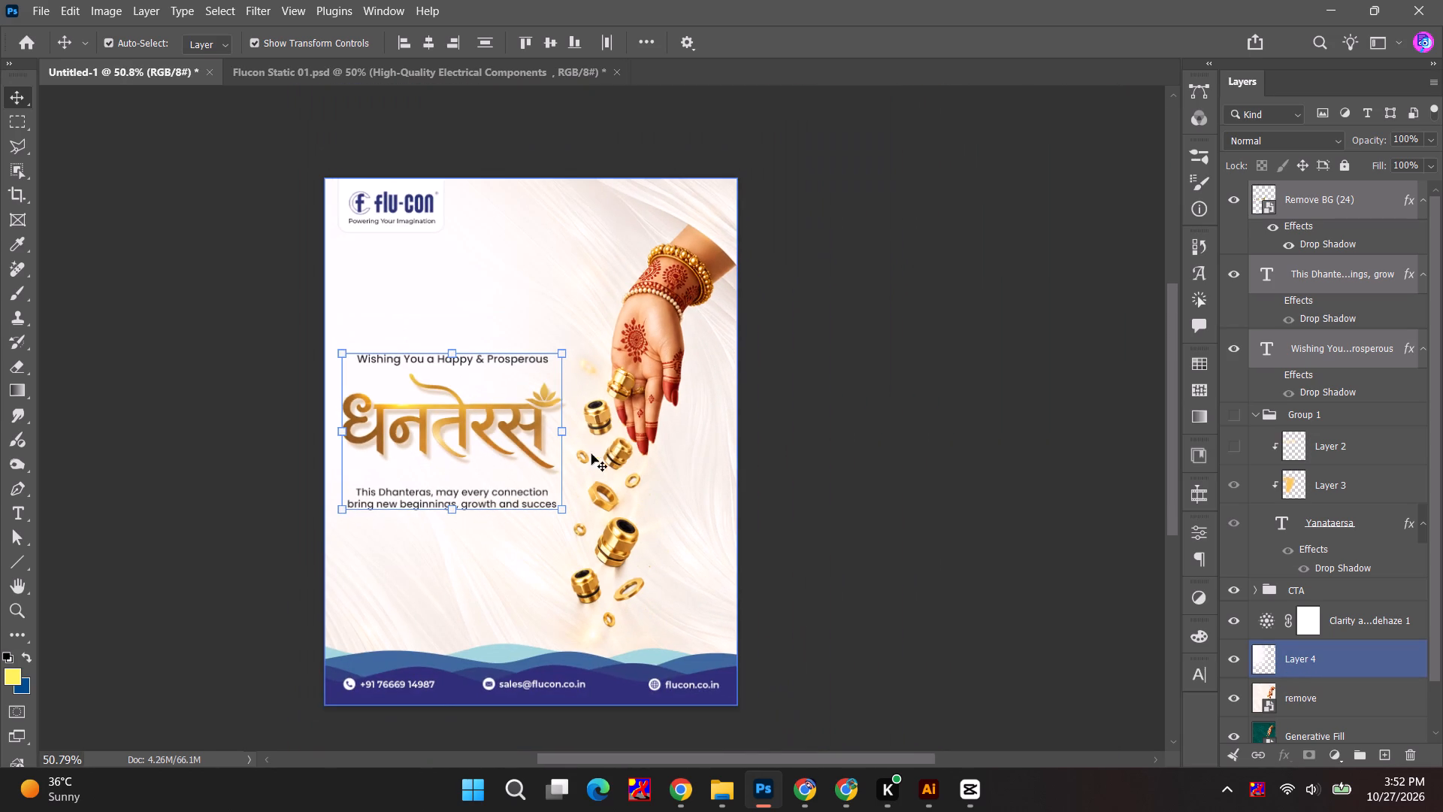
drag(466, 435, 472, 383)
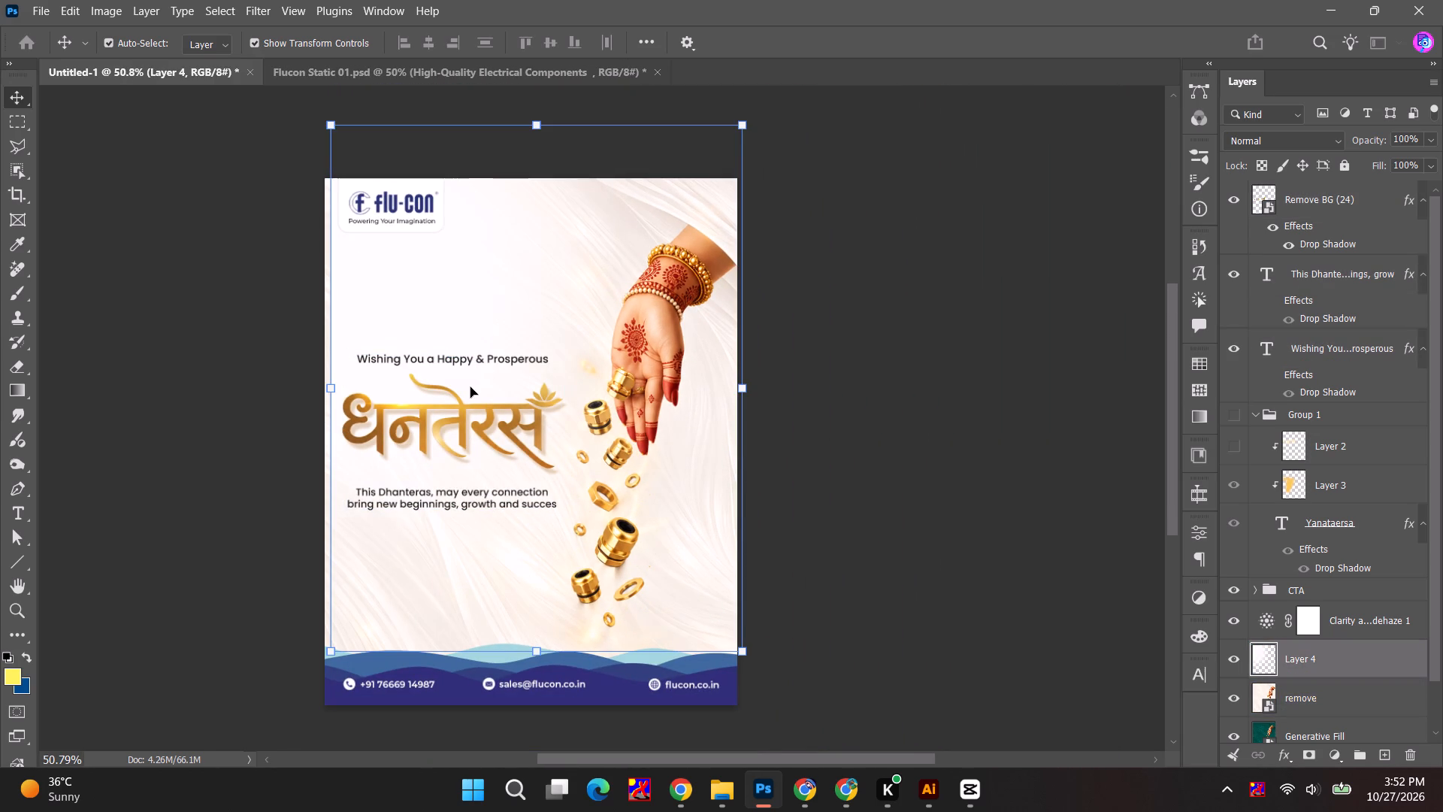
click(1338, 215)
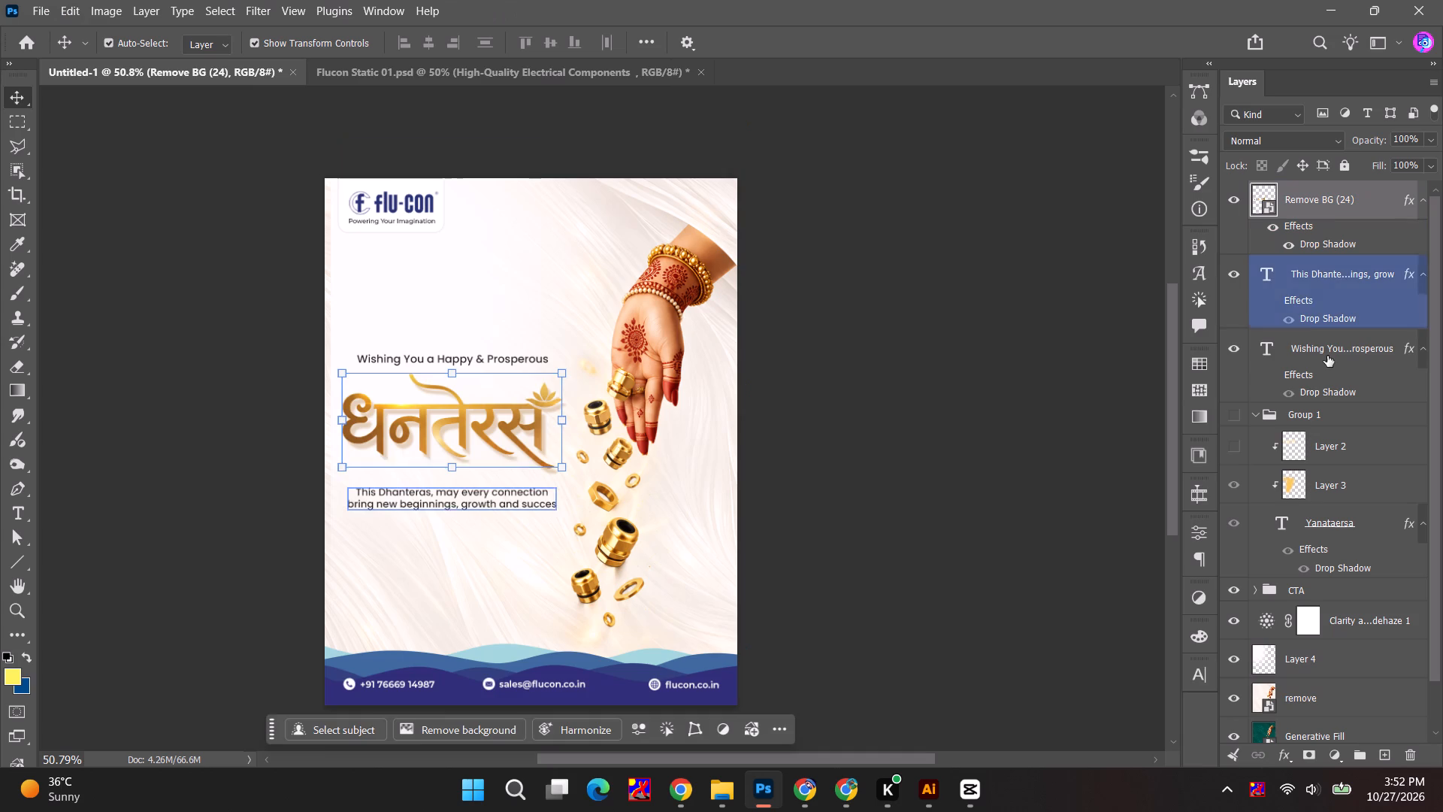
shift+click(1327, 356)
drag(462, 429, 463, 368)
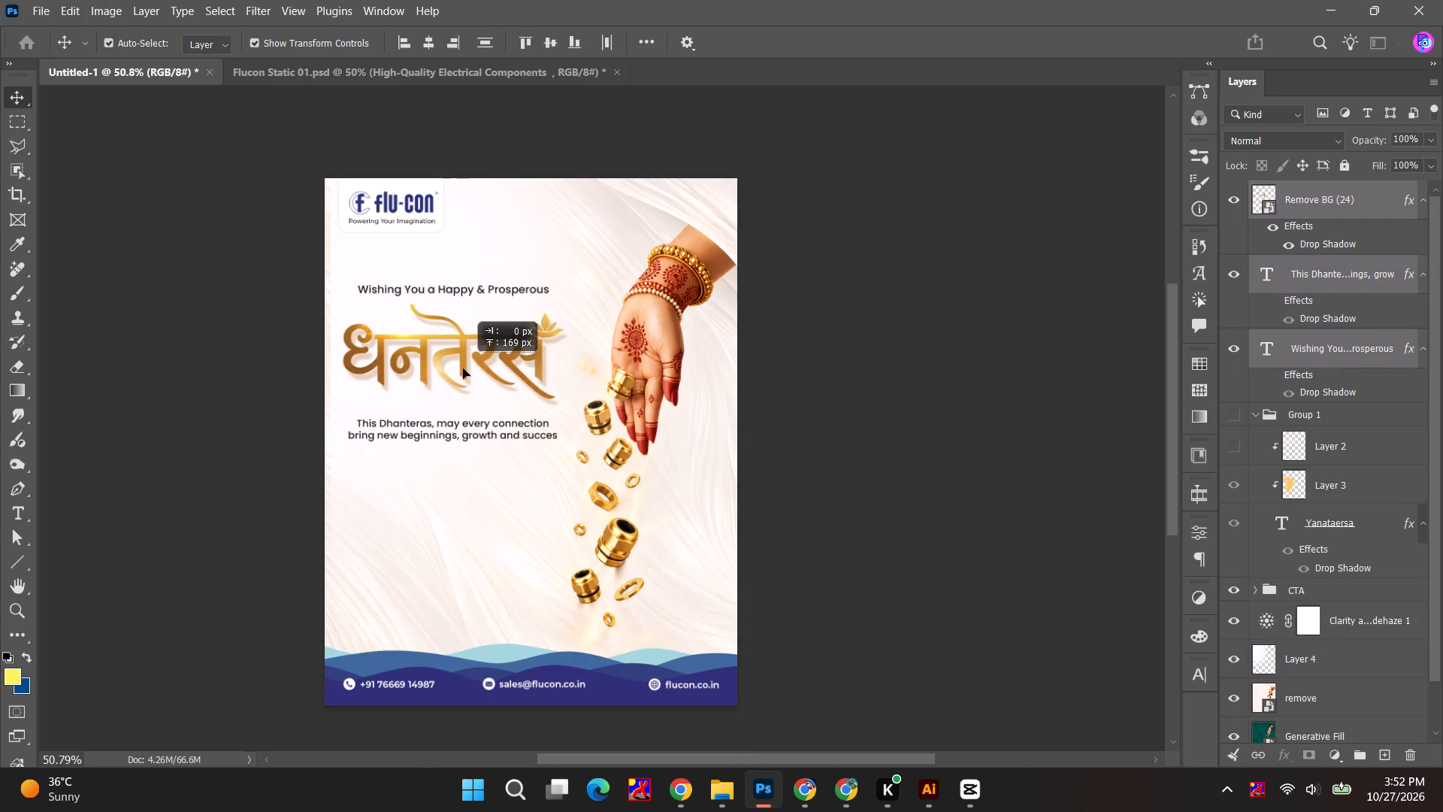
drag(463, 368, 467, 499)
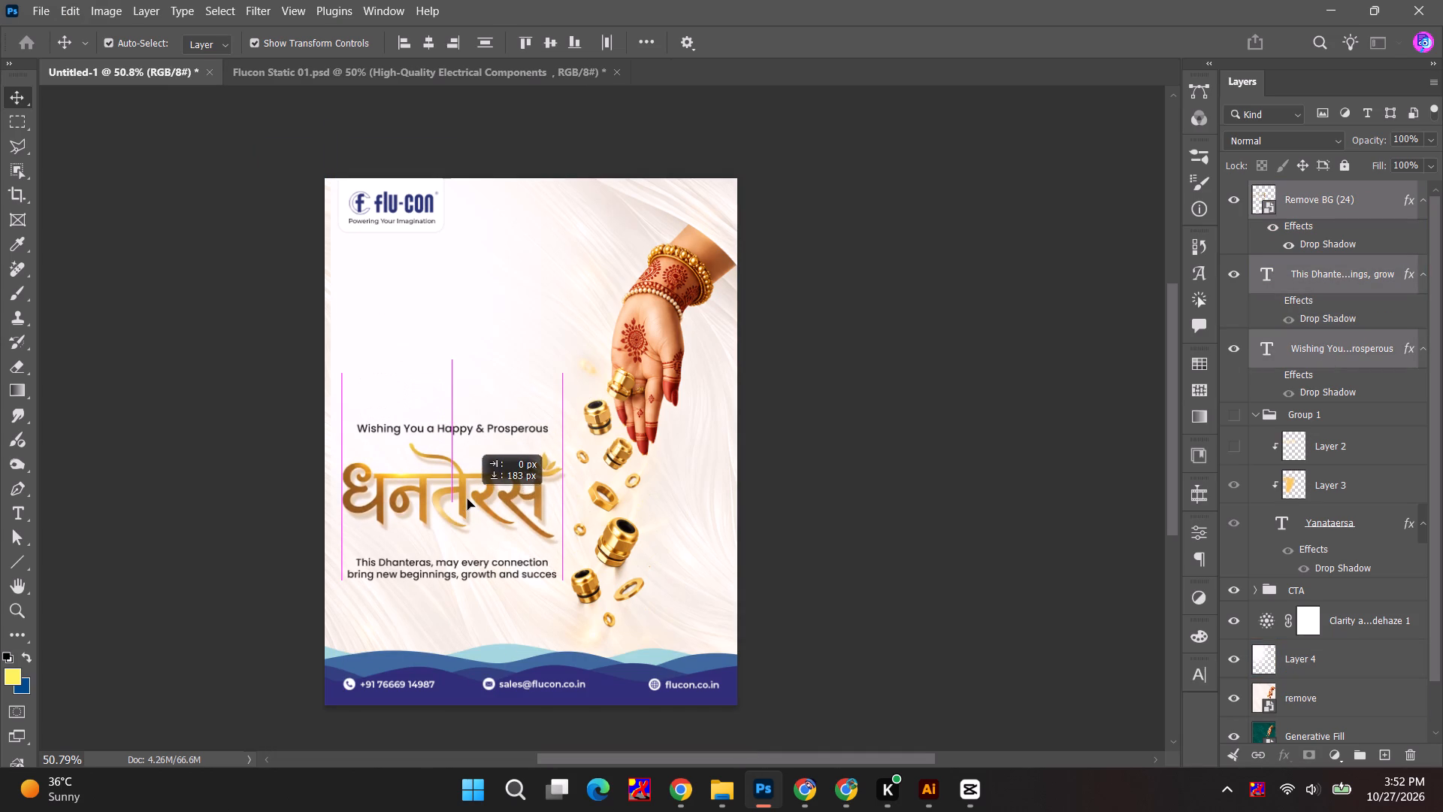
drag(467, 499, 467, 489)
Rotate the white Layer 4 overlay to about -32.69° and reposition it at about X 317 px, Y 808 px.
click(468, 289)
drag(467, 265, 450, 529)
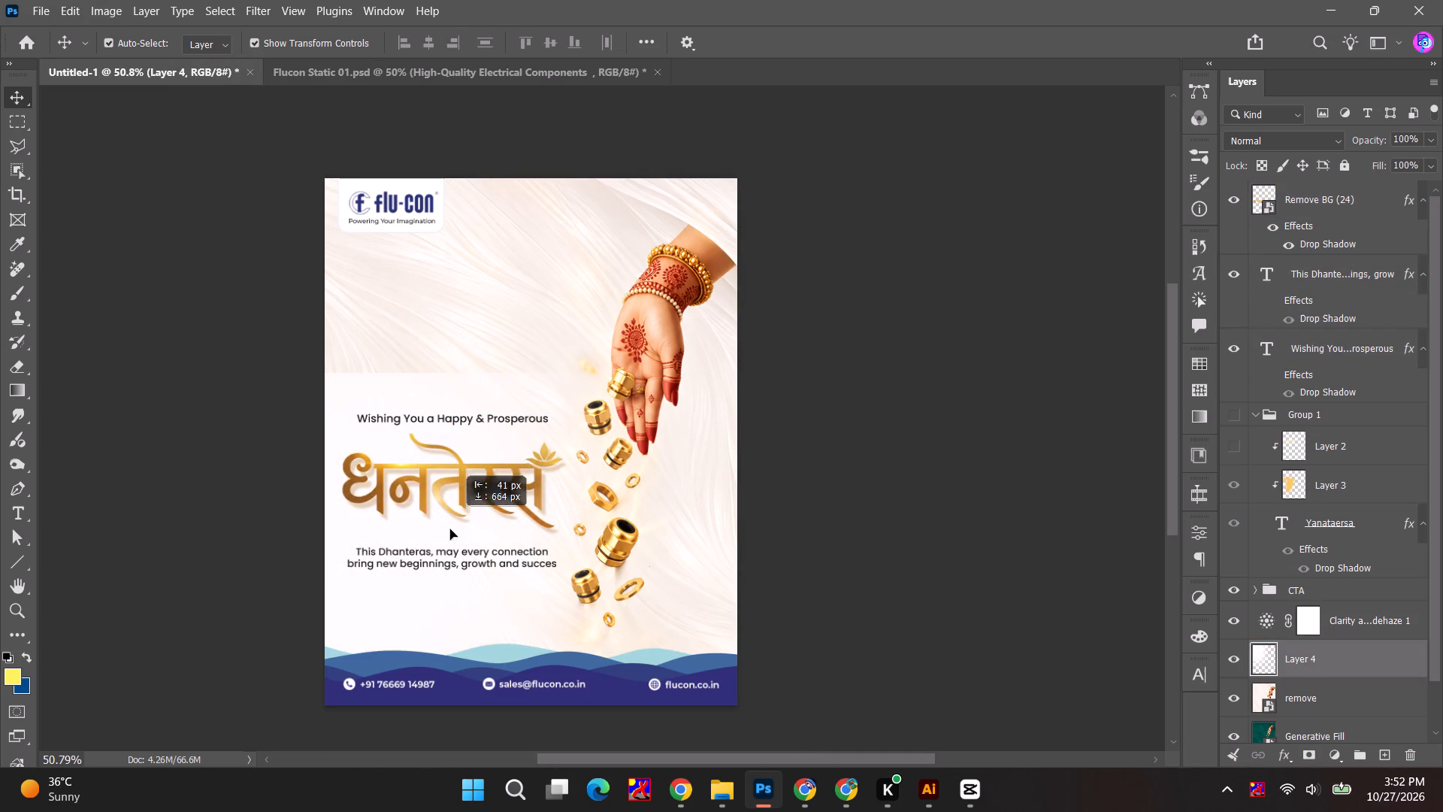
drag(450, 529, 452, 477)
drag(747, 329, 531, 283)
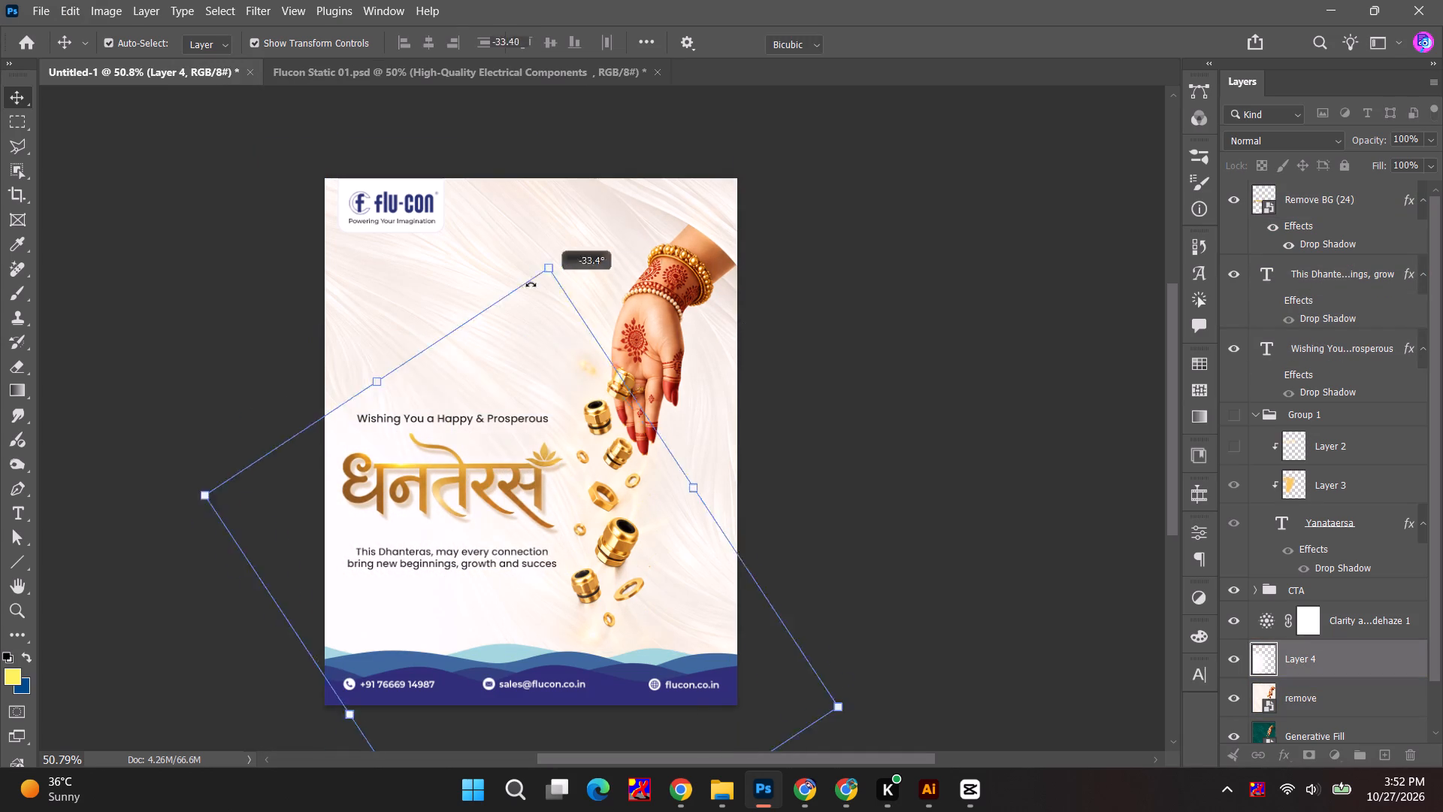
drag(531, 283, 268, 438)
drag(485, 592, 497, 446)
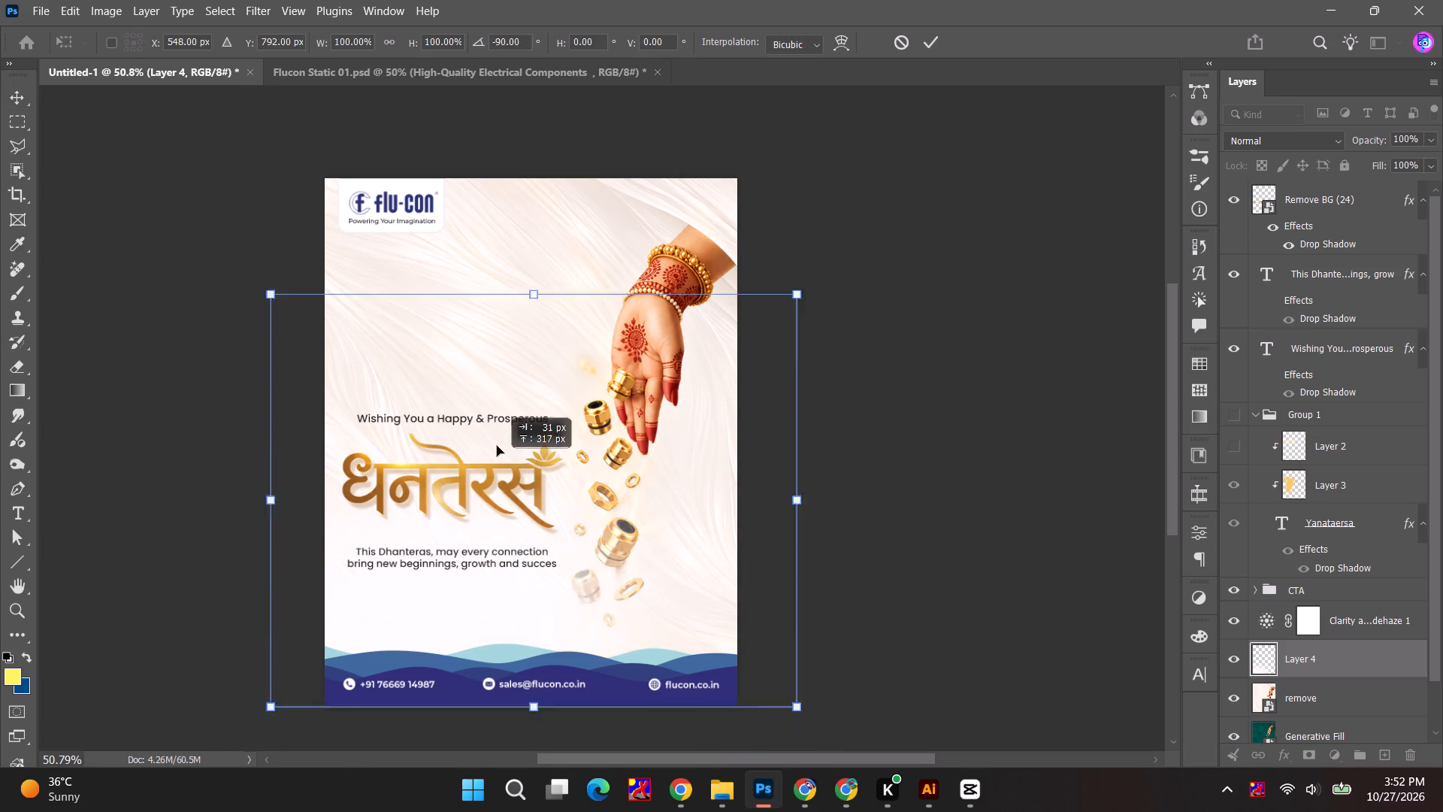
drag(497, 446, 377, 460)
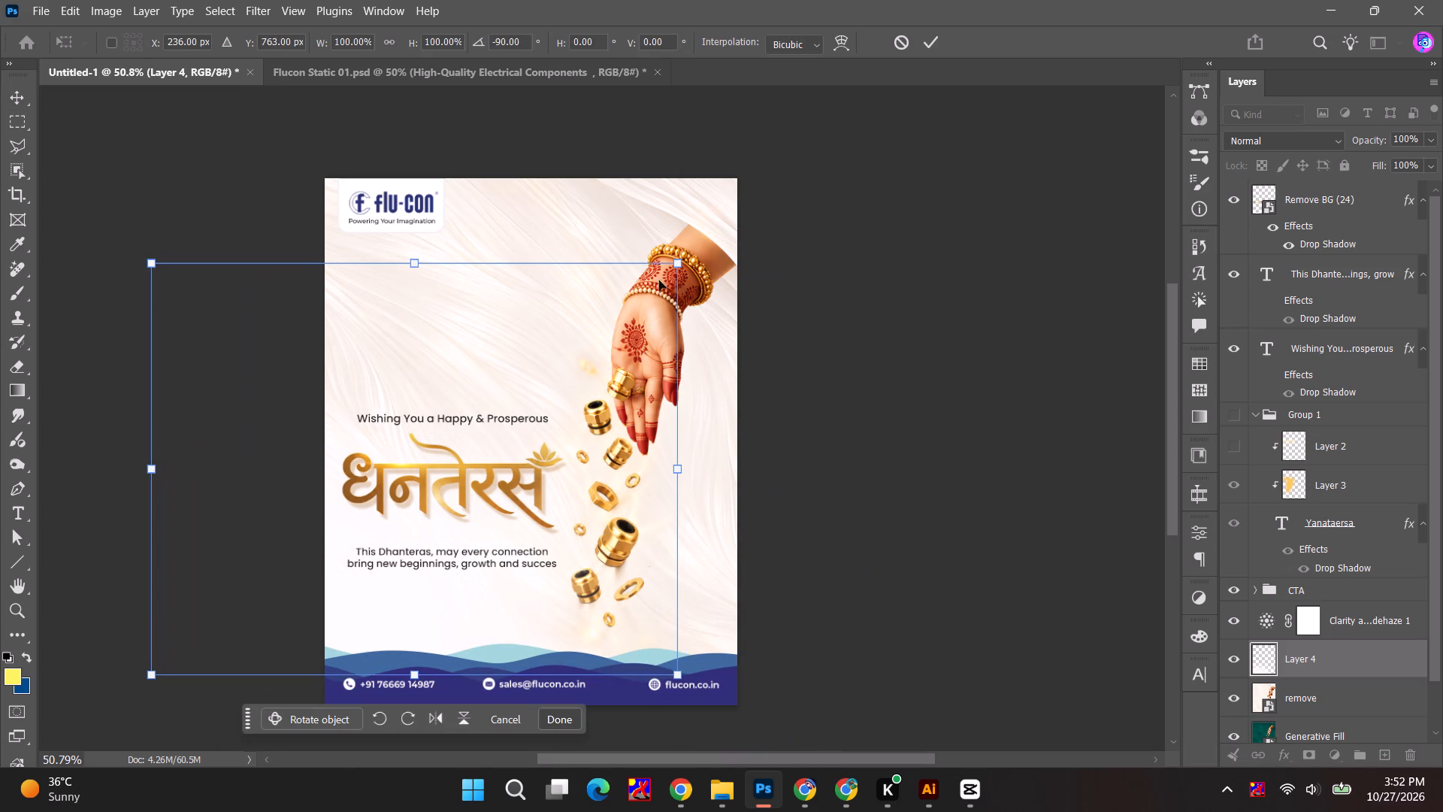
drag(697, 249, 709, 573)
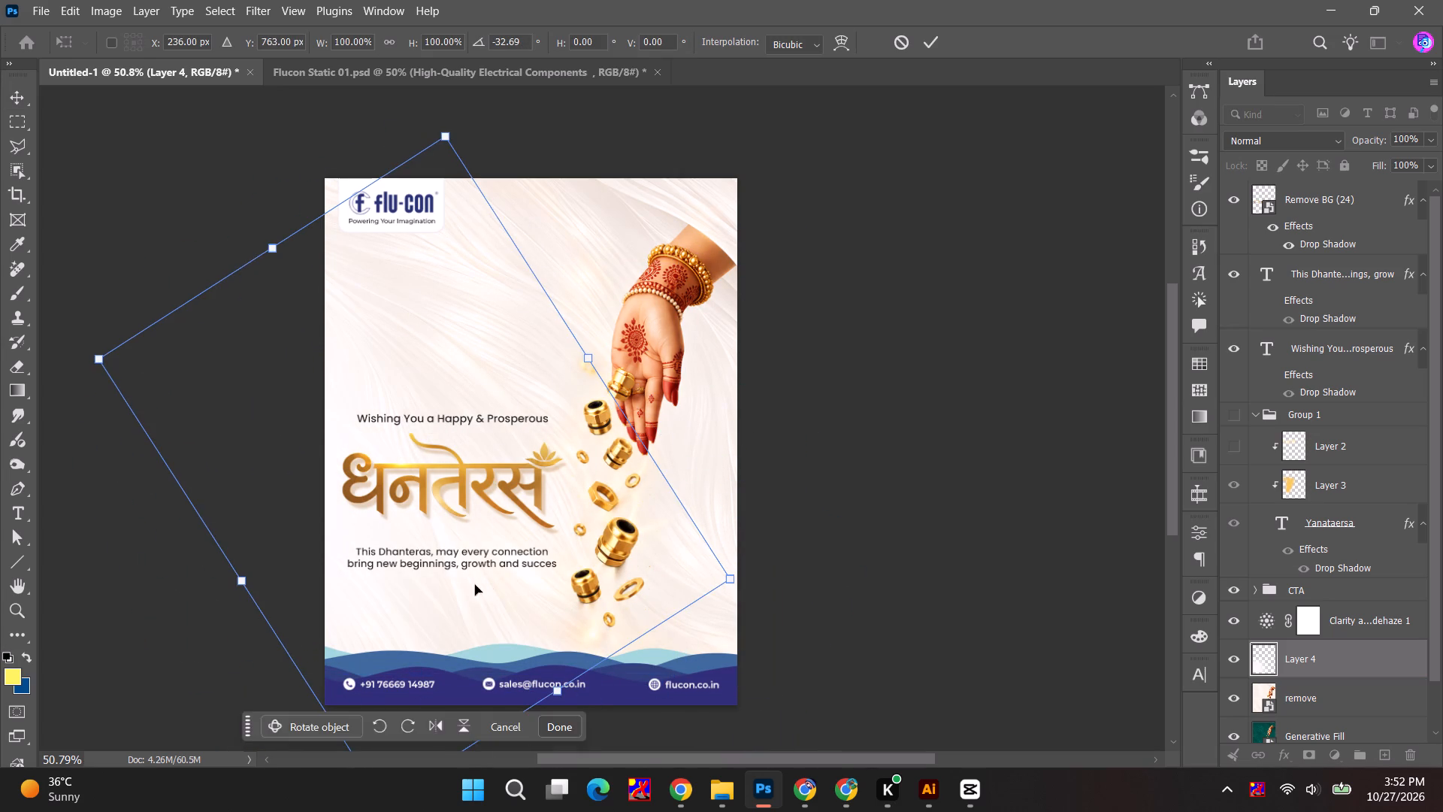
drag(475, 585, 506, 602)
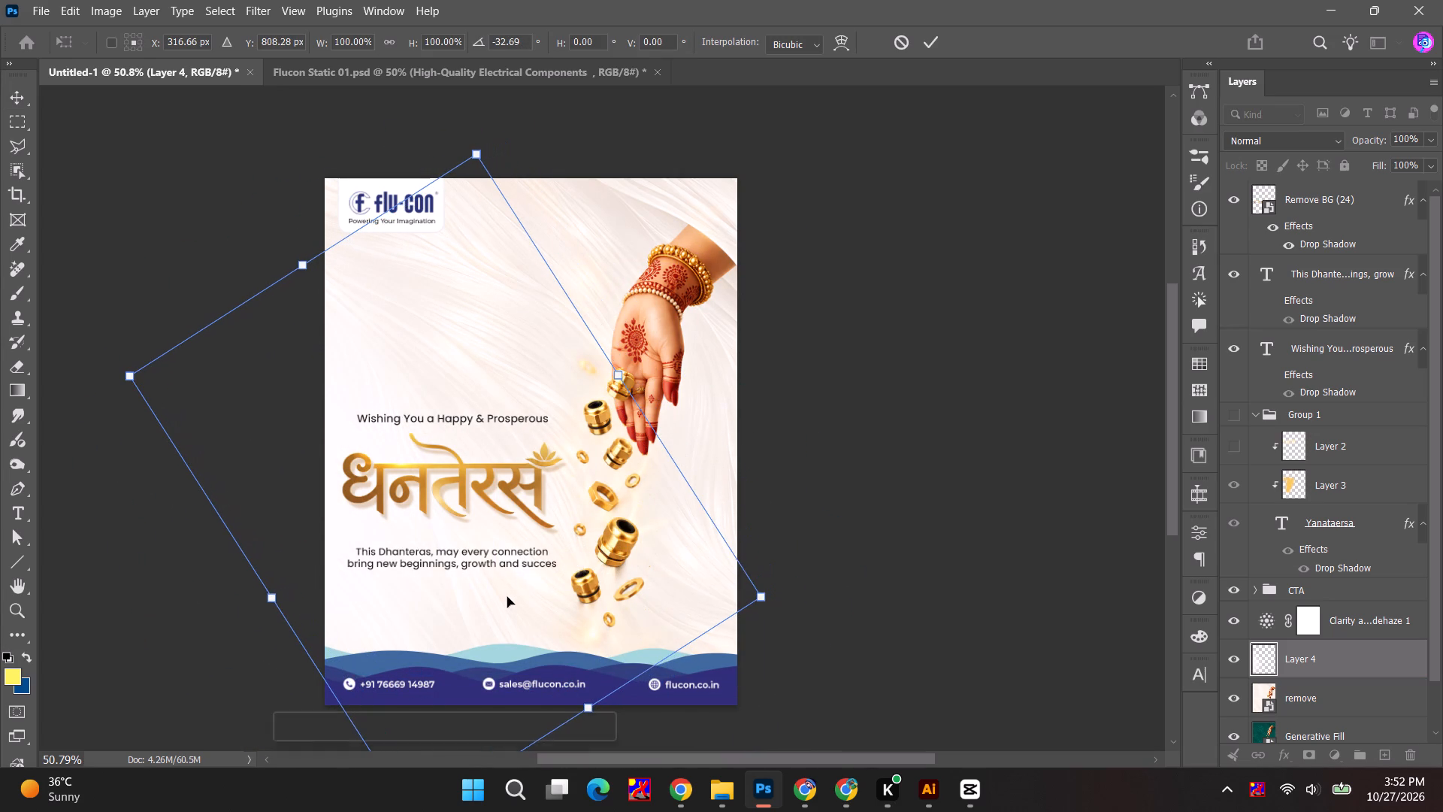
click(945, 38)
click(937, 40)
click(948, 320)
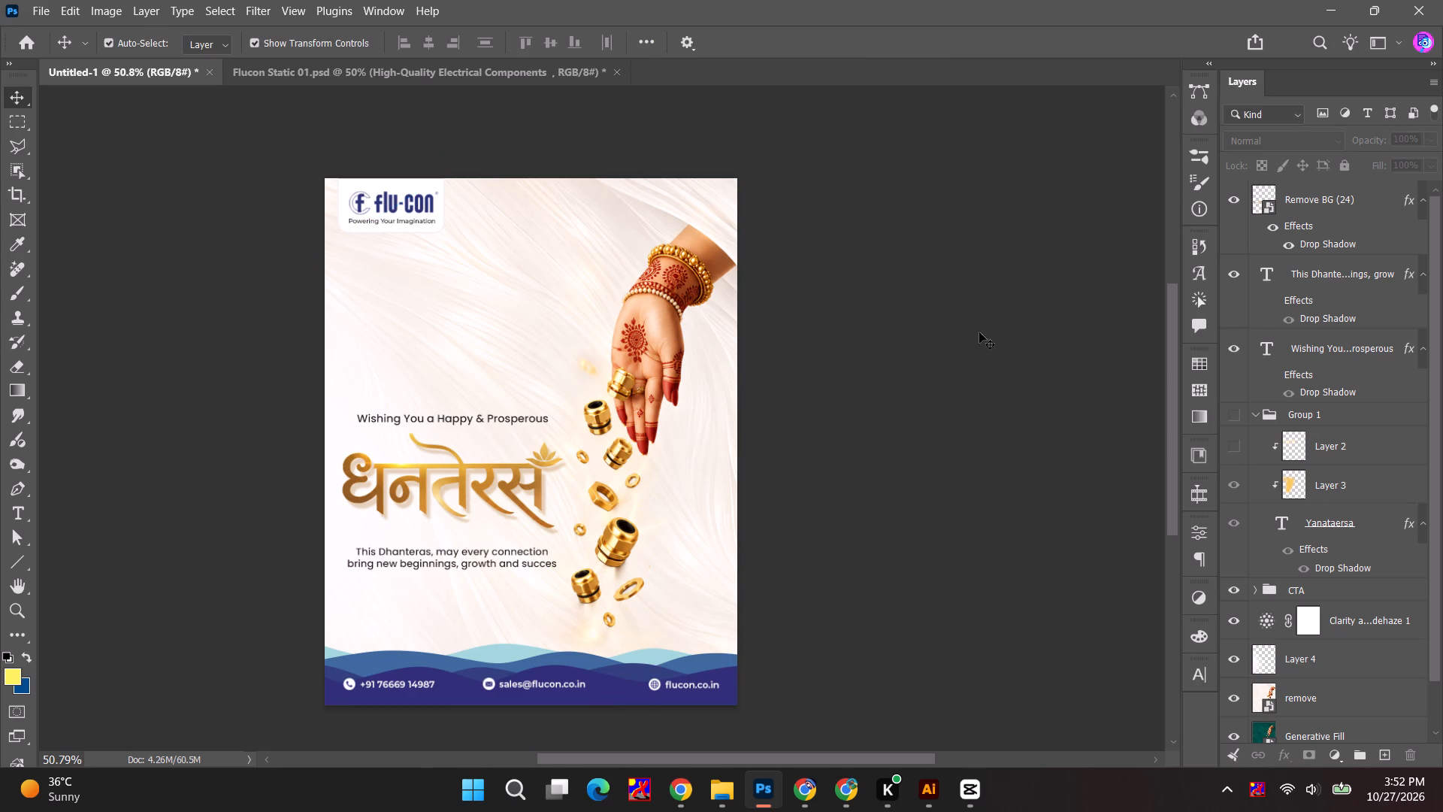
Move the greeting line, gold lettering and message together up about 275 px, beside the hand.
click(484, 422)
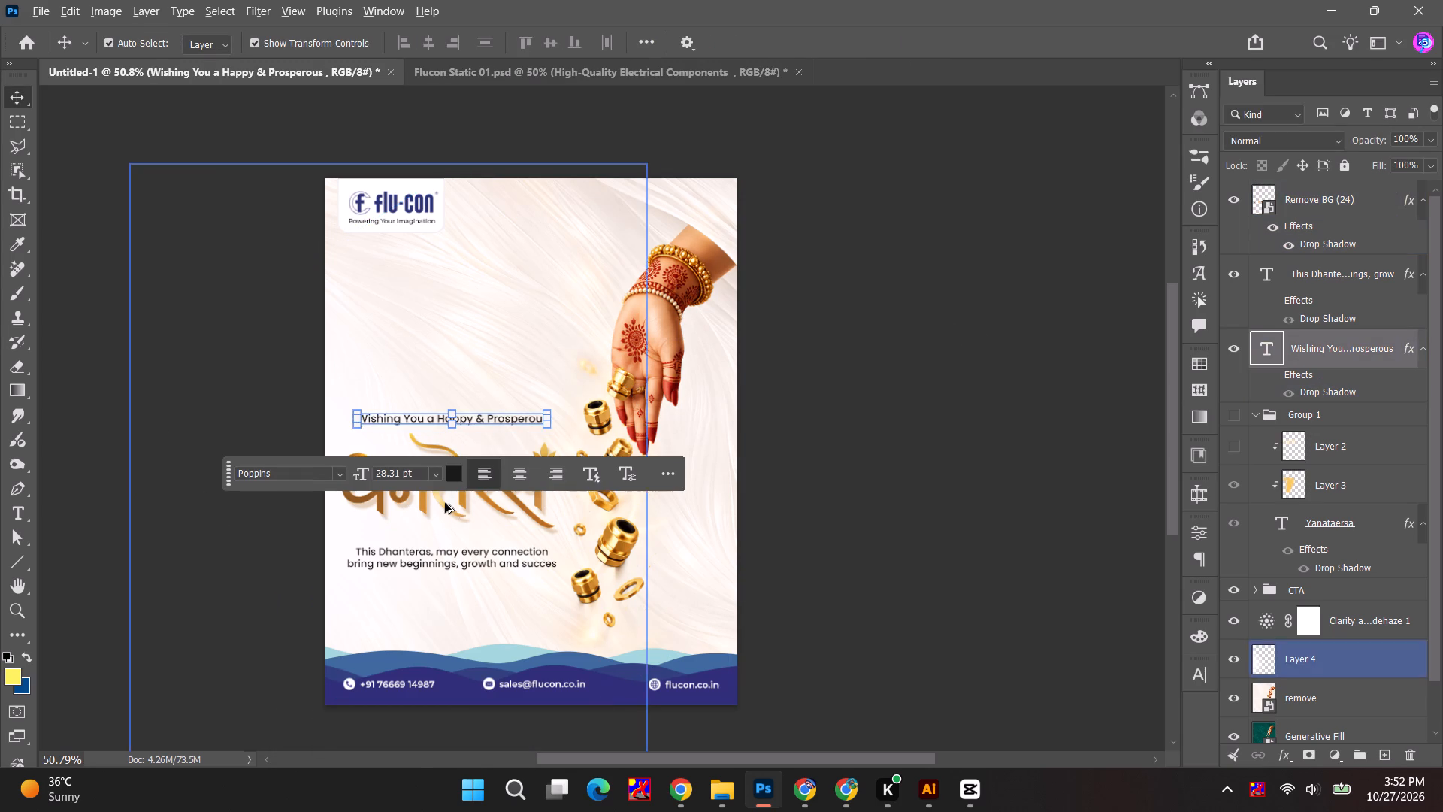
alt+scroll(445, 503, up, 3)
shift+click(472, 492)
shift+click(457, 577)
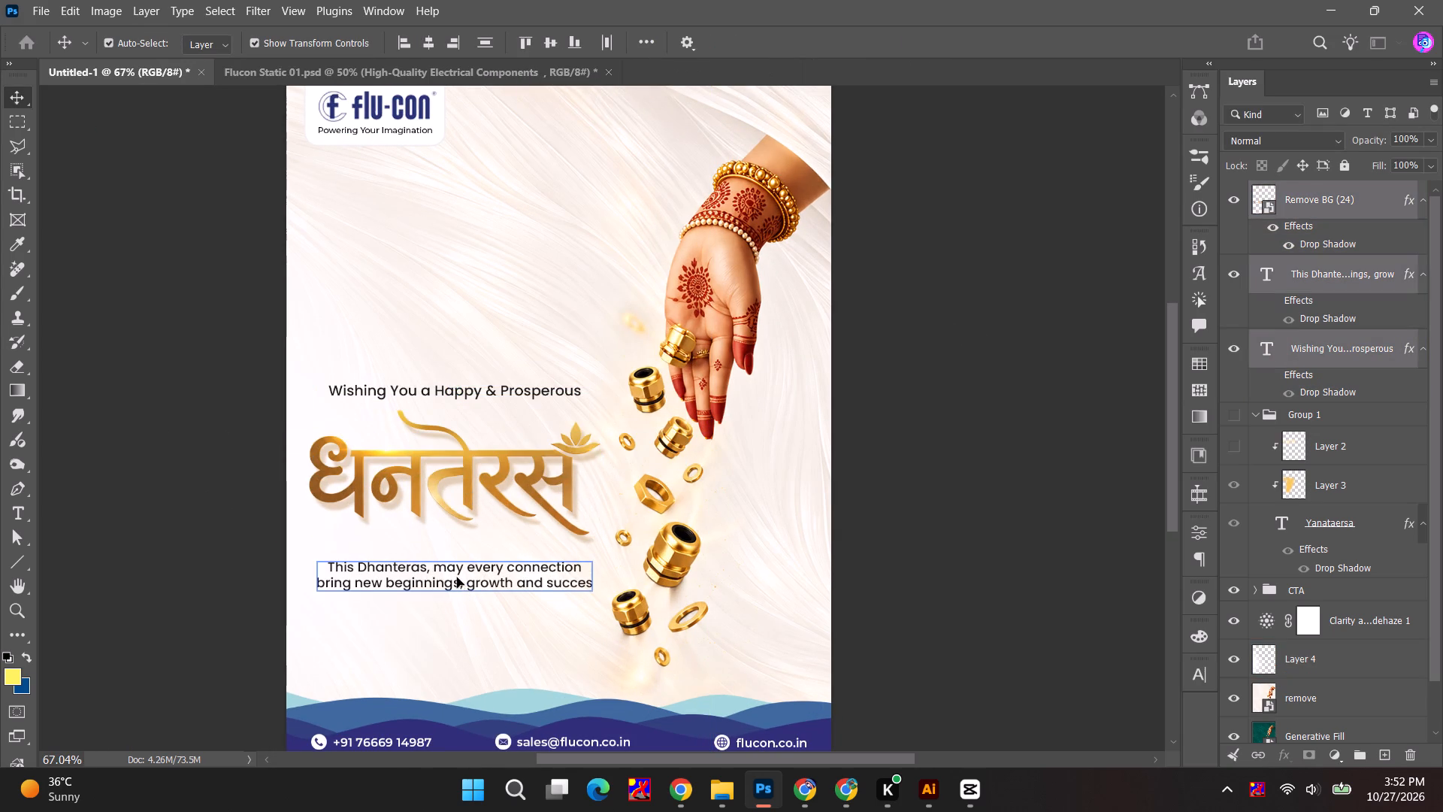
drag(504, 571, 516, 435)
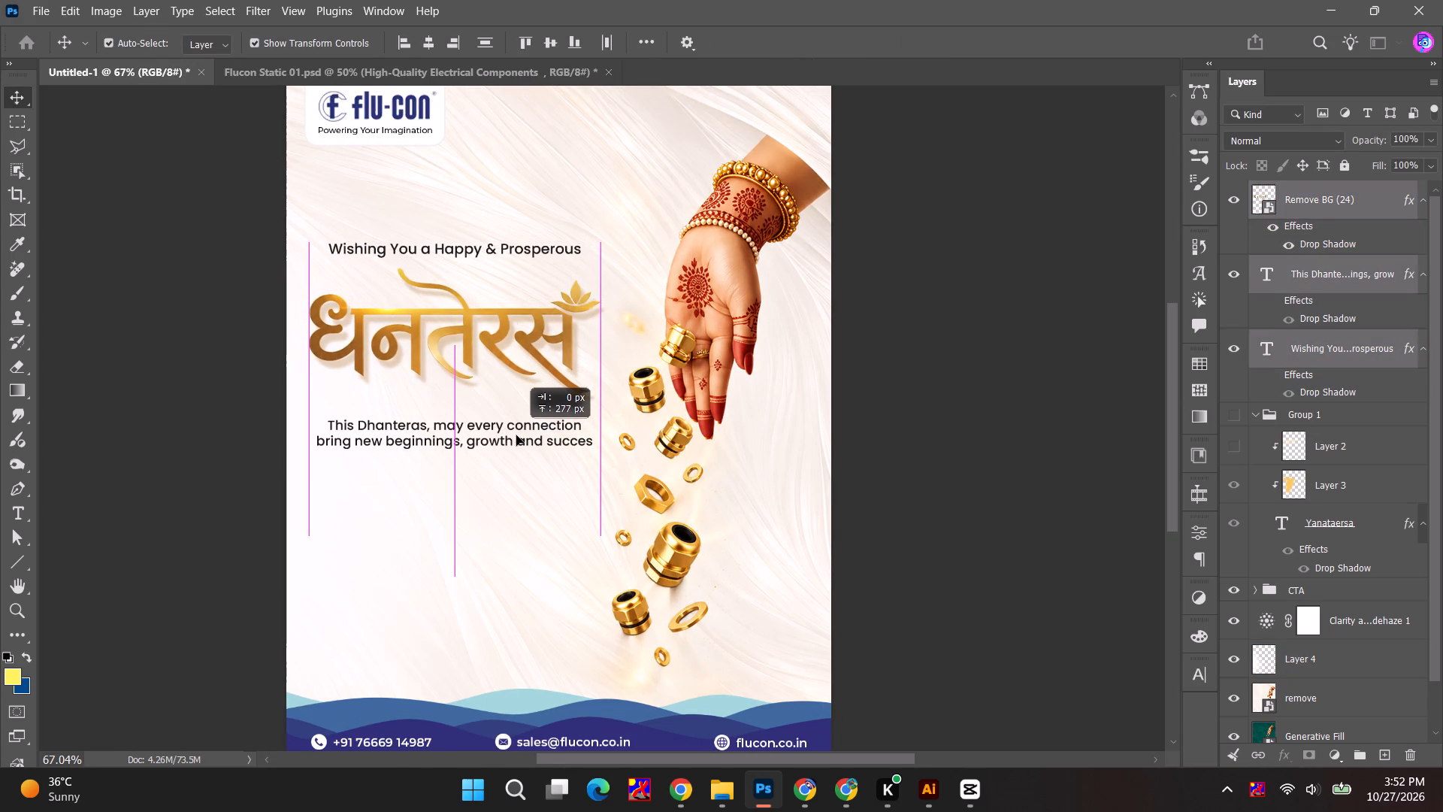
drag(516, 435, 518, 432)
click(933, 408)
Move the two-line message slightly lower to widen the gap beneath the gold lettering.
drag(490, 435, 489, 444)
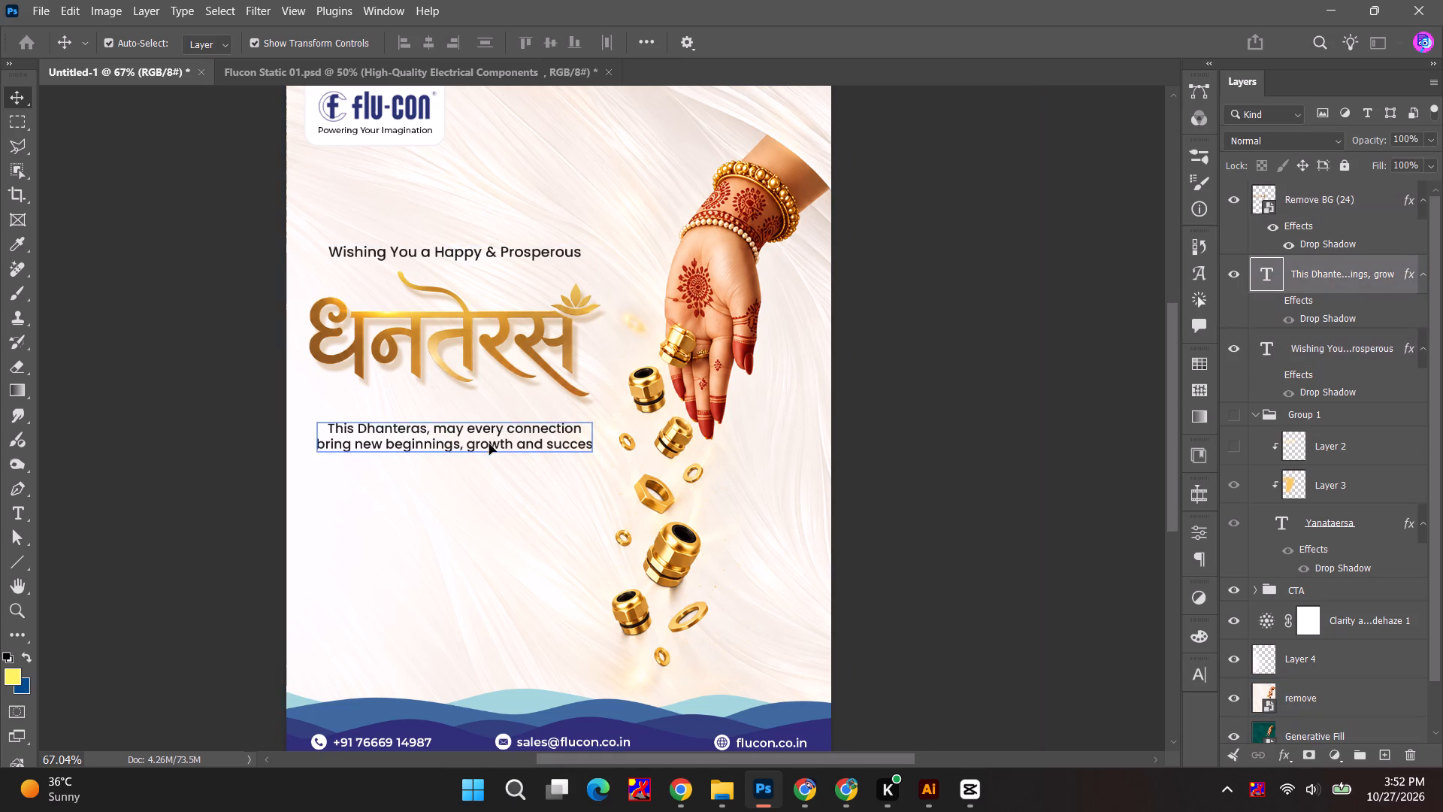
drag(489, 444, 488, 447)
click(885, 414)
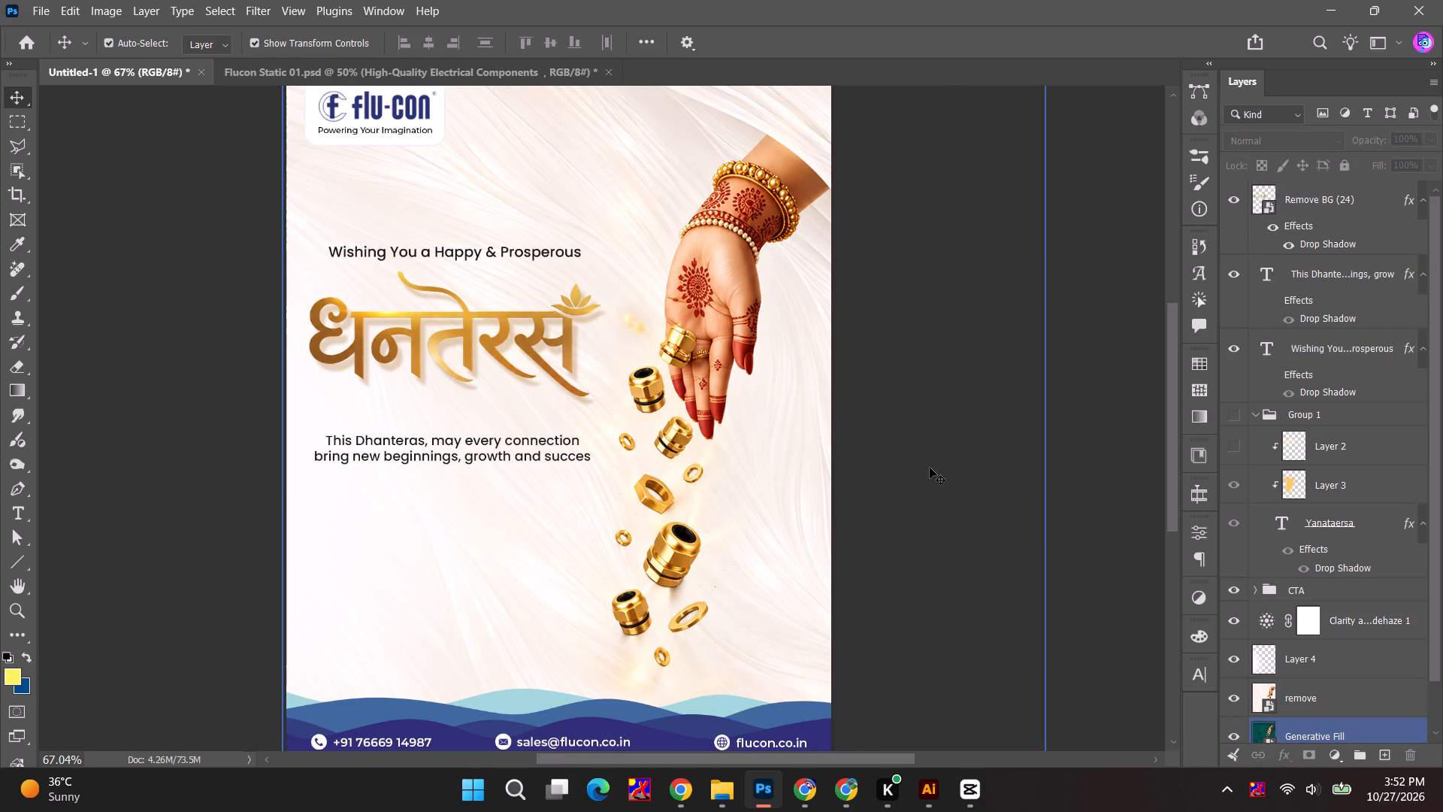
Scale the hand-and-background layer "remove" to about 101.20% and reposition it at about X 550 px, Y 702.5 px to cover the poster.
alt+scroll(707, 359, down, 1)
click(709, 329)
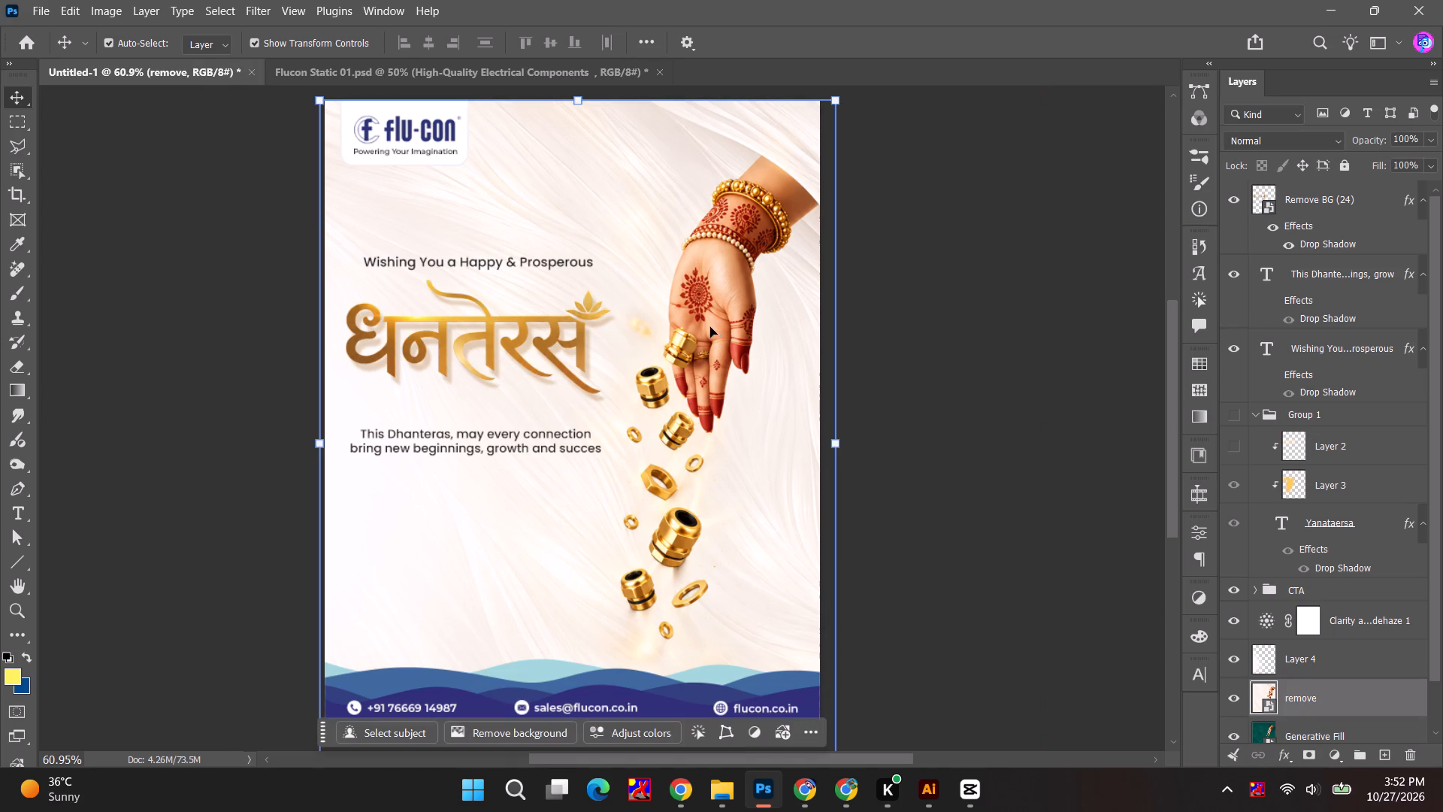
shift+drag(843, 101, 815, 128)
drag(758, 270, 761, 262)
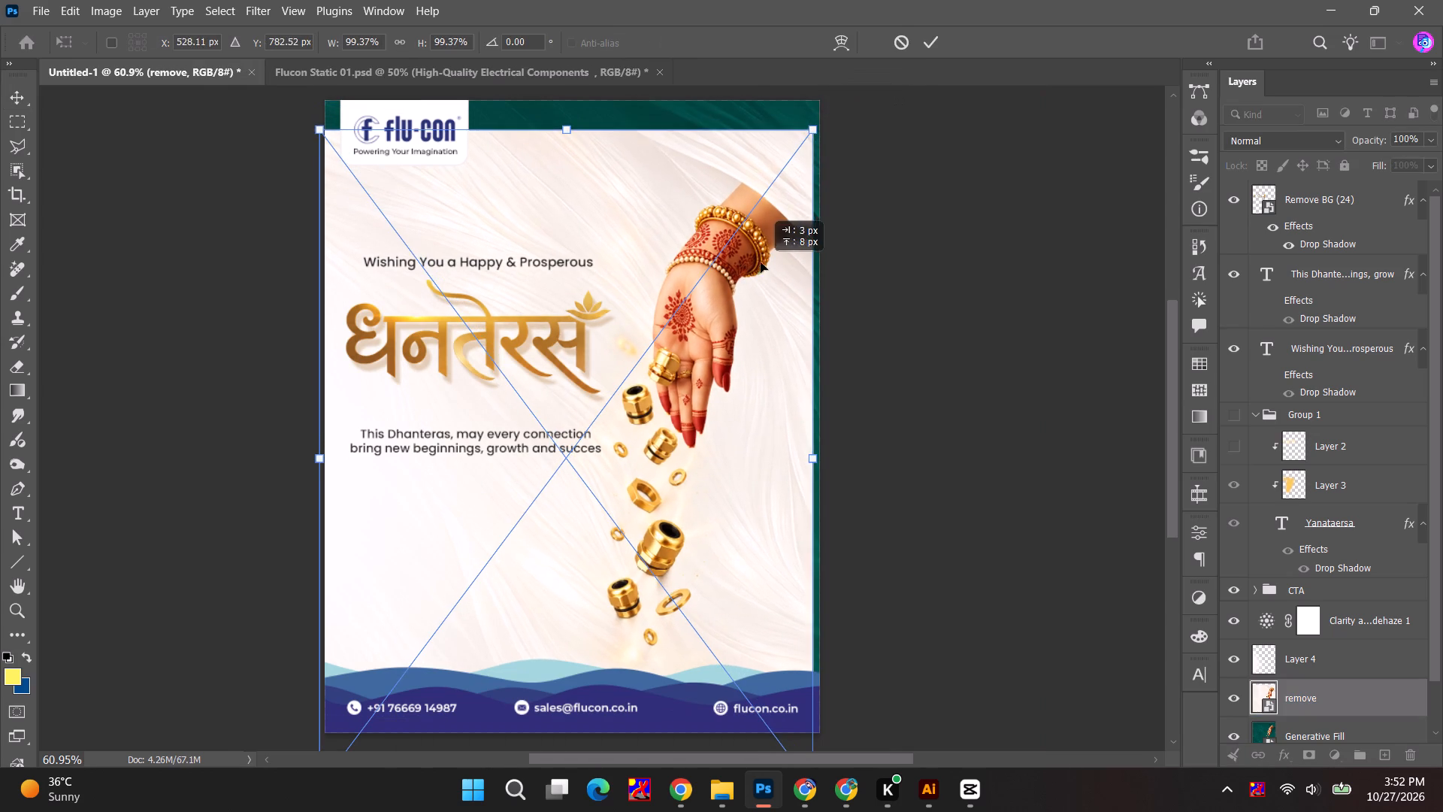
drag(761, 262, 770, 241)
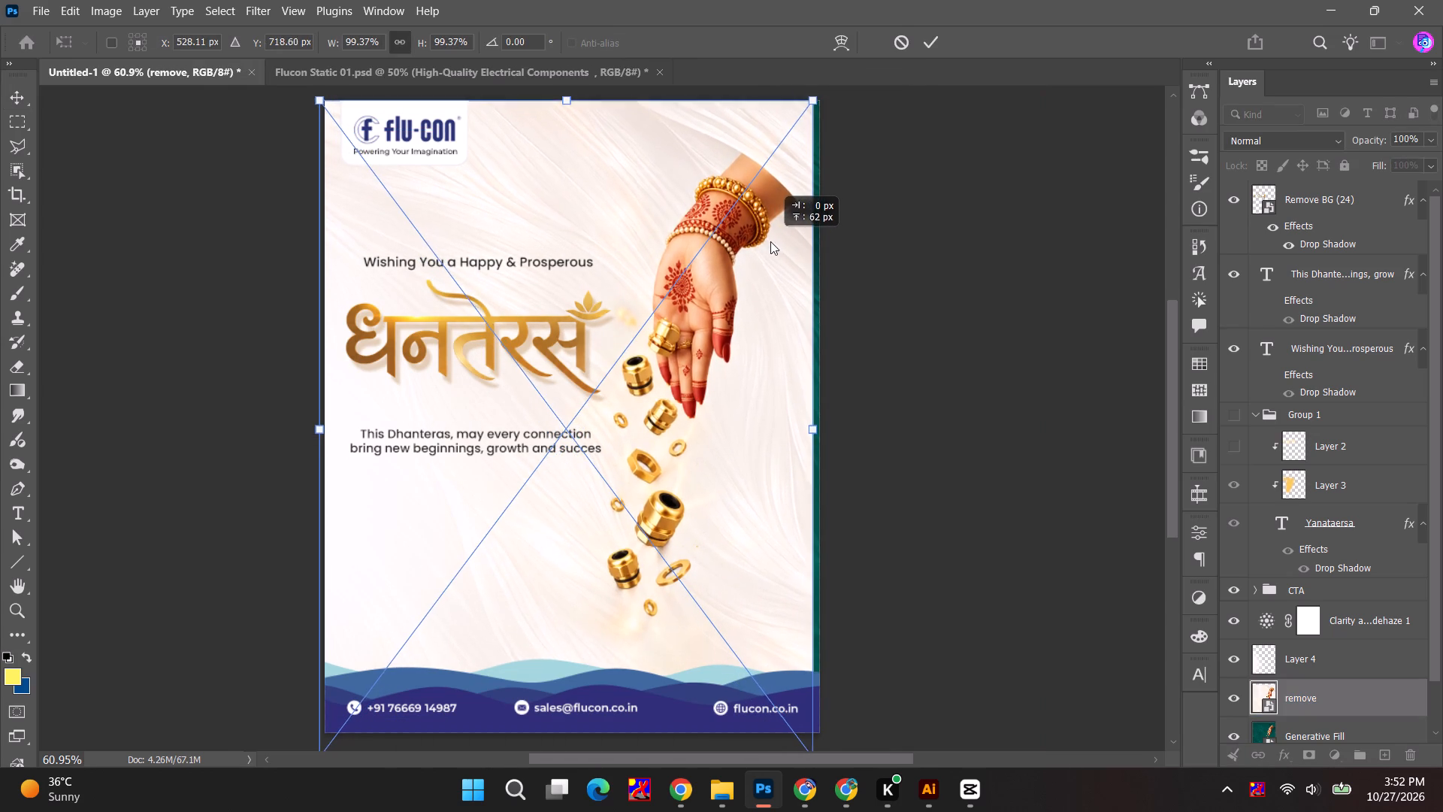
drag(770, 241, 760, 235)
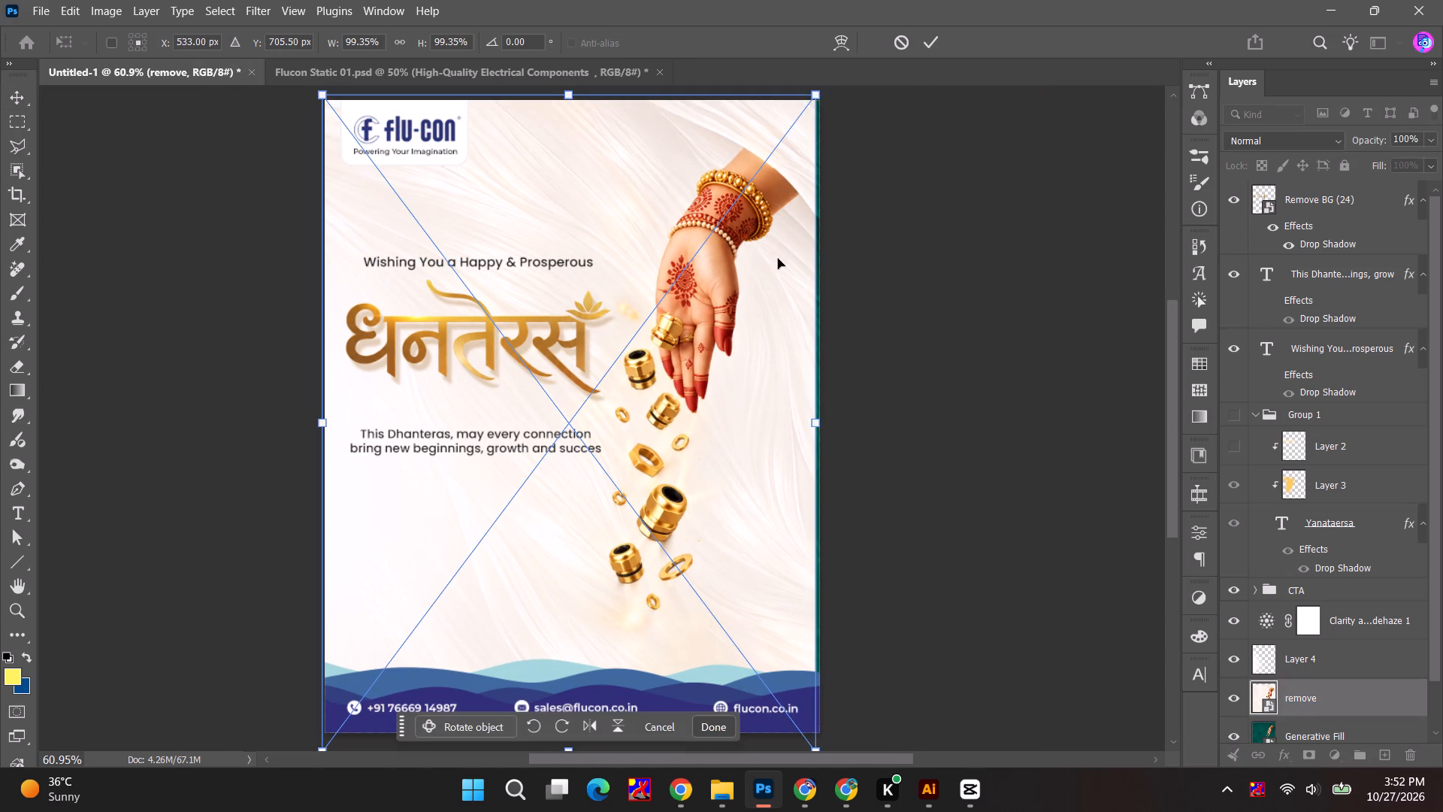
shift+drag(821, 426, 830, 431)
click(752, 371)
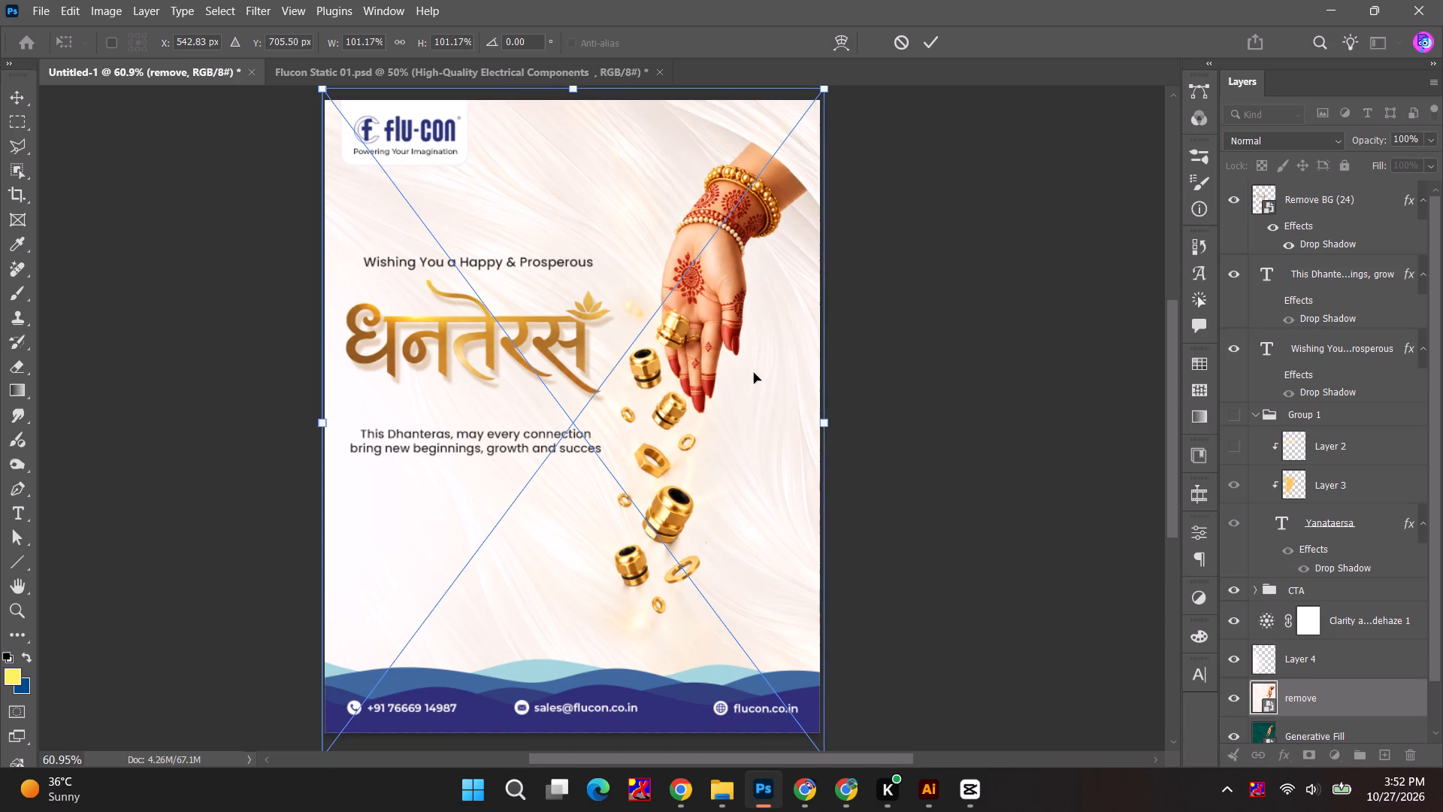
click(924, 47)
click(821, 429)
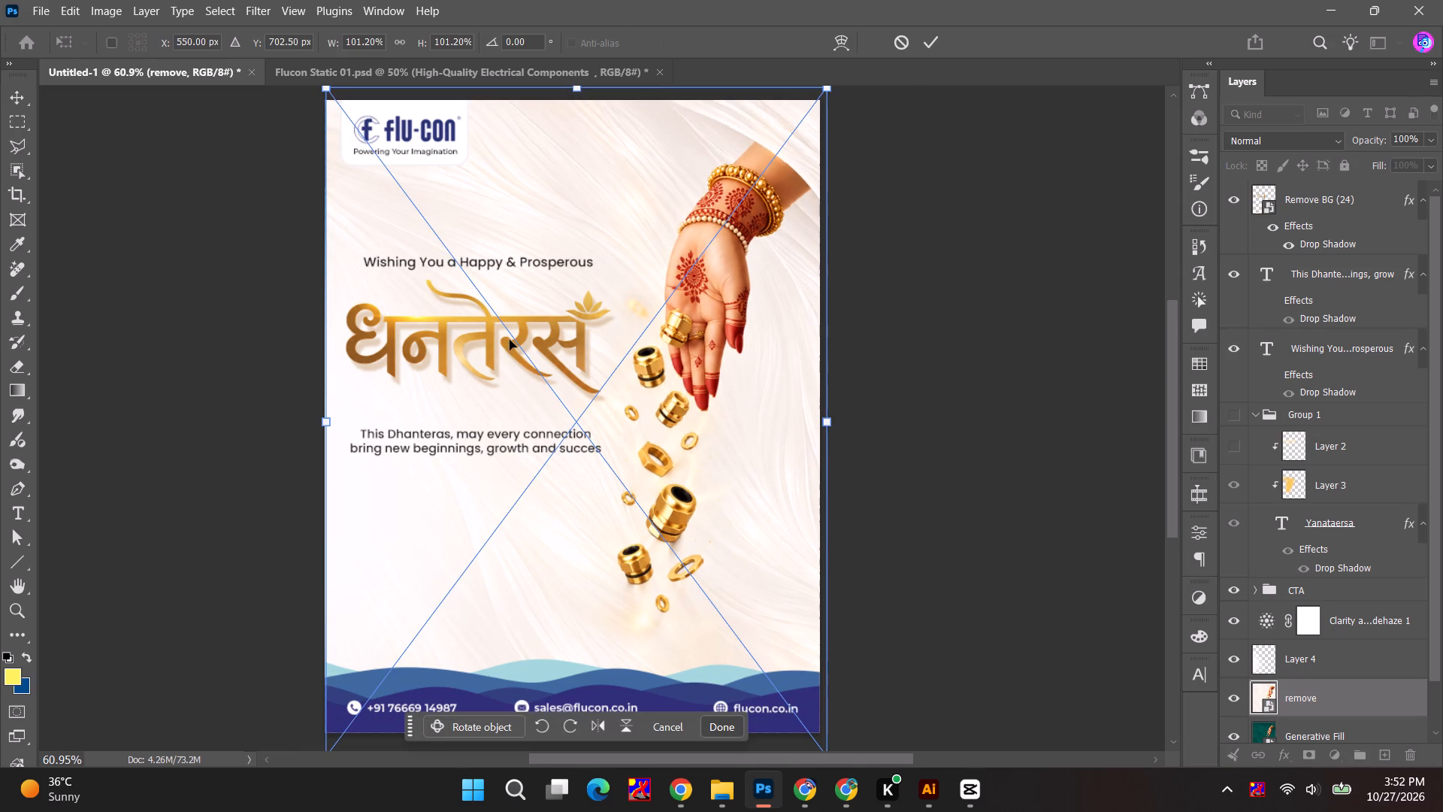
key(alt+Tab)
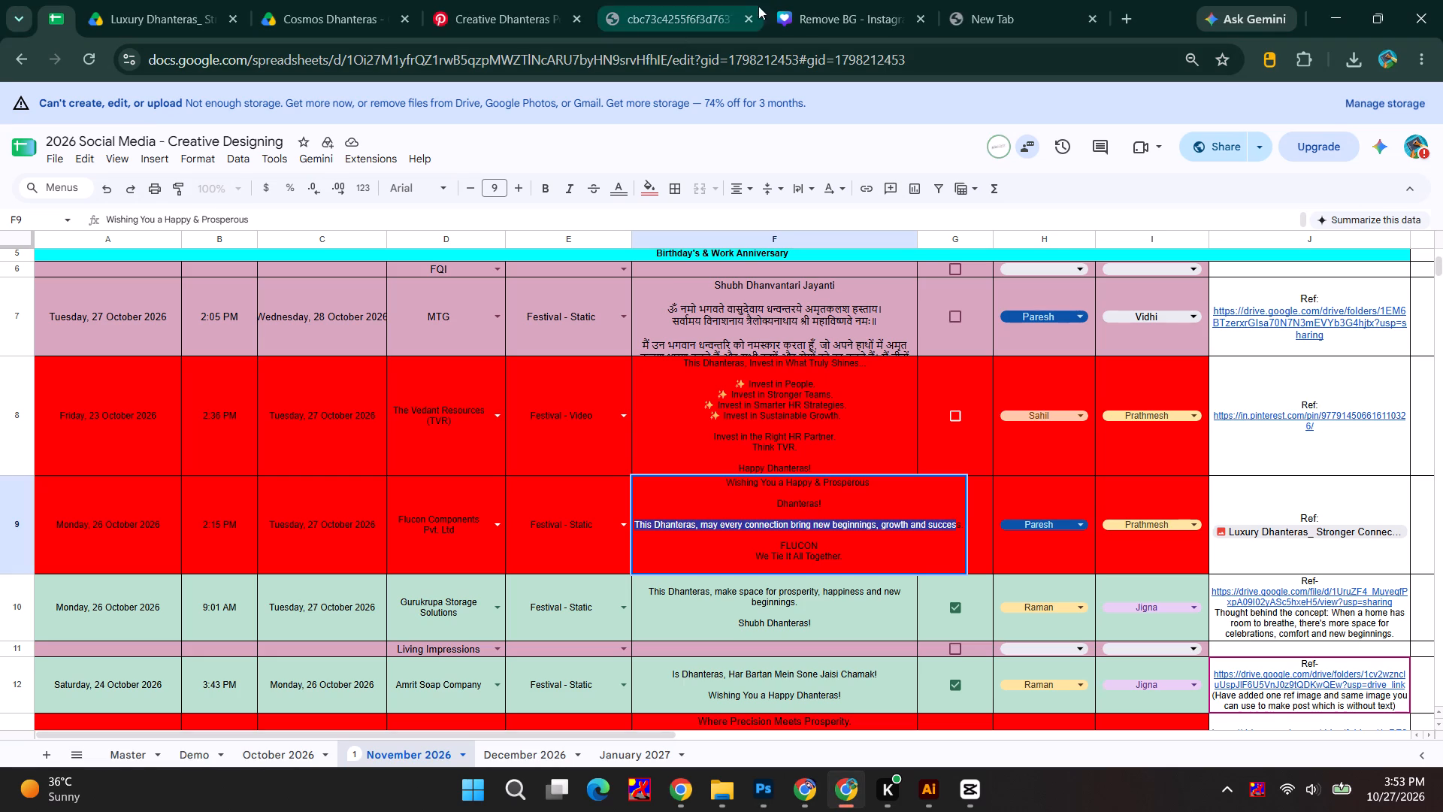
click(818, 795)
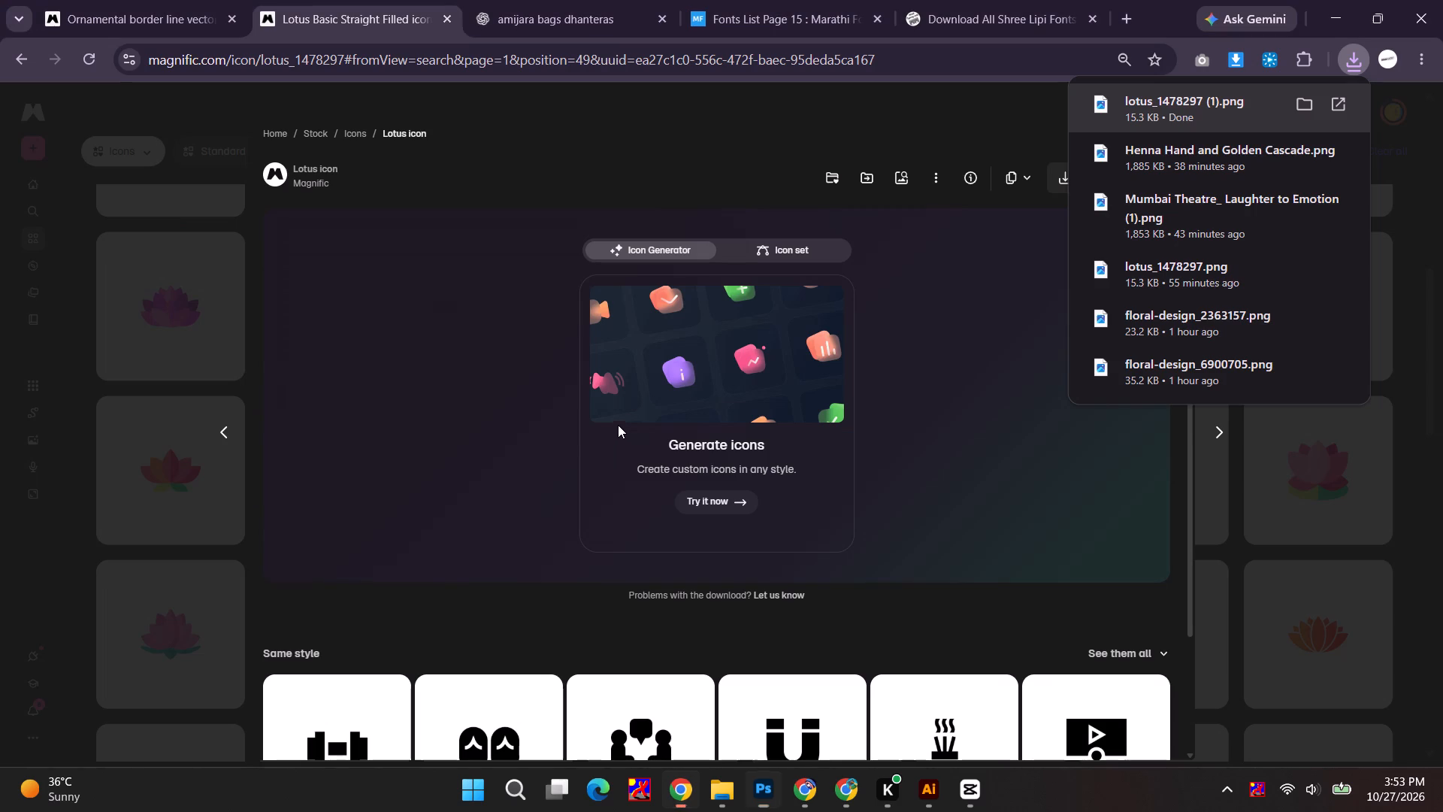
drag(1162, 102, 817, 347)
key(alt+Tab)
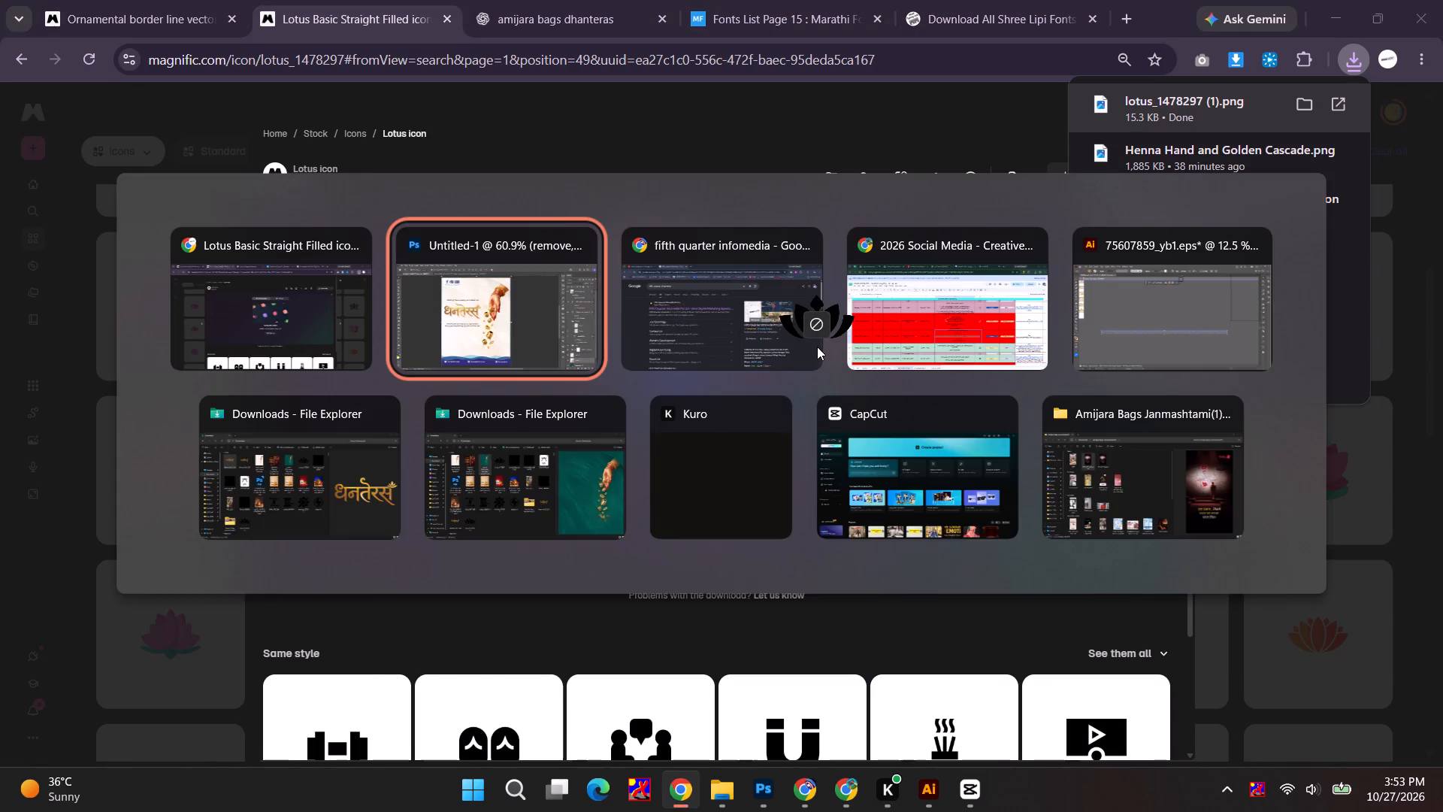
drag(817, 347, 464, 443)
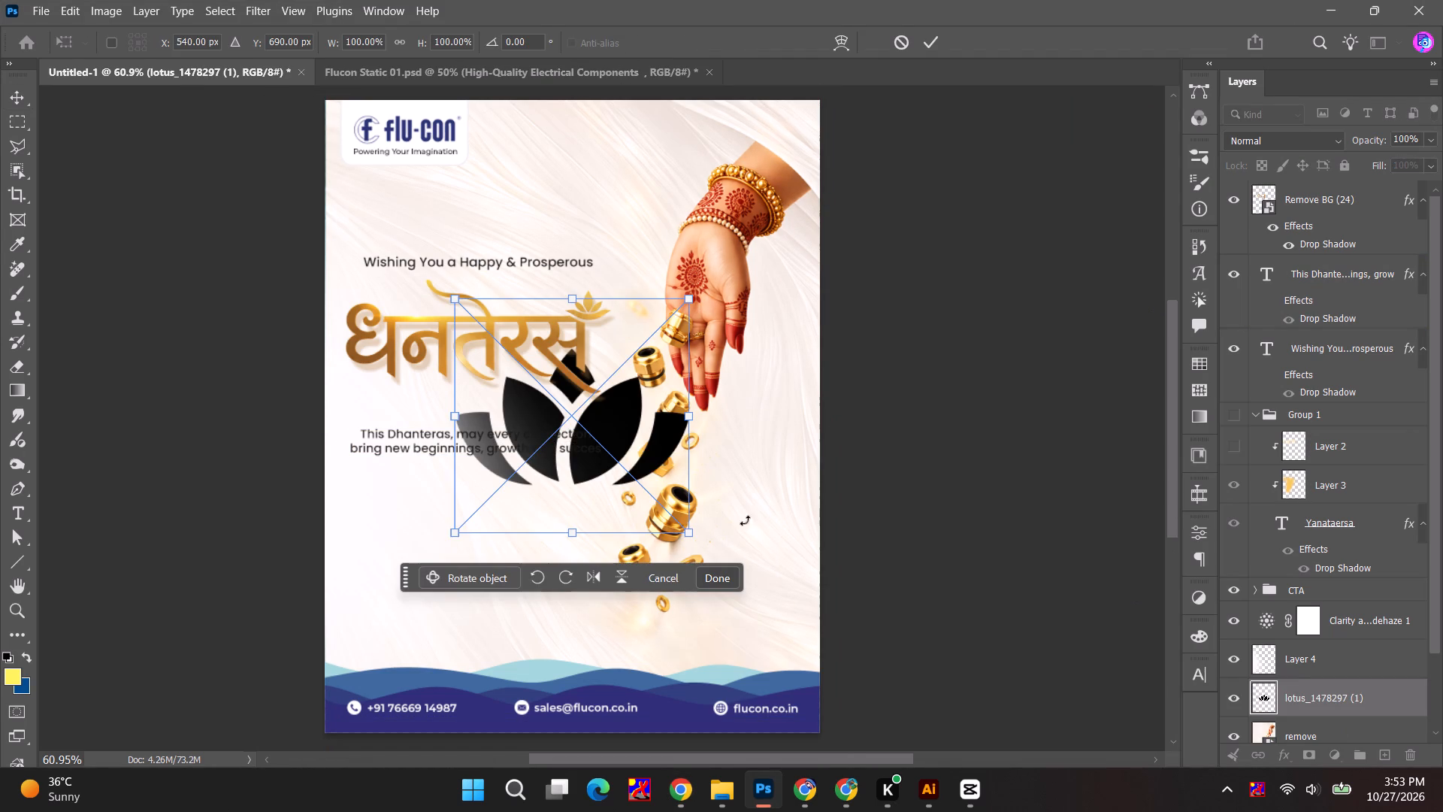
Shrink the lotus icon to a small ornament and position it between the gold lettering and the two-line message.
shift+drag(691, 537, 507, 306)
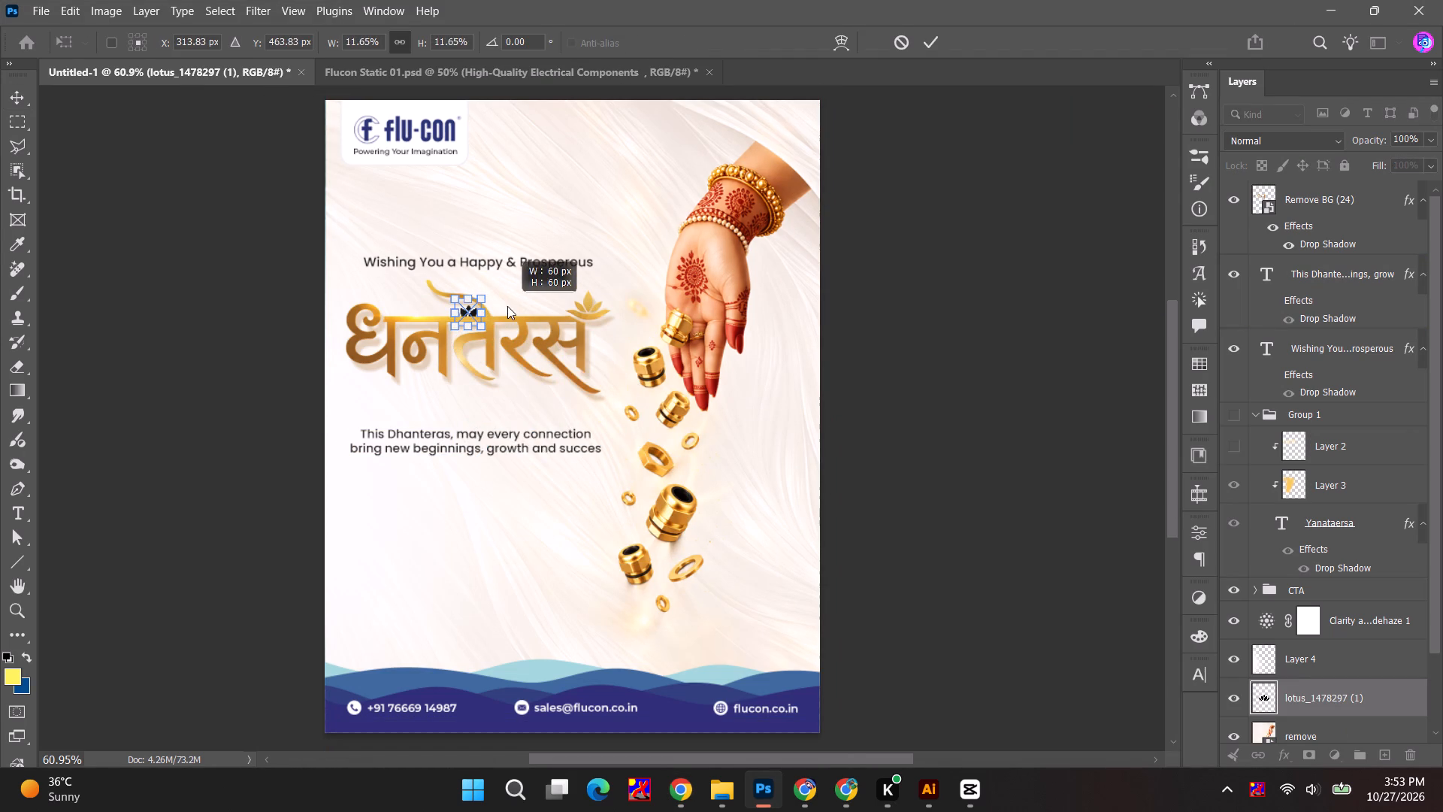
shift+drag(507, 306, 507, 304)
alt+scroll(457, 312, up, 8)
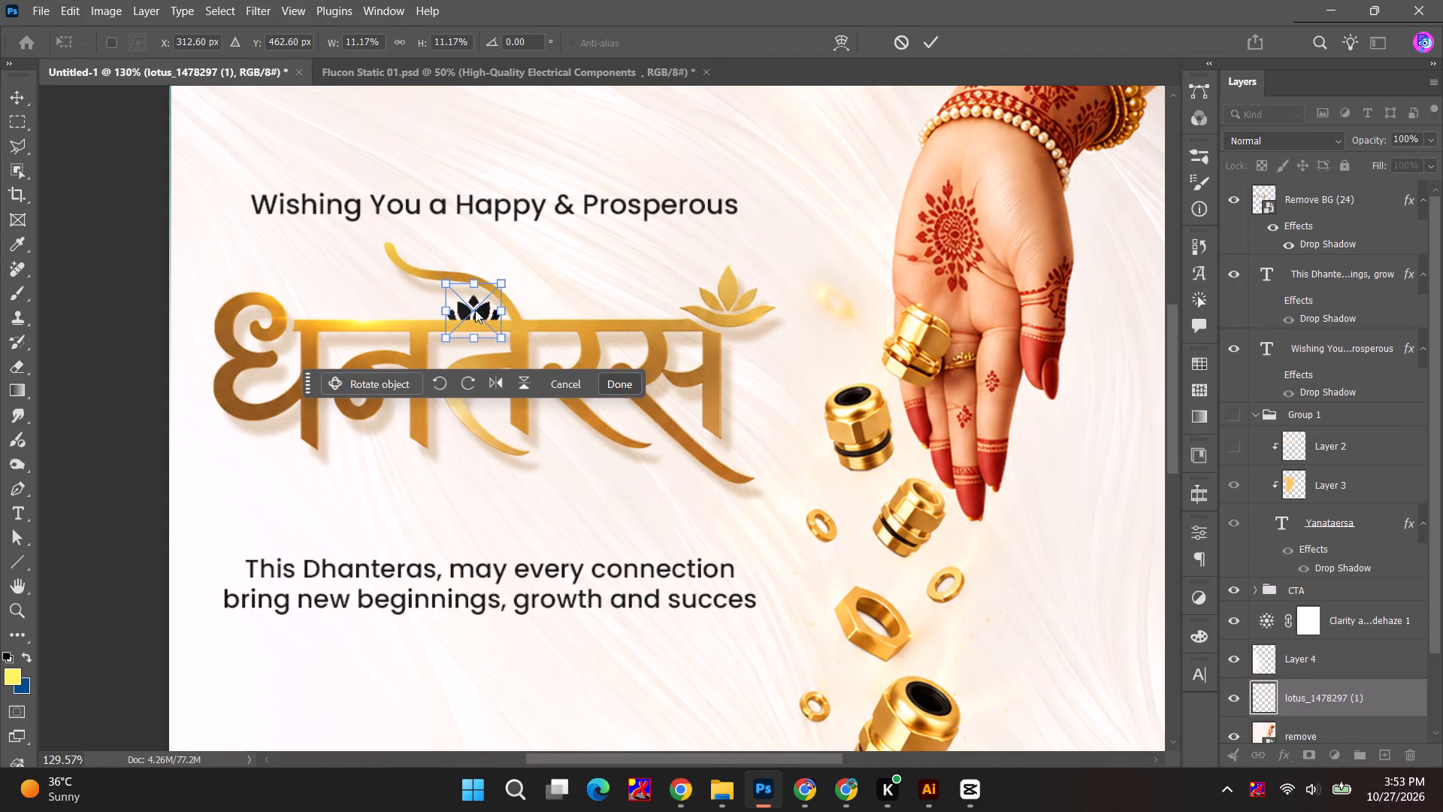
drag(475, 310, 484, 547)
drag(476, 312, 464, 520)
alt+shift+drag(494, 544, 486, 530)
click(933, 44)
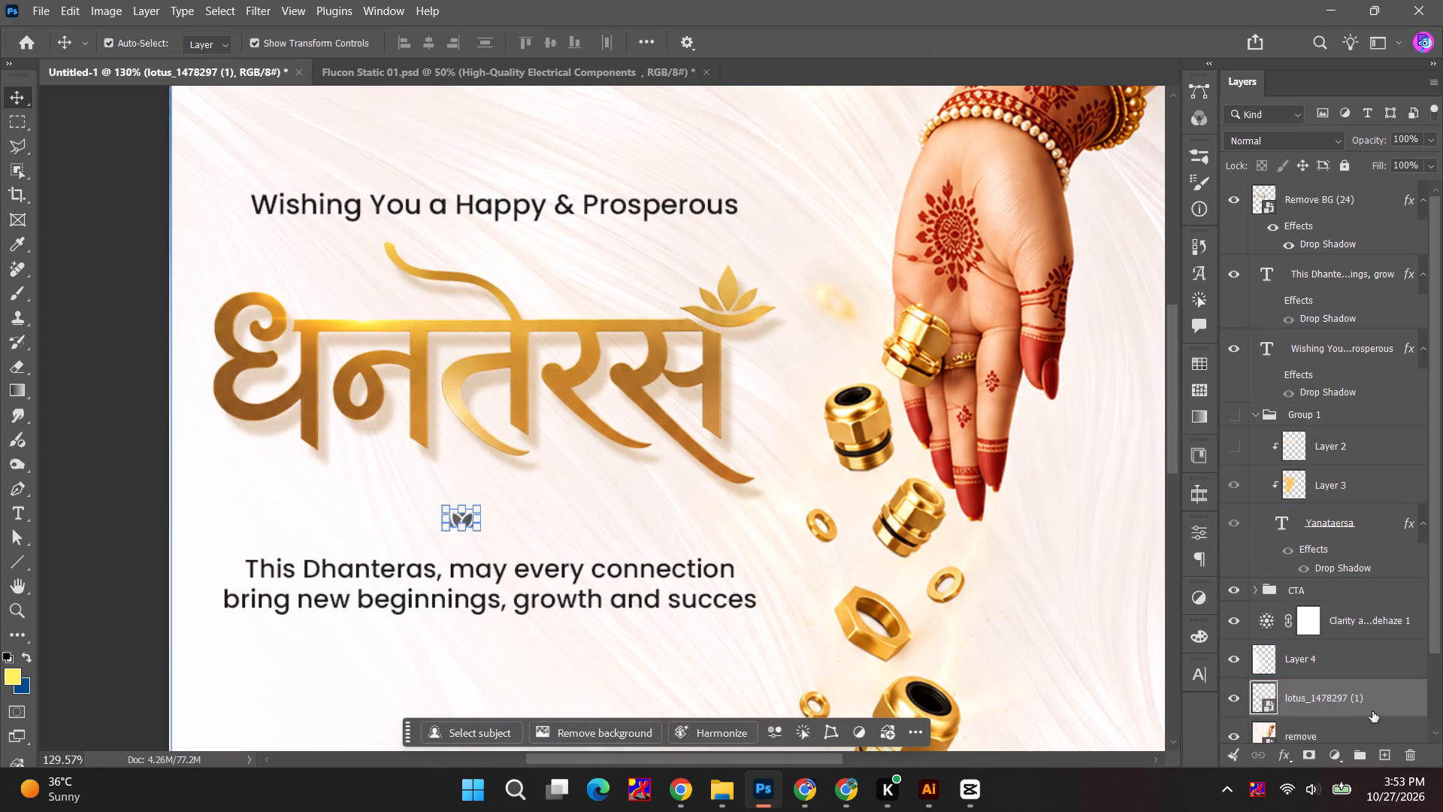
Move the lotus layer to the very top of the layer stack.
drag(1372, 711, 1395, 177)
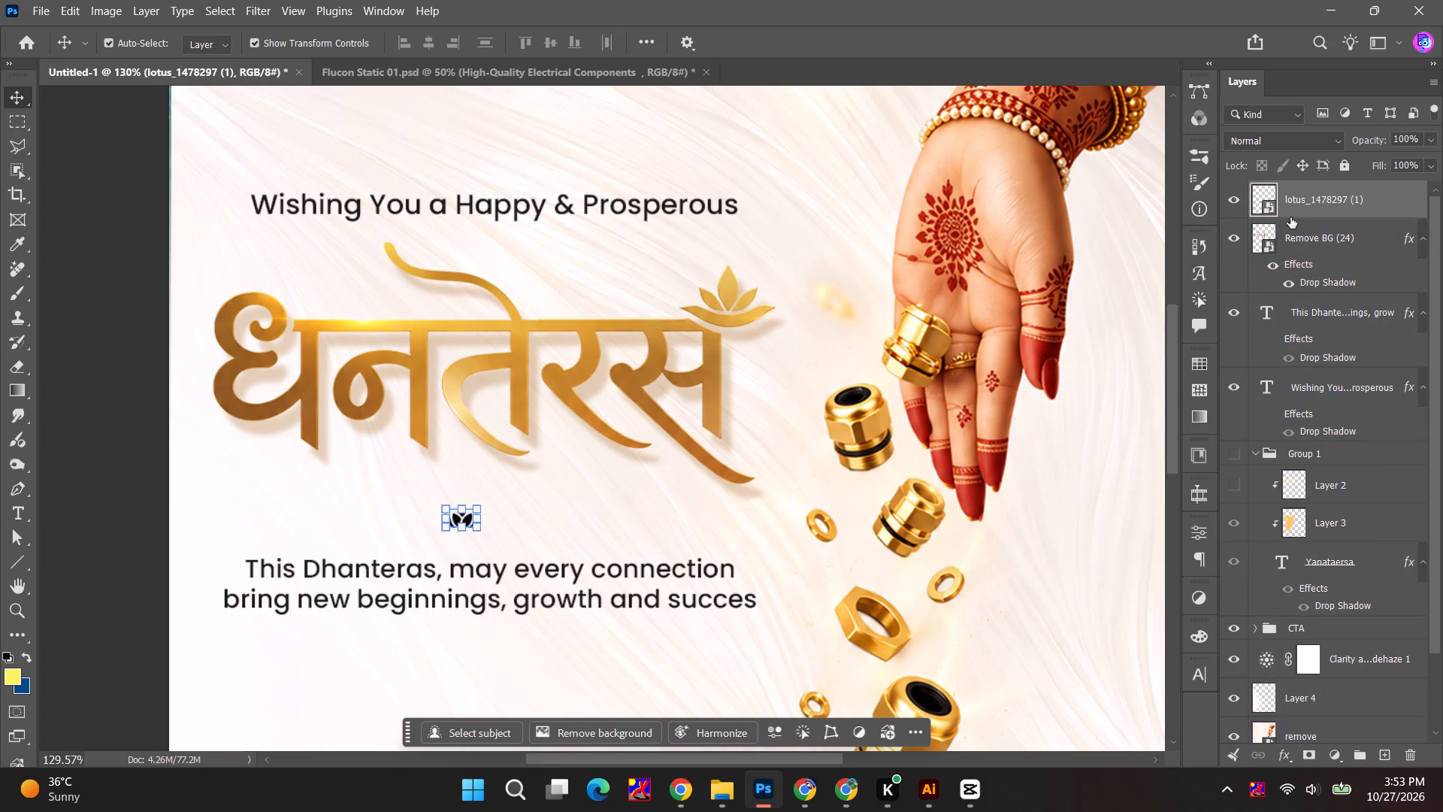
Add a Color Overlay to the lotus, sampling a golden brown from the Dhanteras lettering.
click(1305, 205)
click(1283, 756)
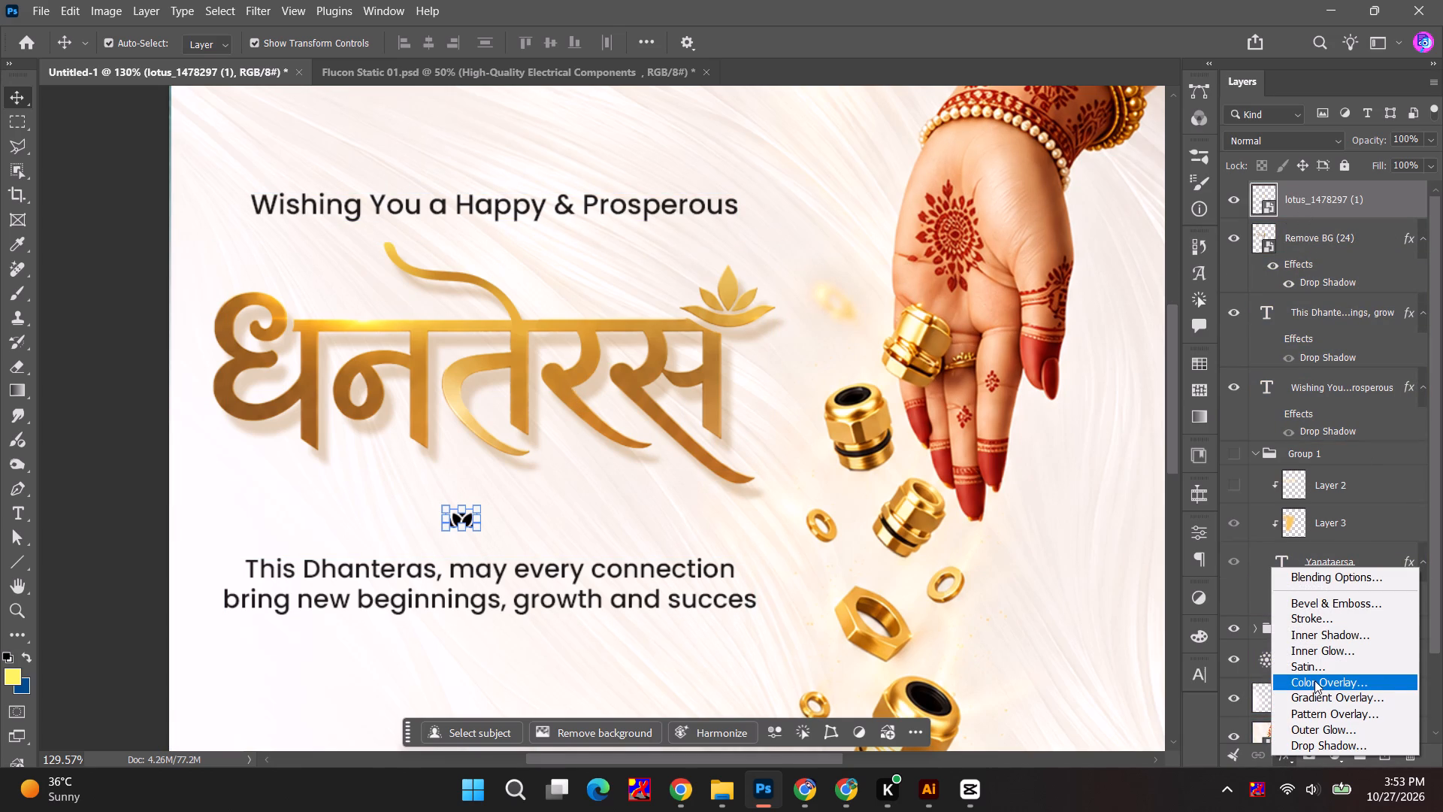
click(1314, 680)
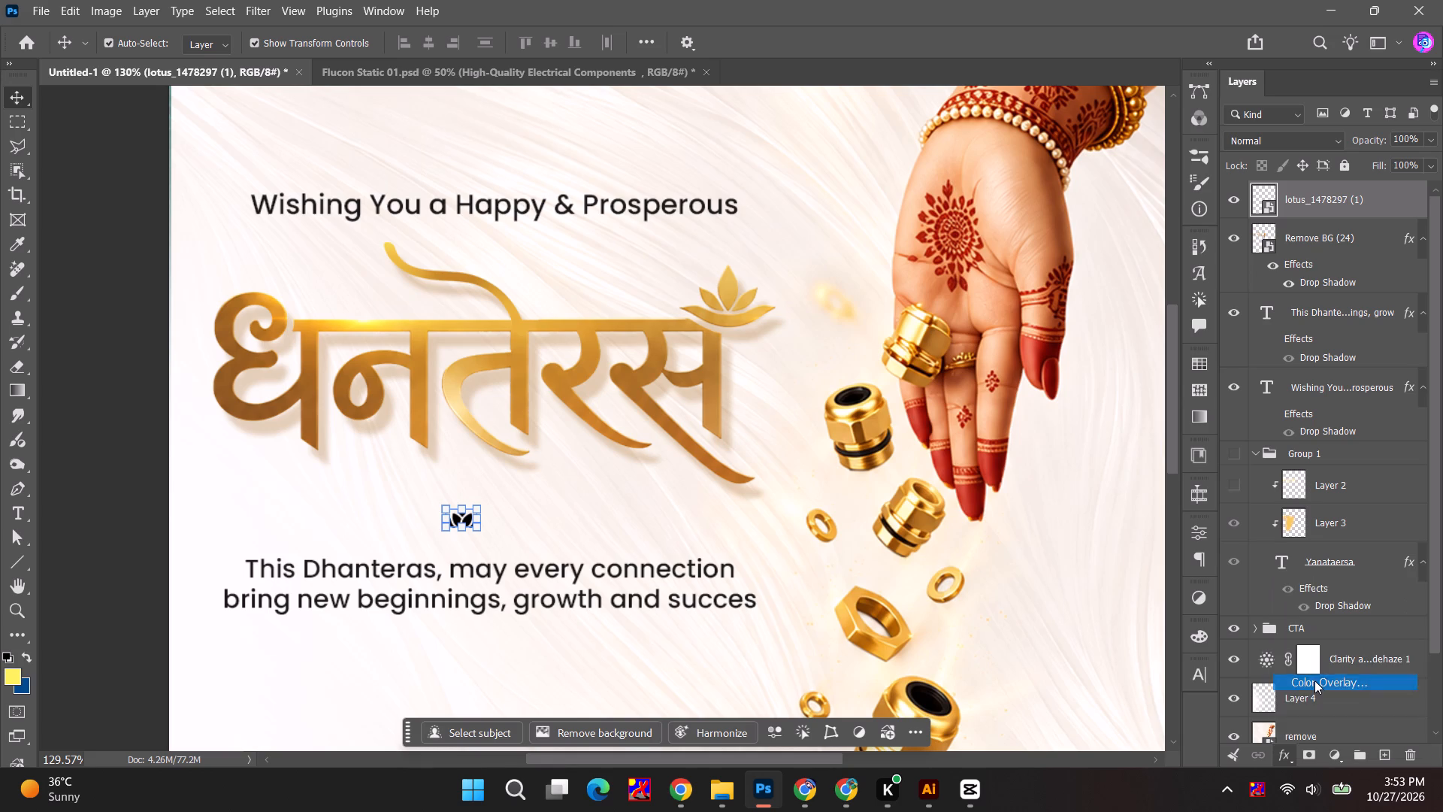
click(1144, 289)
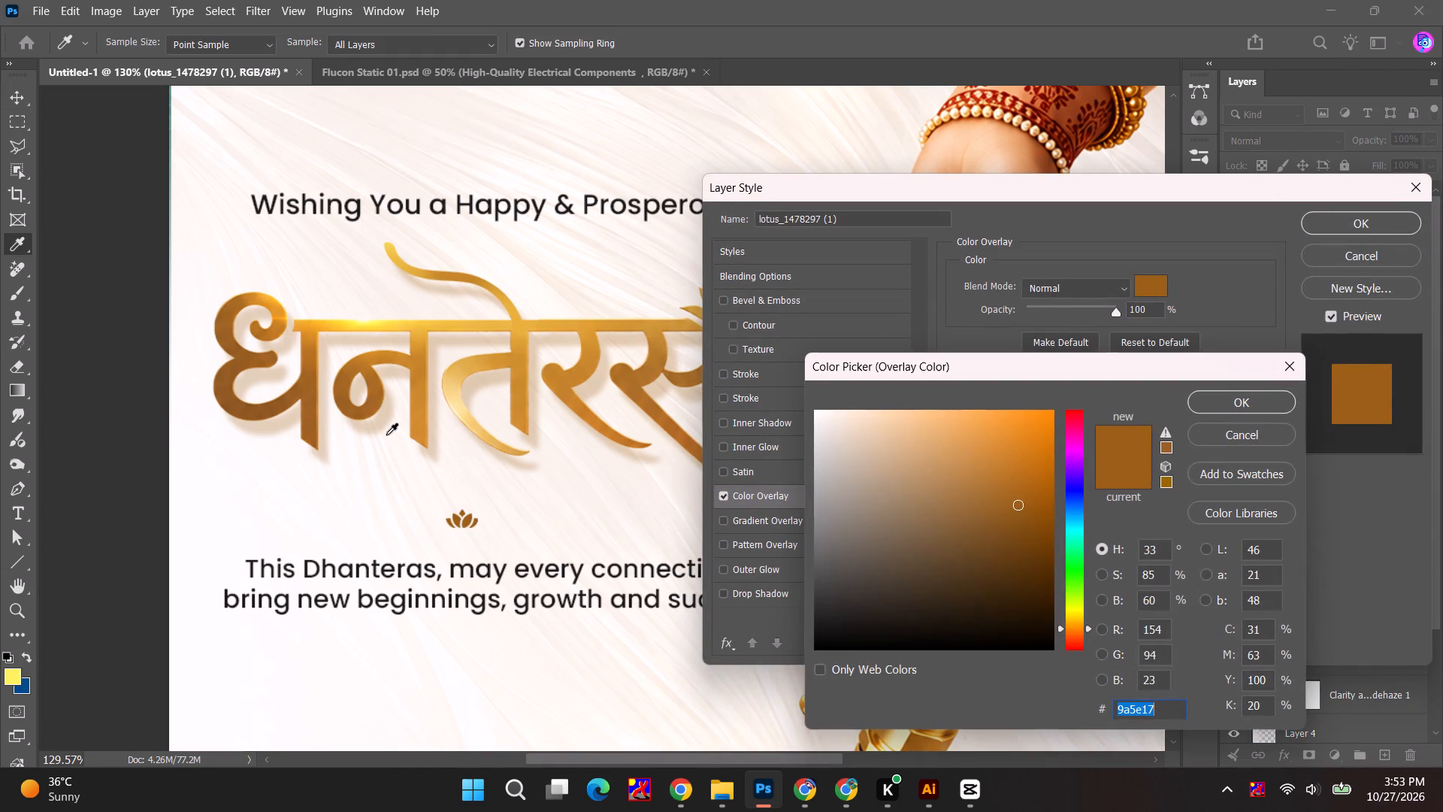
click(367, 408)
drag(1264, 401, 1269, 392)
click(1375, 217)
Enlarge the lotus ornament to about 9.93% around its centre.
alt+shift+drag(481, 528, 485, 532)
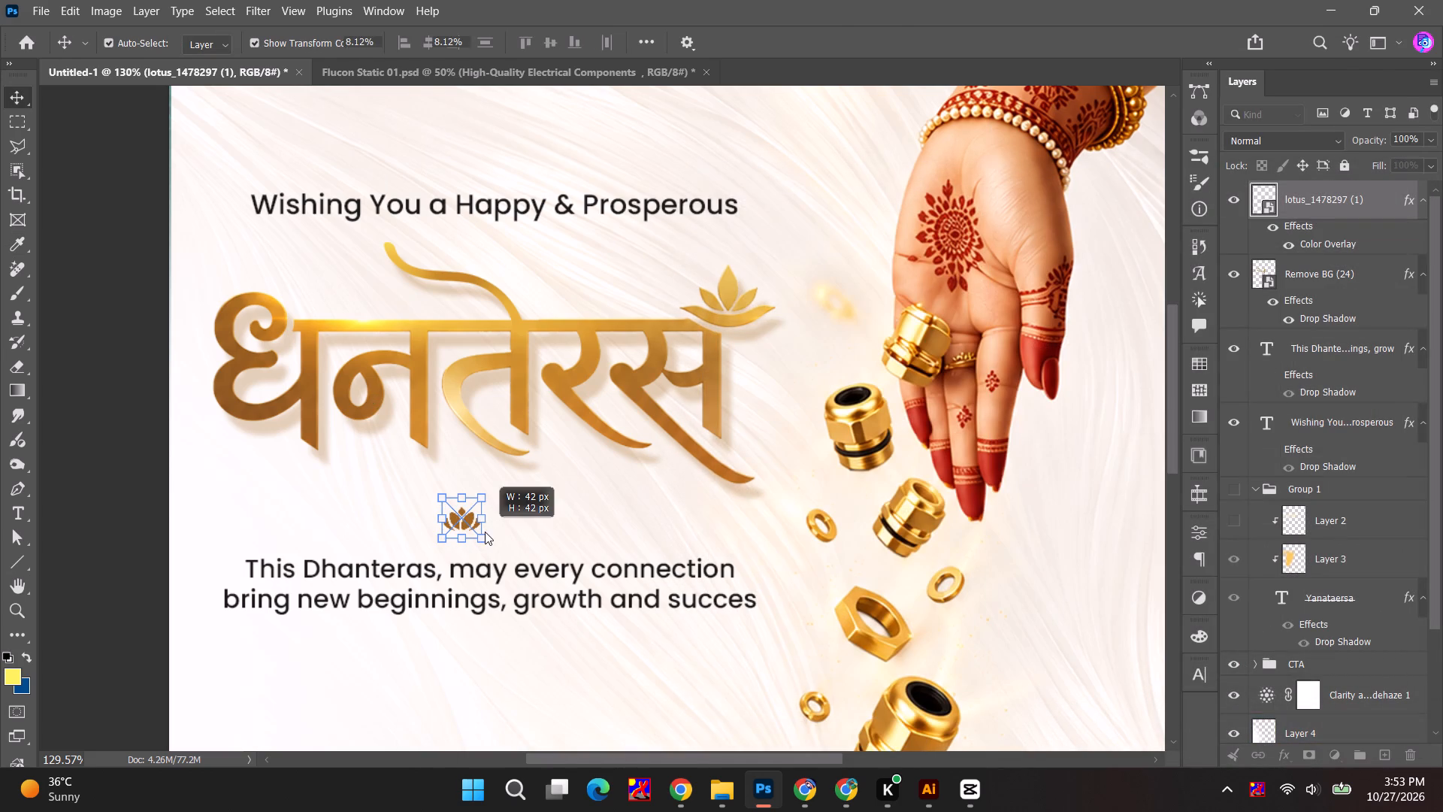
alt+shift+drag(485, 532, 489, 536)
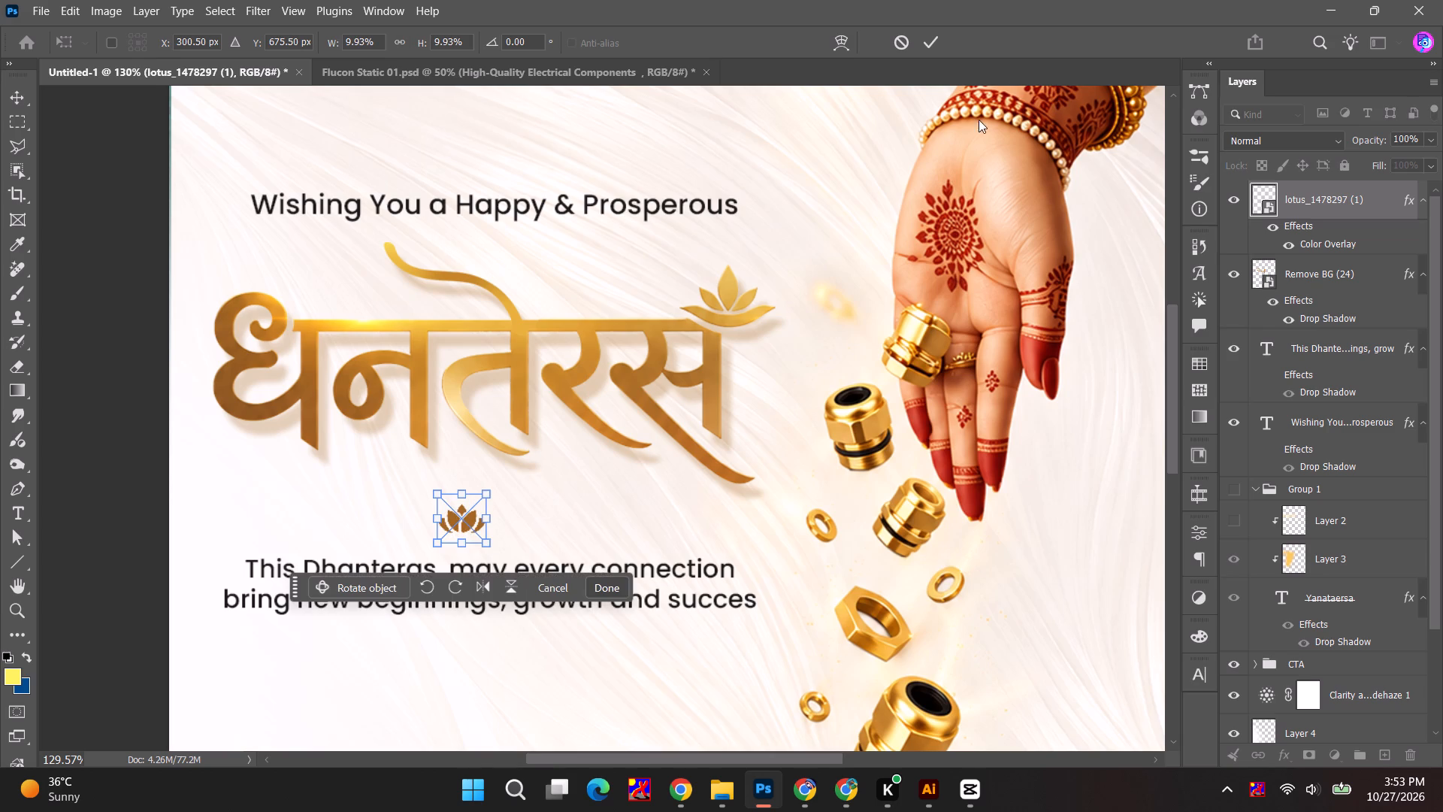
click(929, 35)
Draw a horizontal 1 px line about 508 px long through the lotus with the Line tool and open its stroke colour.
right_click(29, 550)
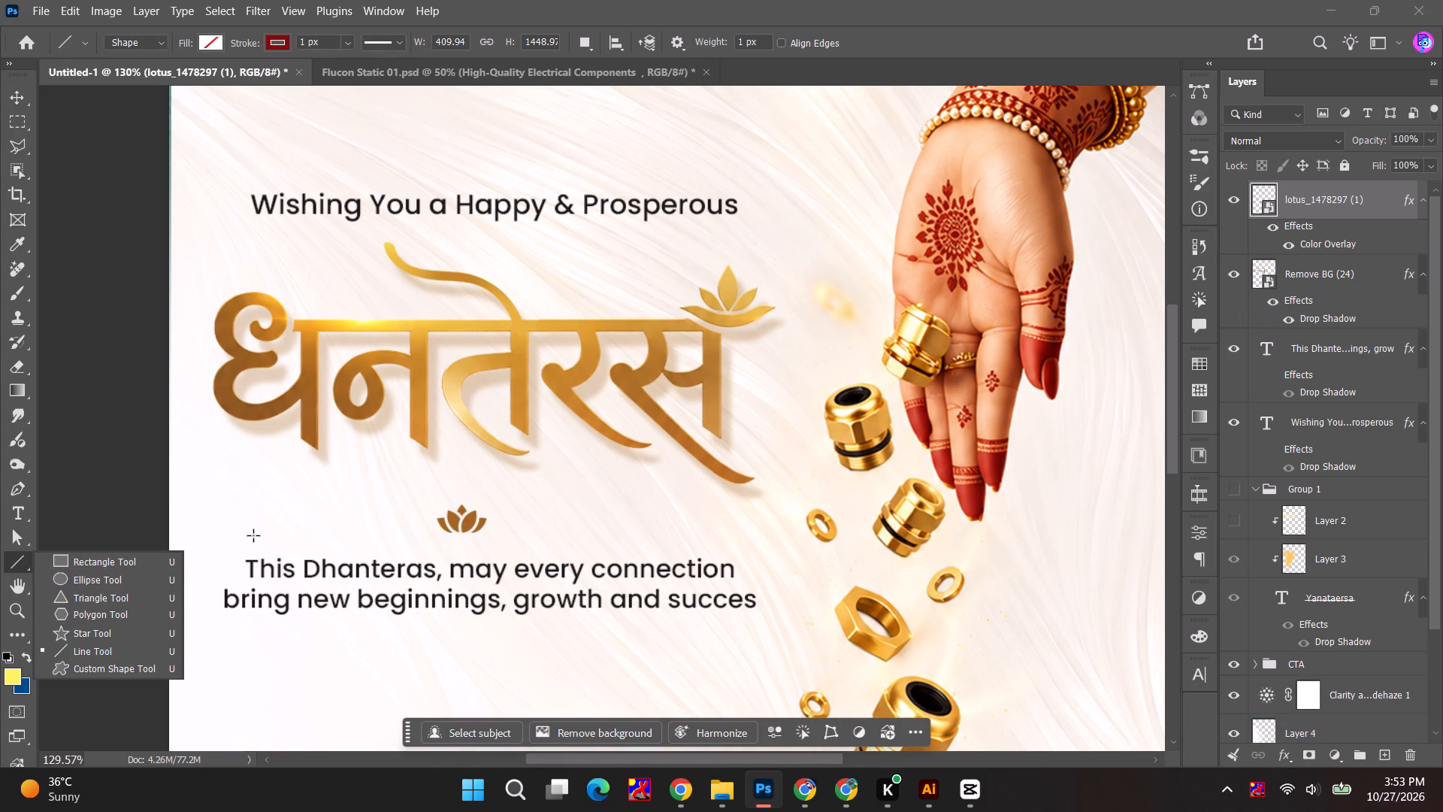
drag(242, 520, 737, 520)
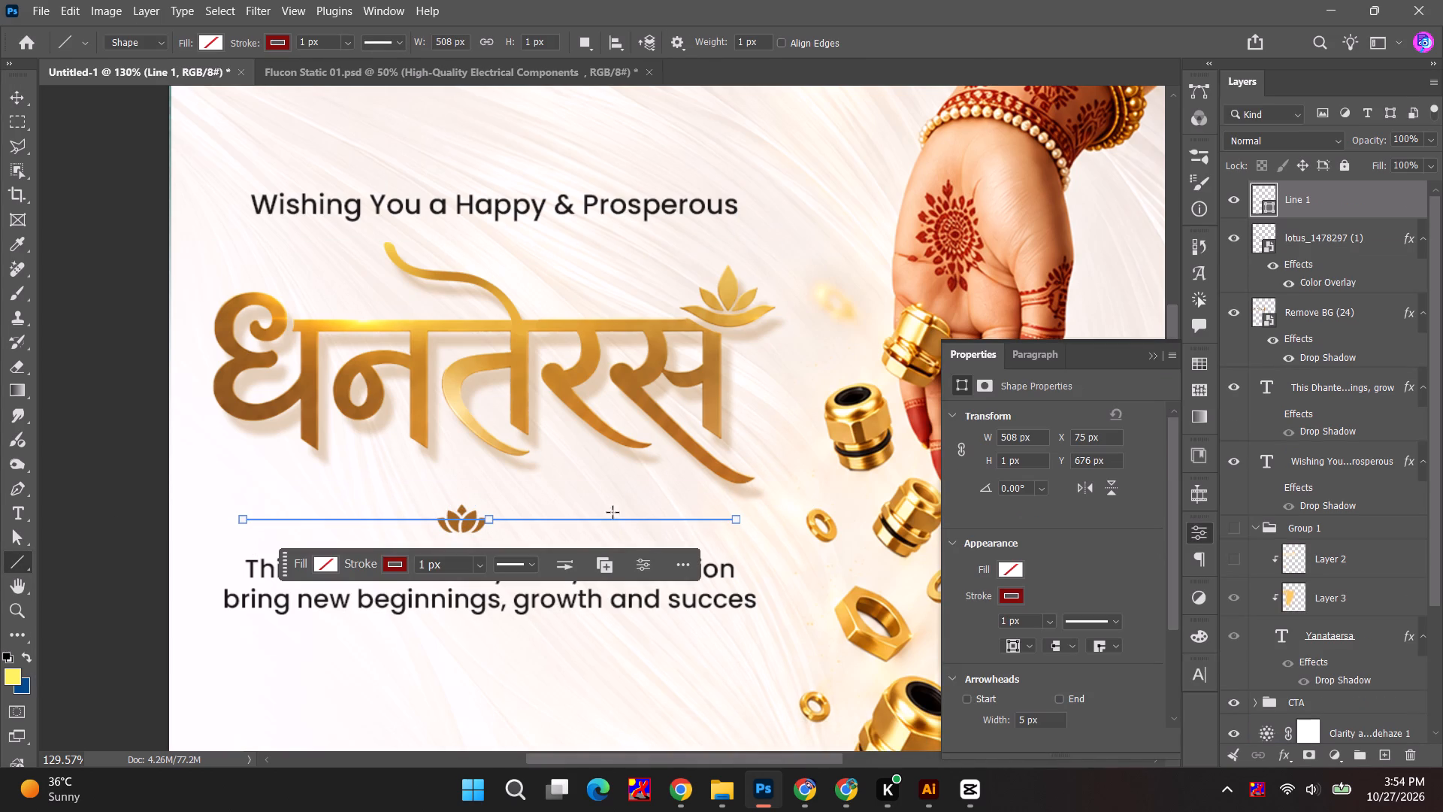
click(392, 570)
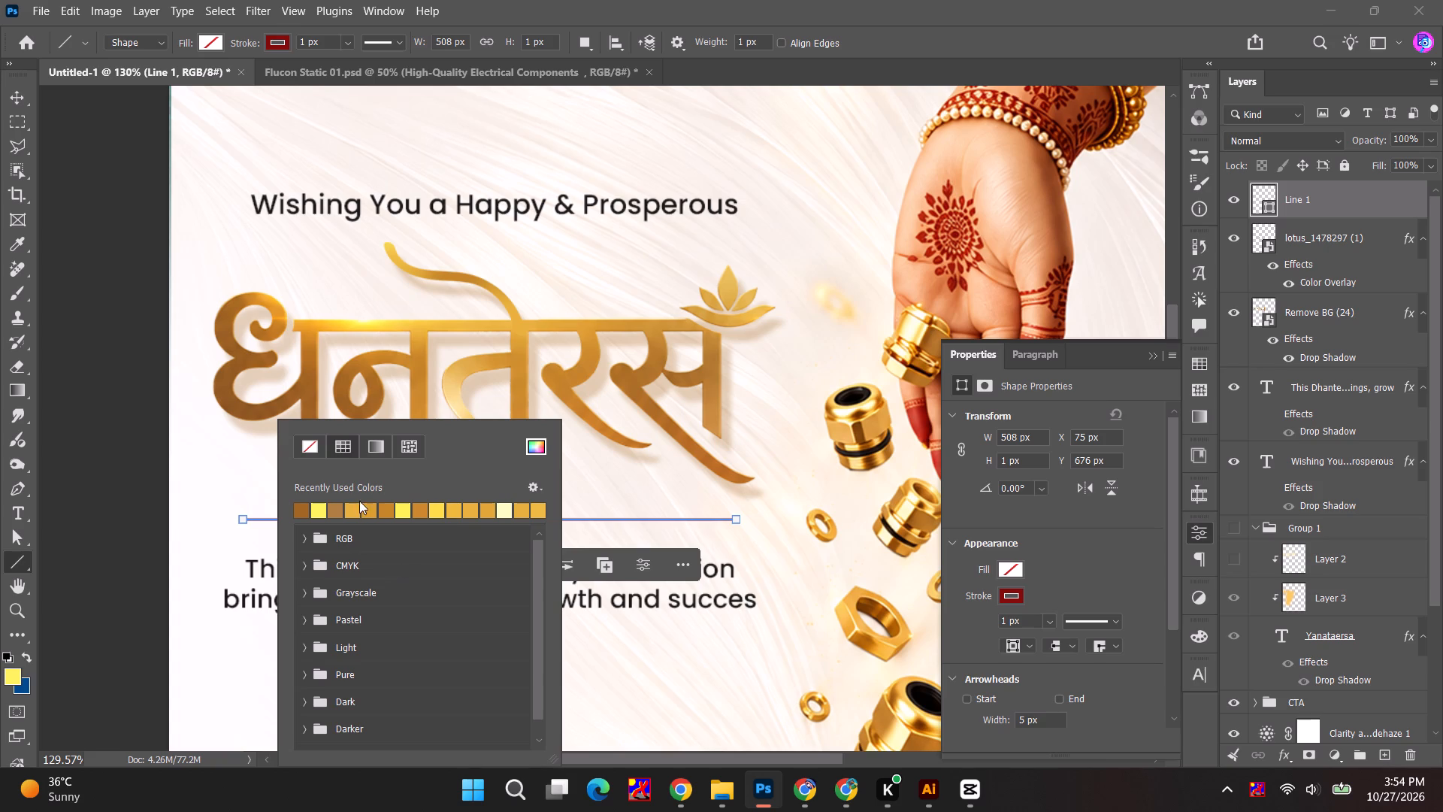
Set the line's stroke to the first golden-brown swatch among the recently used colours.
click(305, 504)
Align the line and lotus on their vertical centres, and nudge the line down 3 px.
click(17, 103)
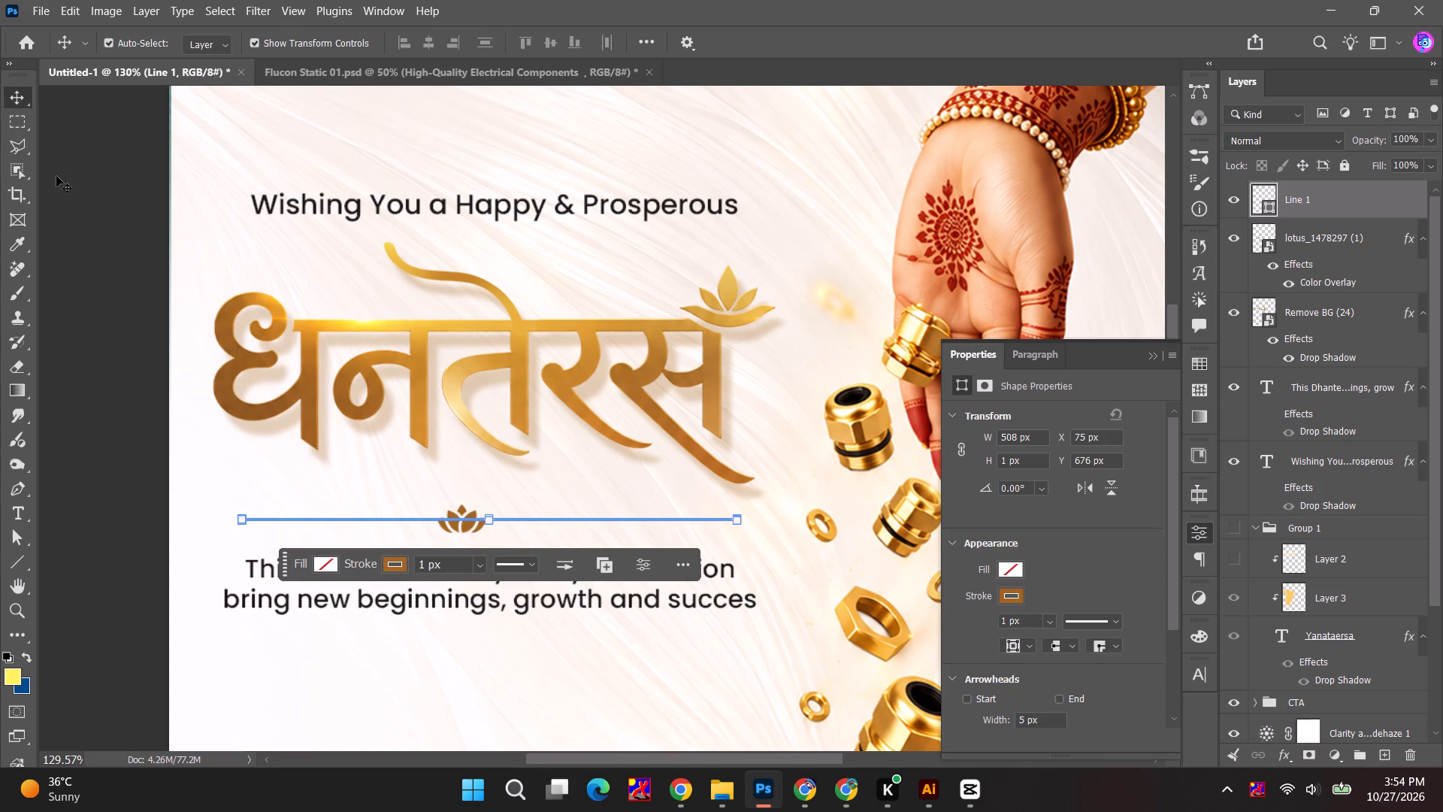
ctrl+click(1323, 250)
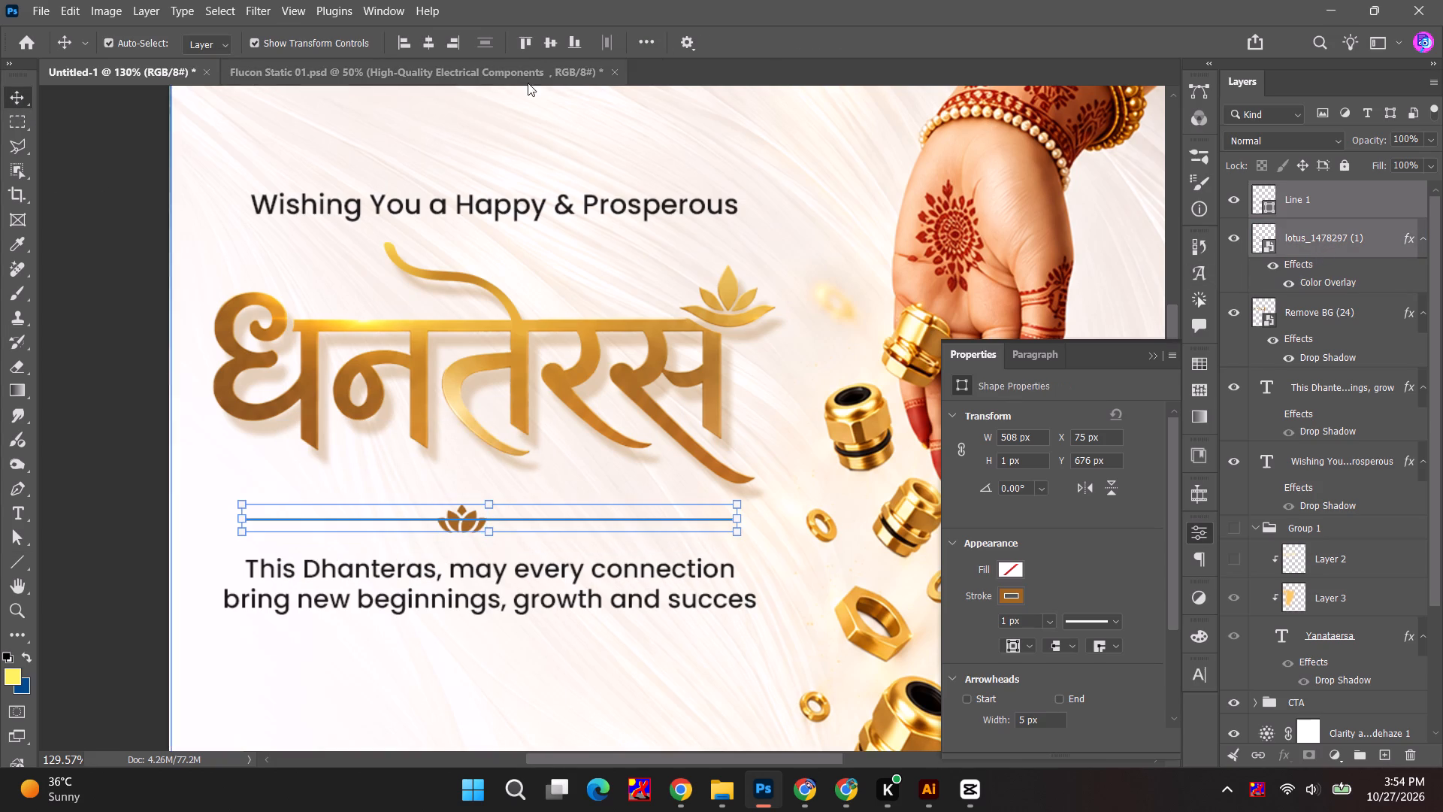
click(551, 43)
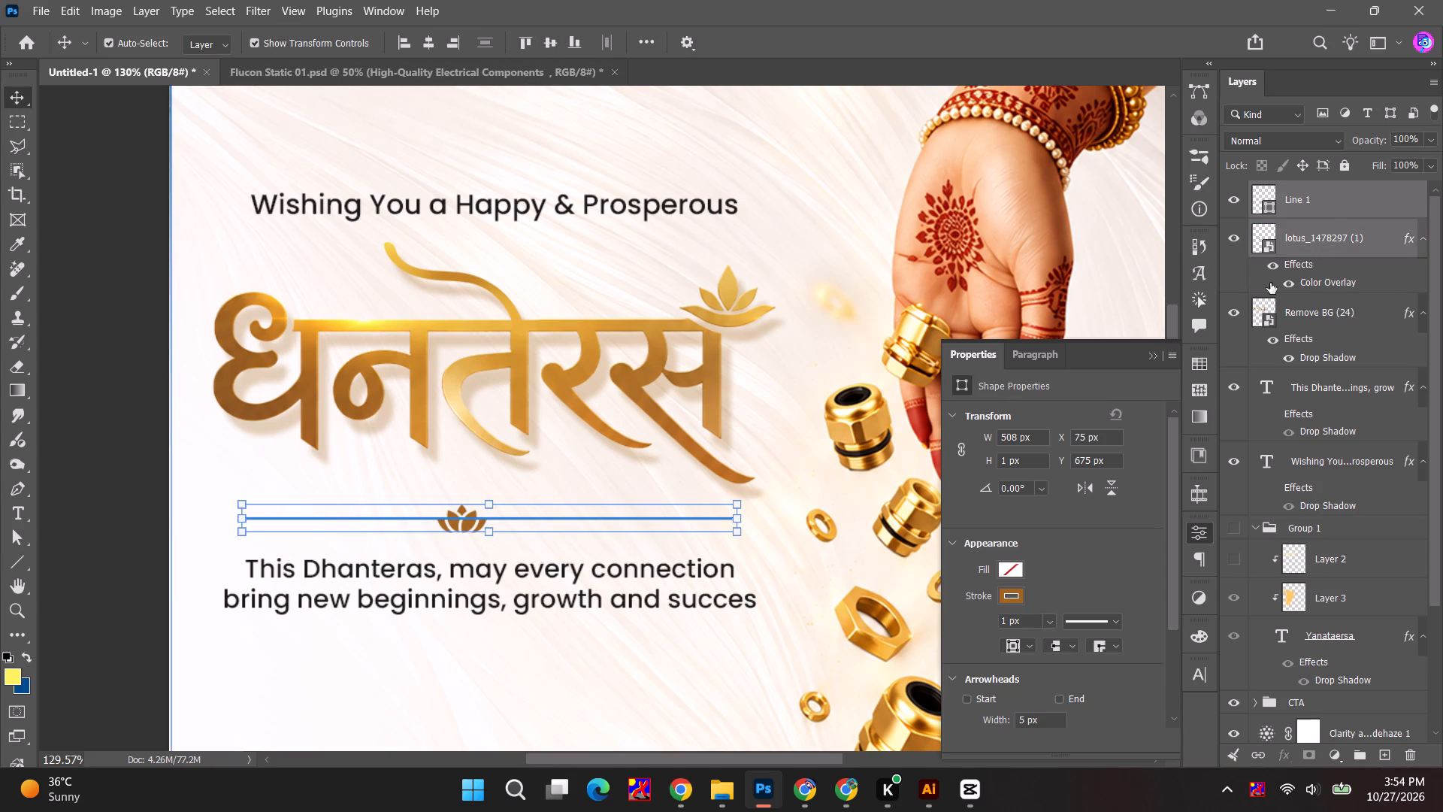
click(1324, 210)
key(Down)
key(Down)
key(Down)
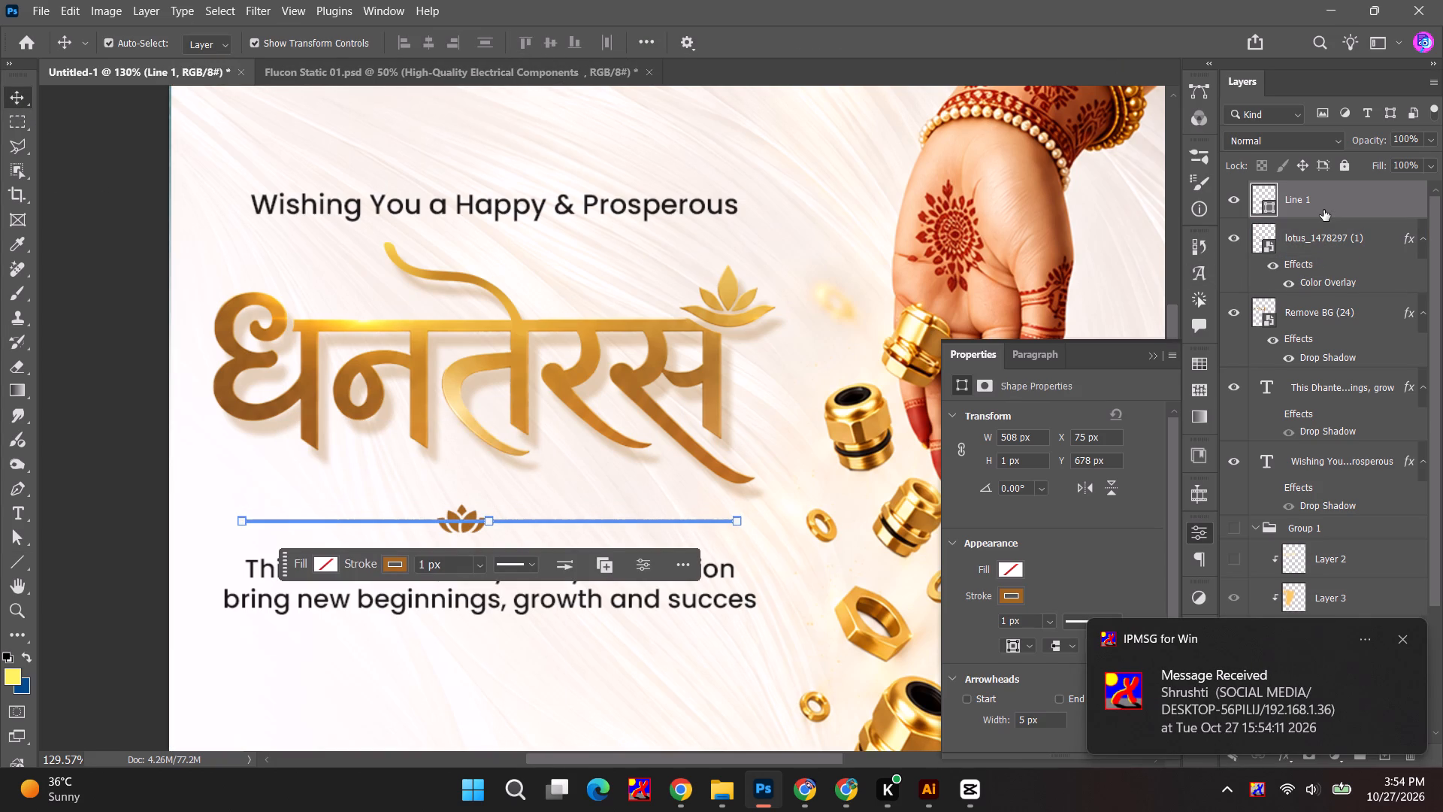
Mask out the part of the line running through the lotus, using a rectangular selection around the ornament.
click(1297, 241)
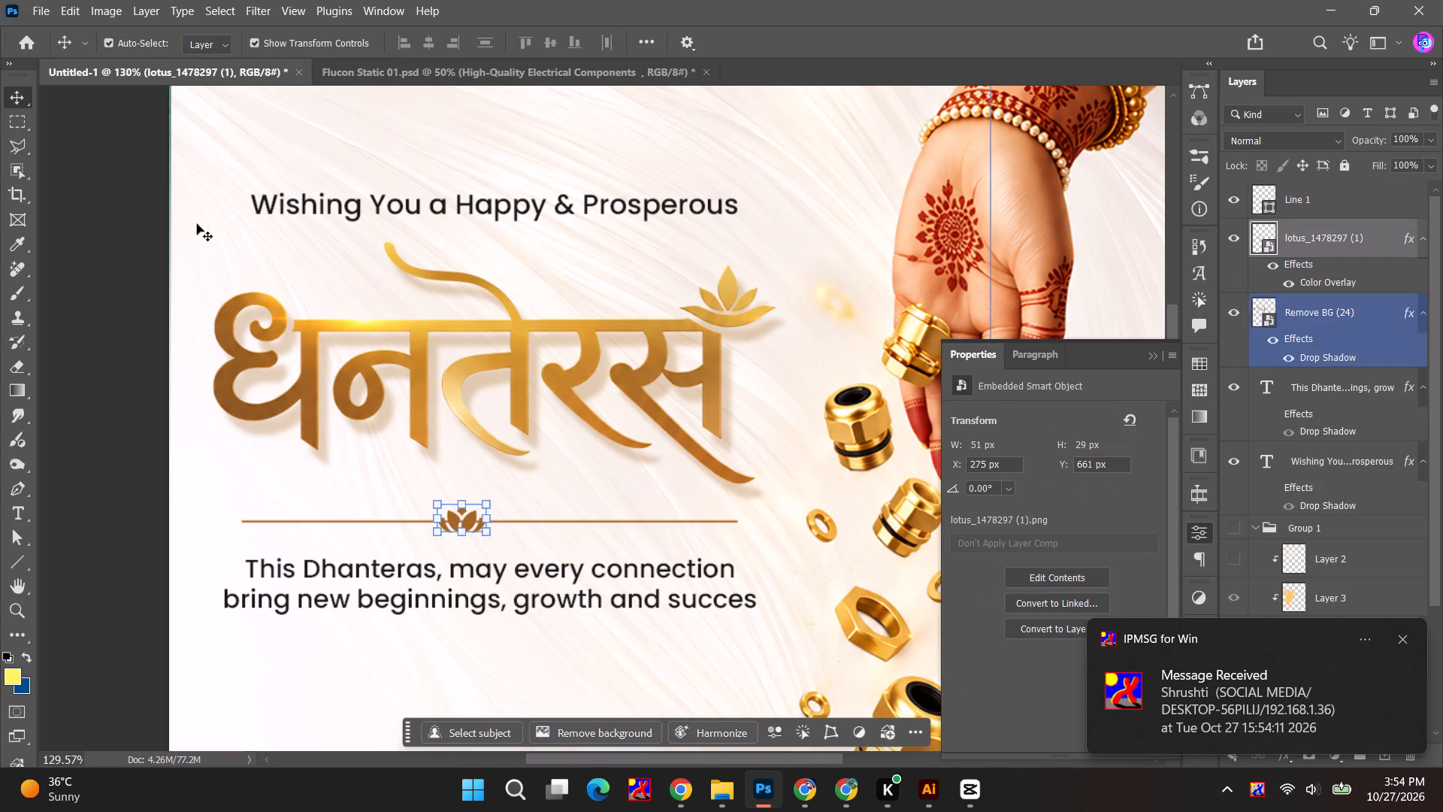
click(21, 118)
drag(433, 501, 490, 545)
click(1330, 192)
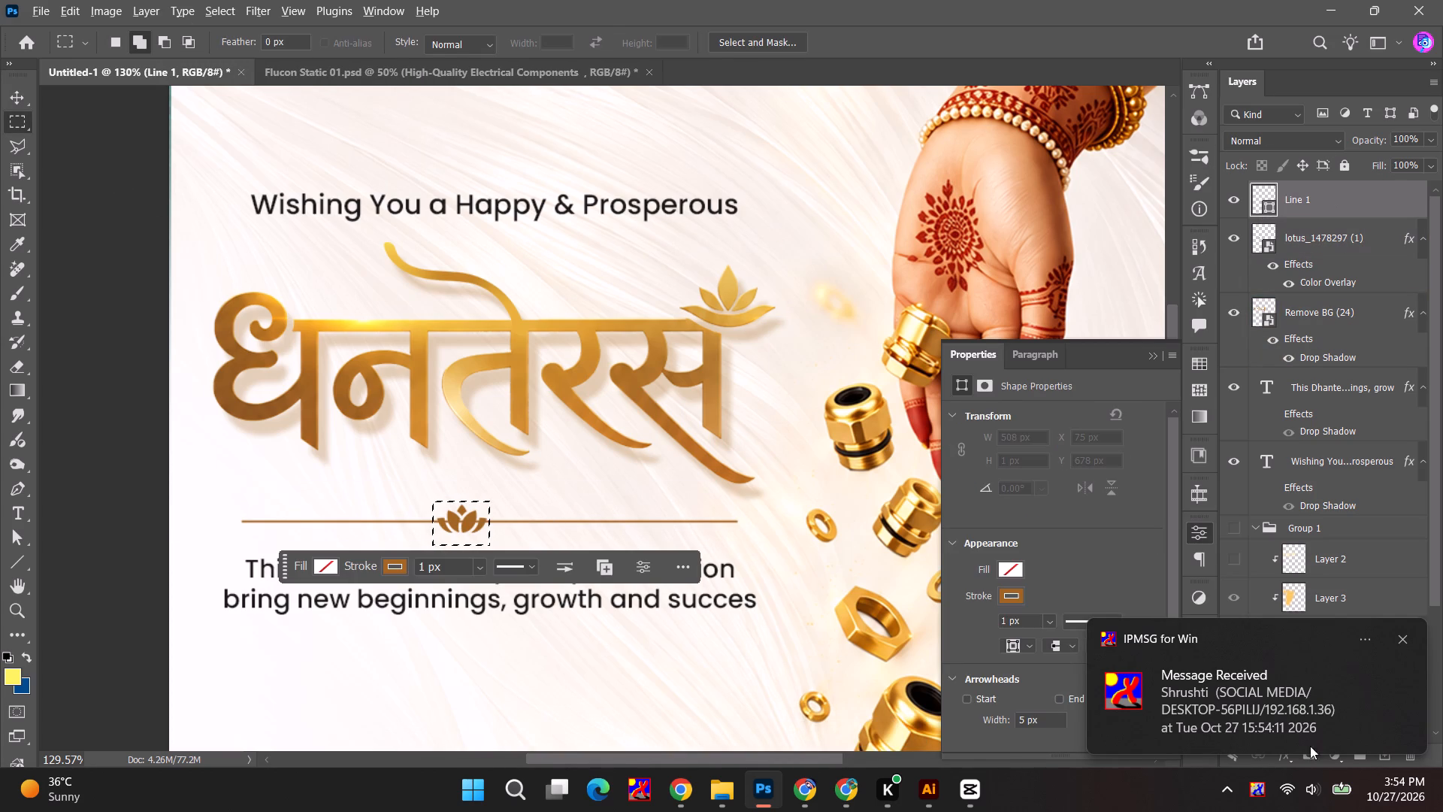
click(1385, 664)
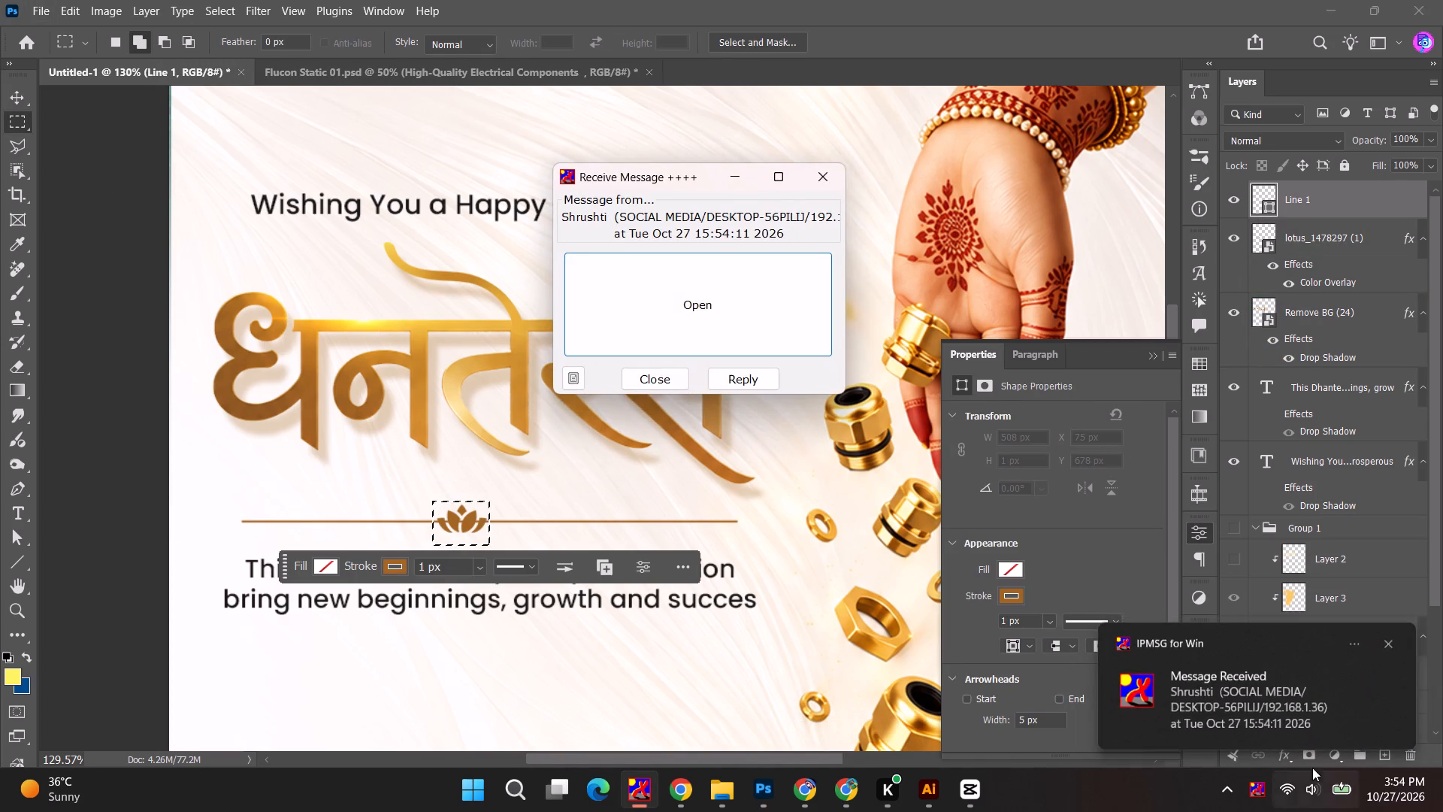
click(1310, 760)
alt+click(1308, 756)
alt+click(1308, 754)
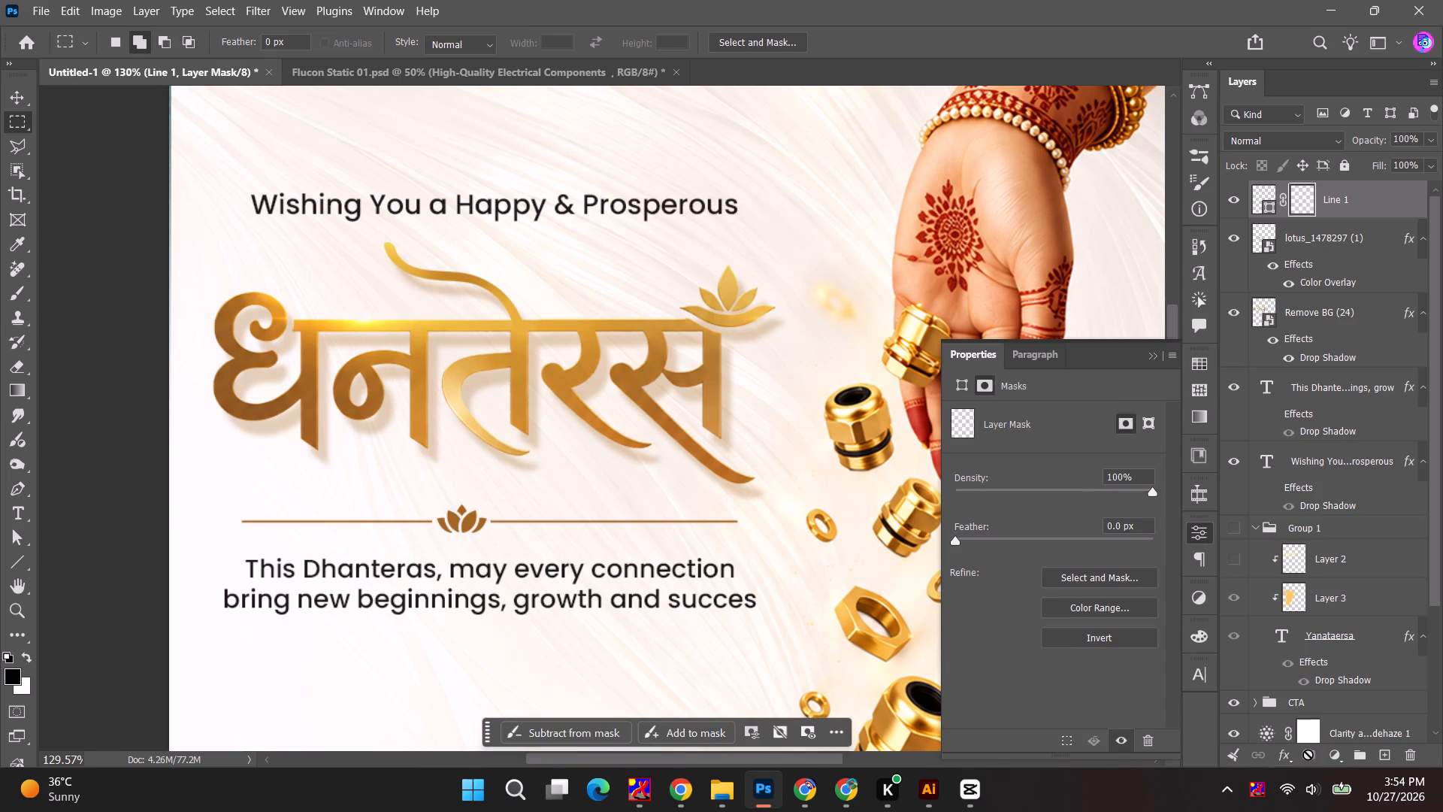
click(15, 96)
click(103, 374)
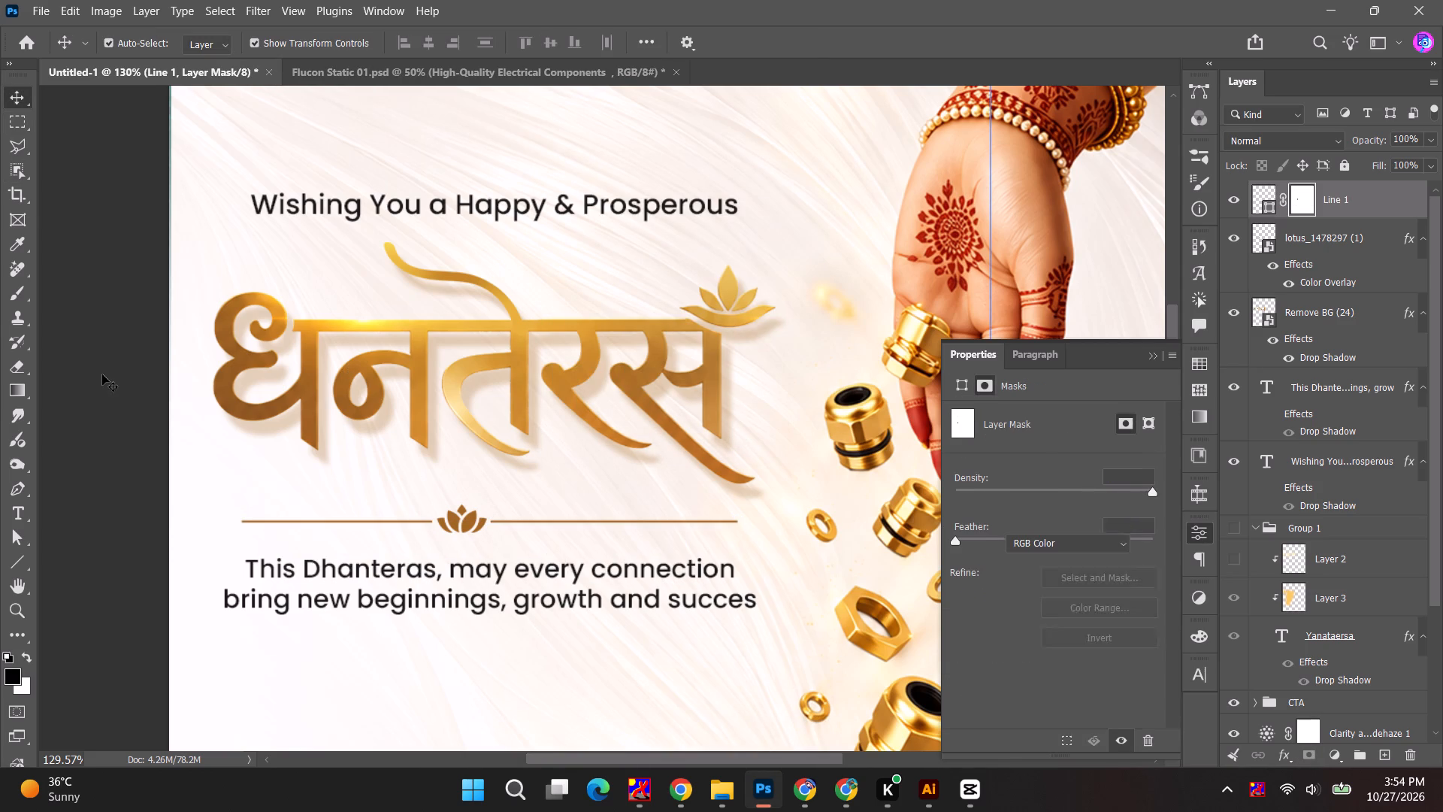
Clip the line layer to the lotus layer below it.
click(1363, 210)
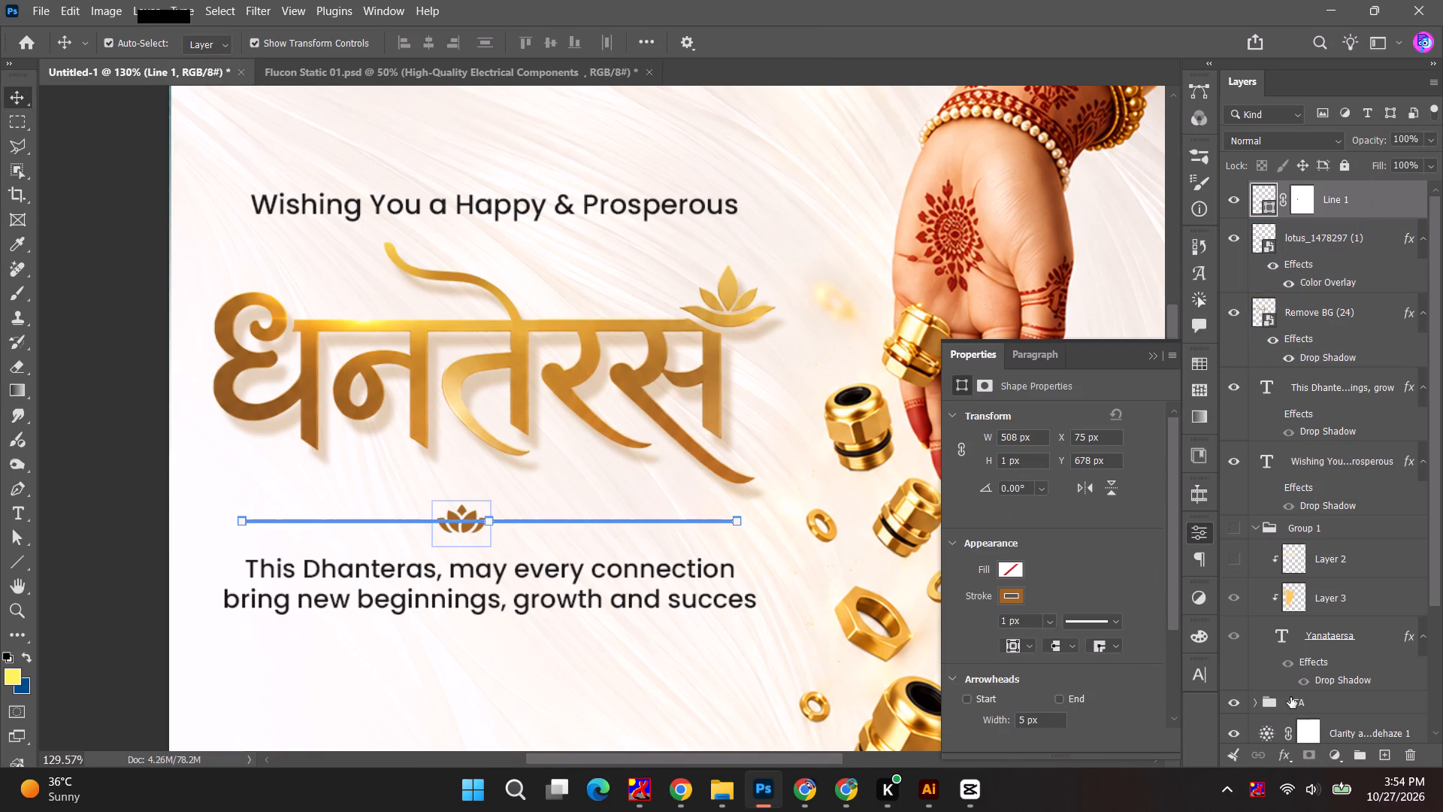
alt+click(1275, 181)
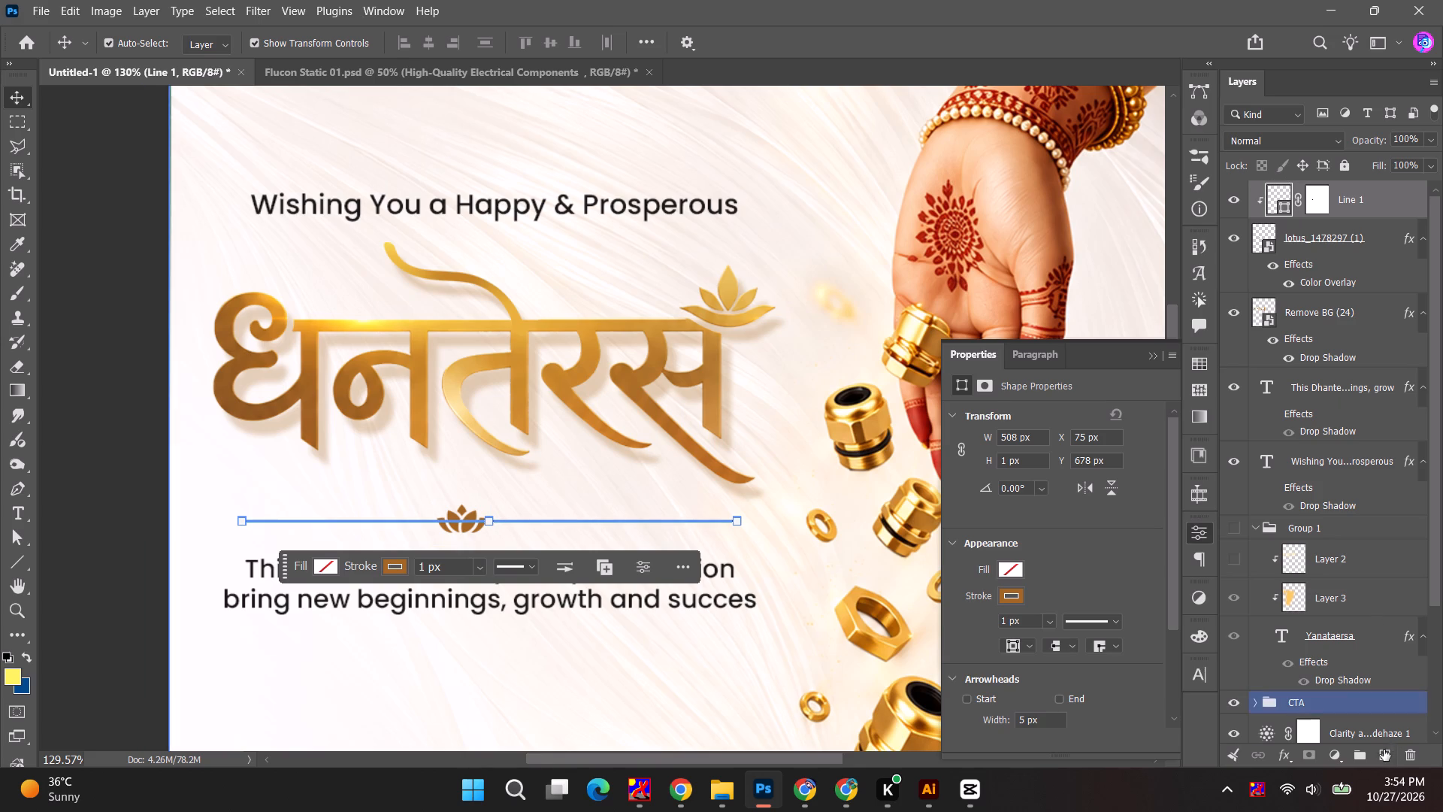
Add a new layer above the line and sample a pale gold from the Dhanteras lettering for the Brush tool.
click(1384, 750)
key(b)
alt+click(459, 405)
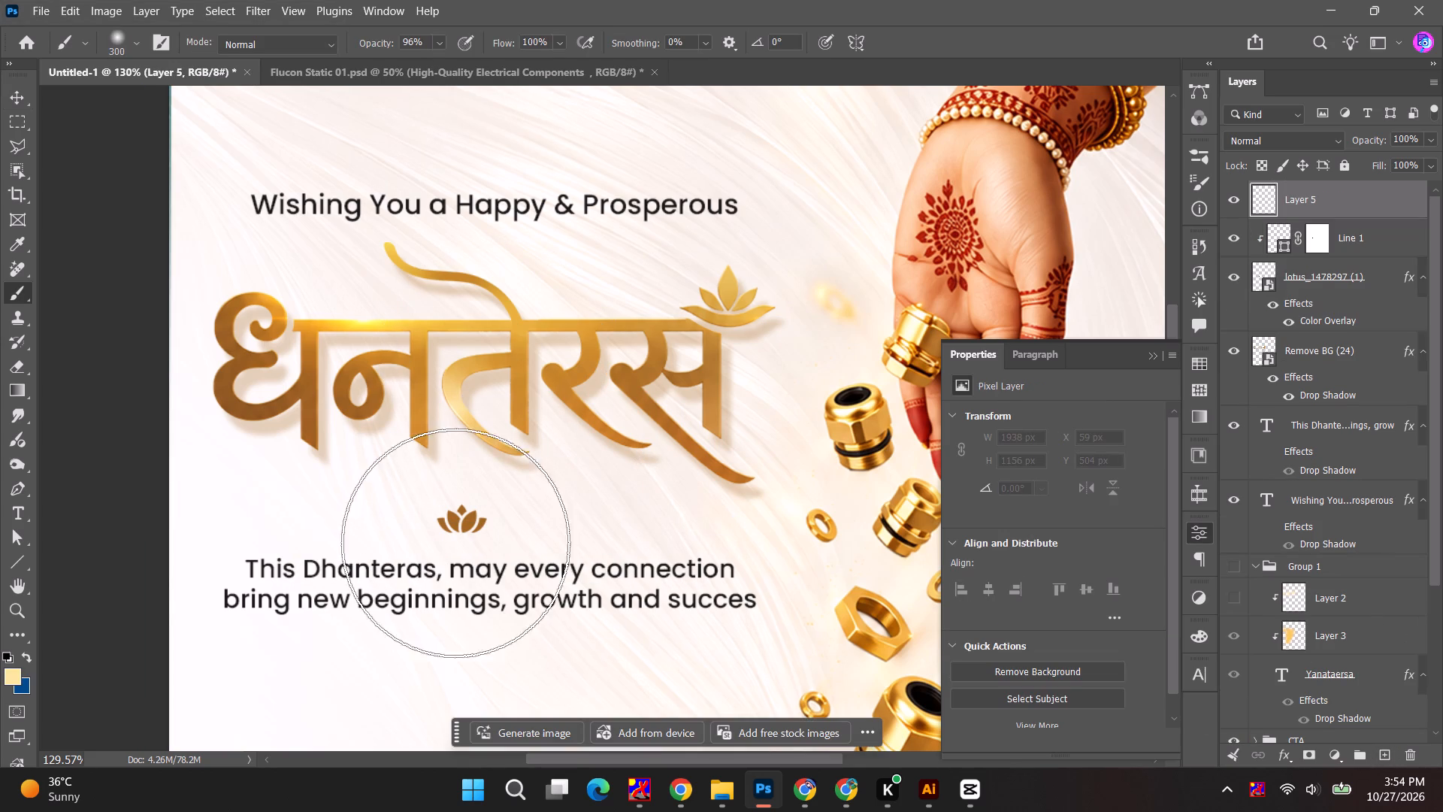
Release the line layer's clipping to the lotus and clip the new empty layer above to the line.
click(1278, 236)
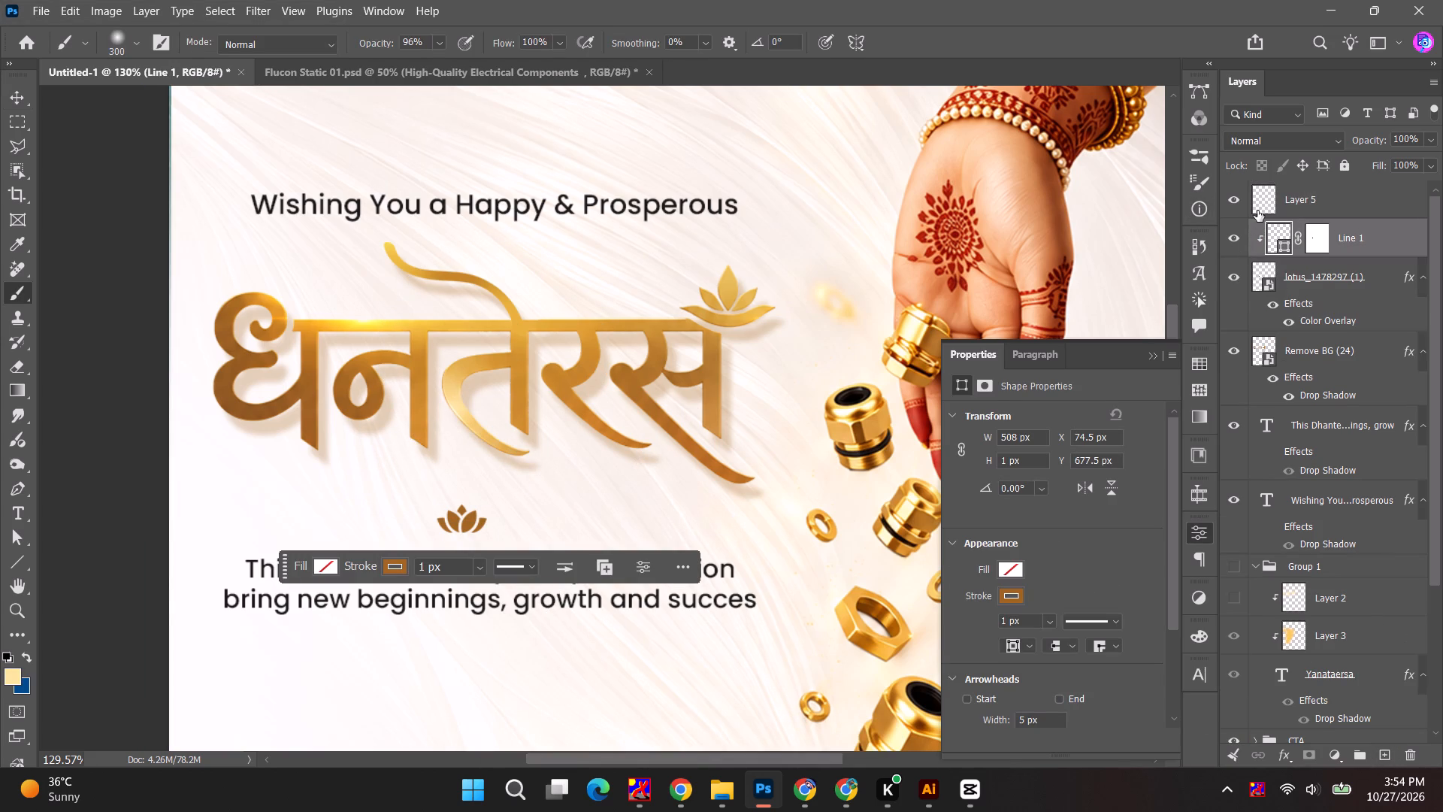
alt+click(1310, 261)
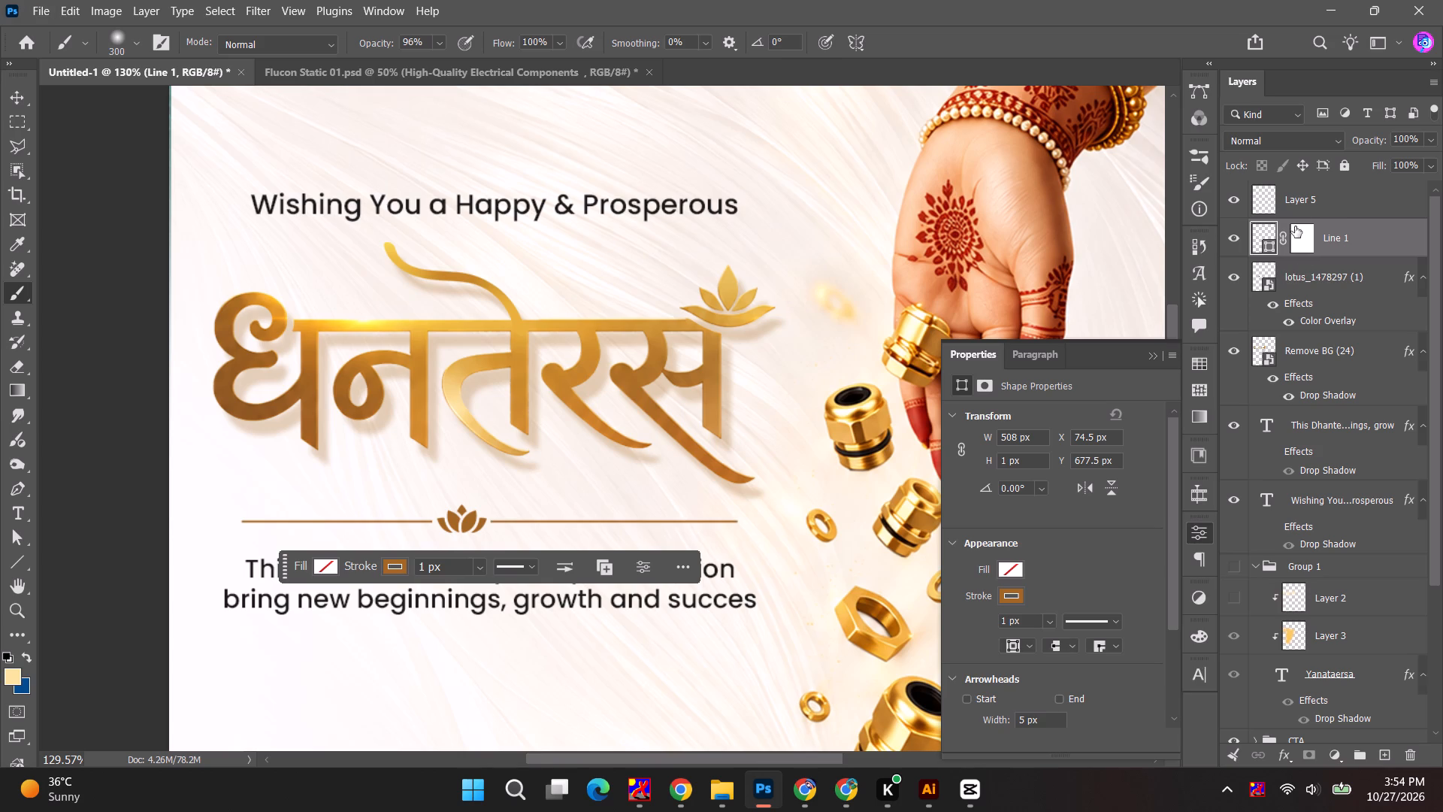
alt+click(1290, 220)
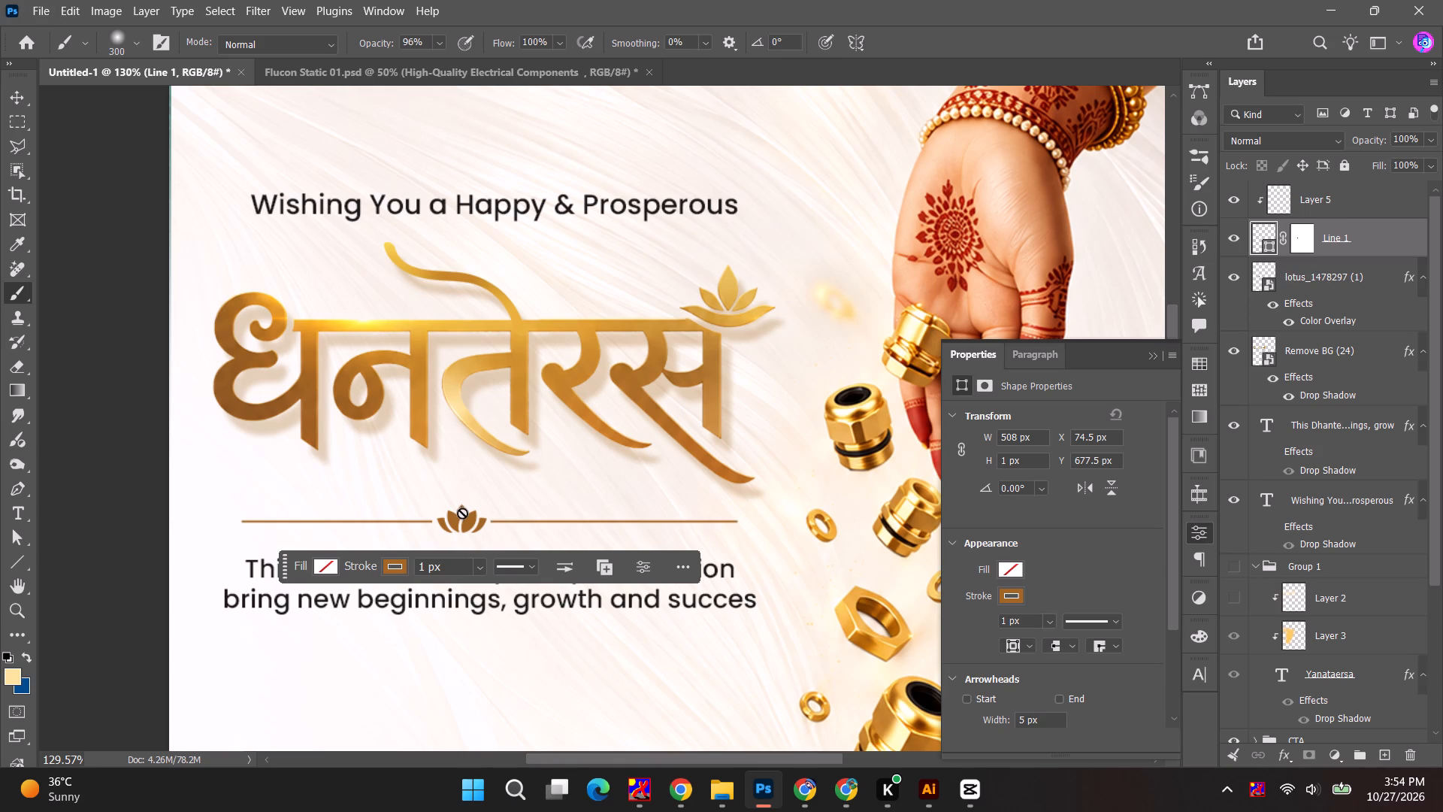
Brush soft pale-gold highlights on the clipped Layer 5 over the divider line's middle and both ends, then deselect the layer.
key(b)
click(1302, 206)
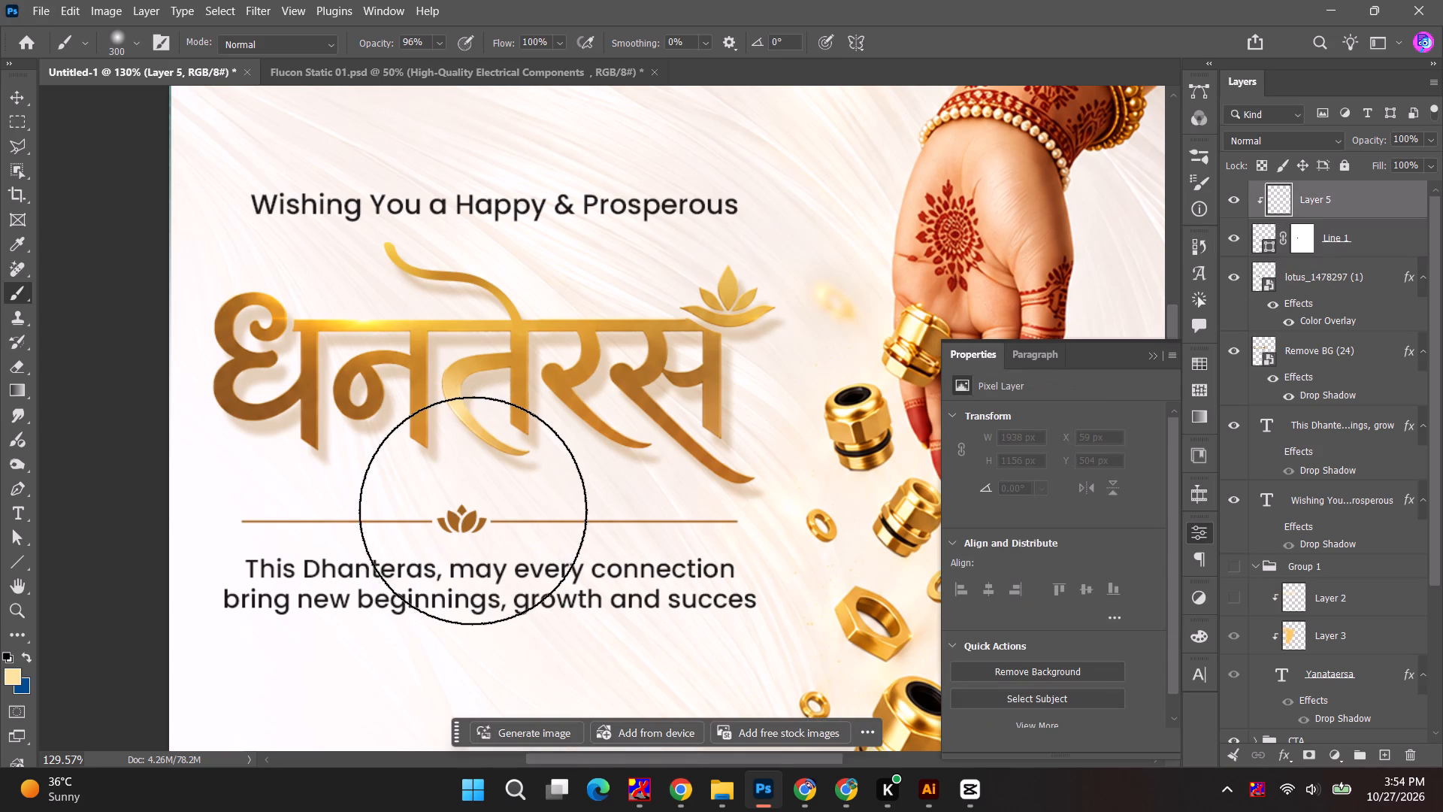
click(473, 511)
key(ctrl+z)
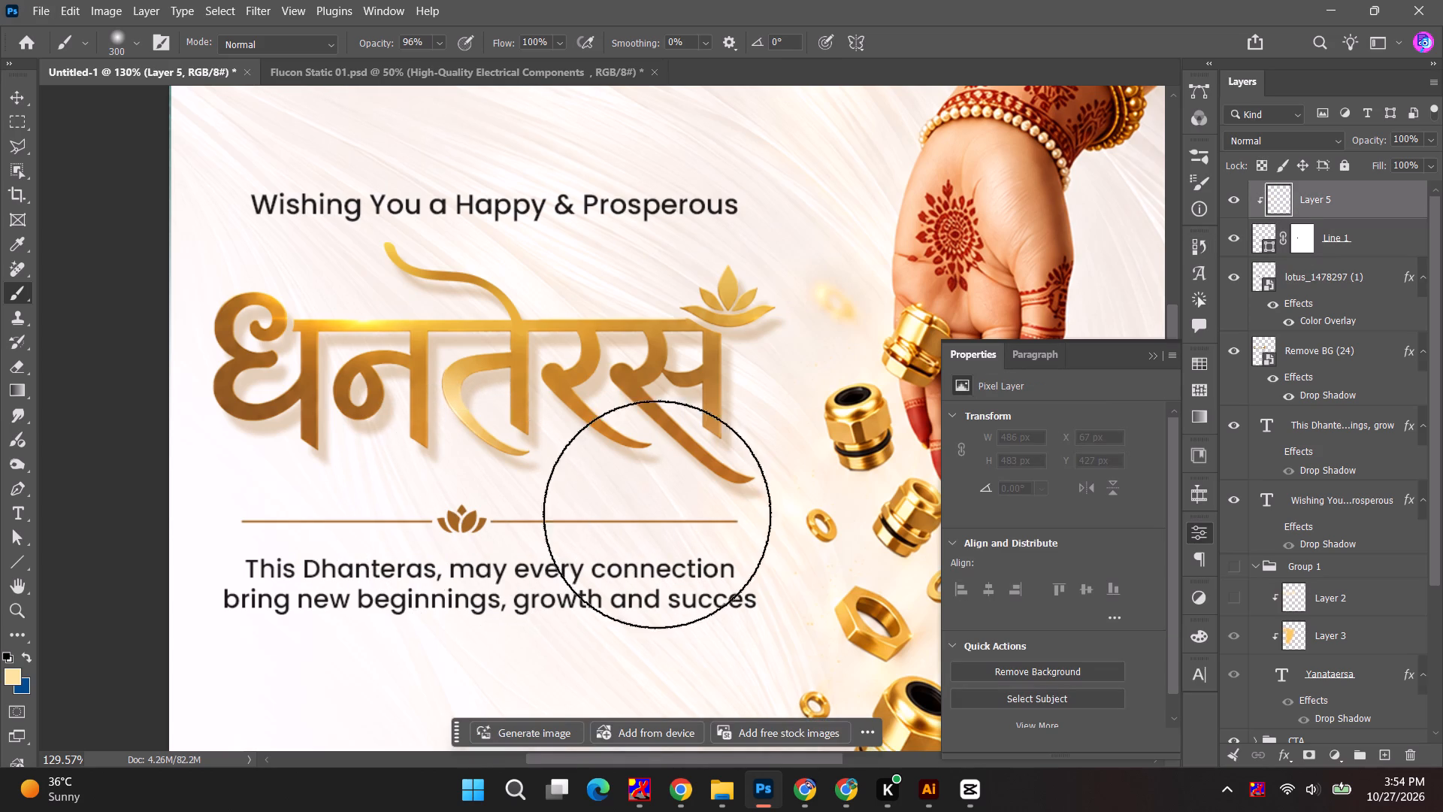
click(448, 518)
click(793, 502)
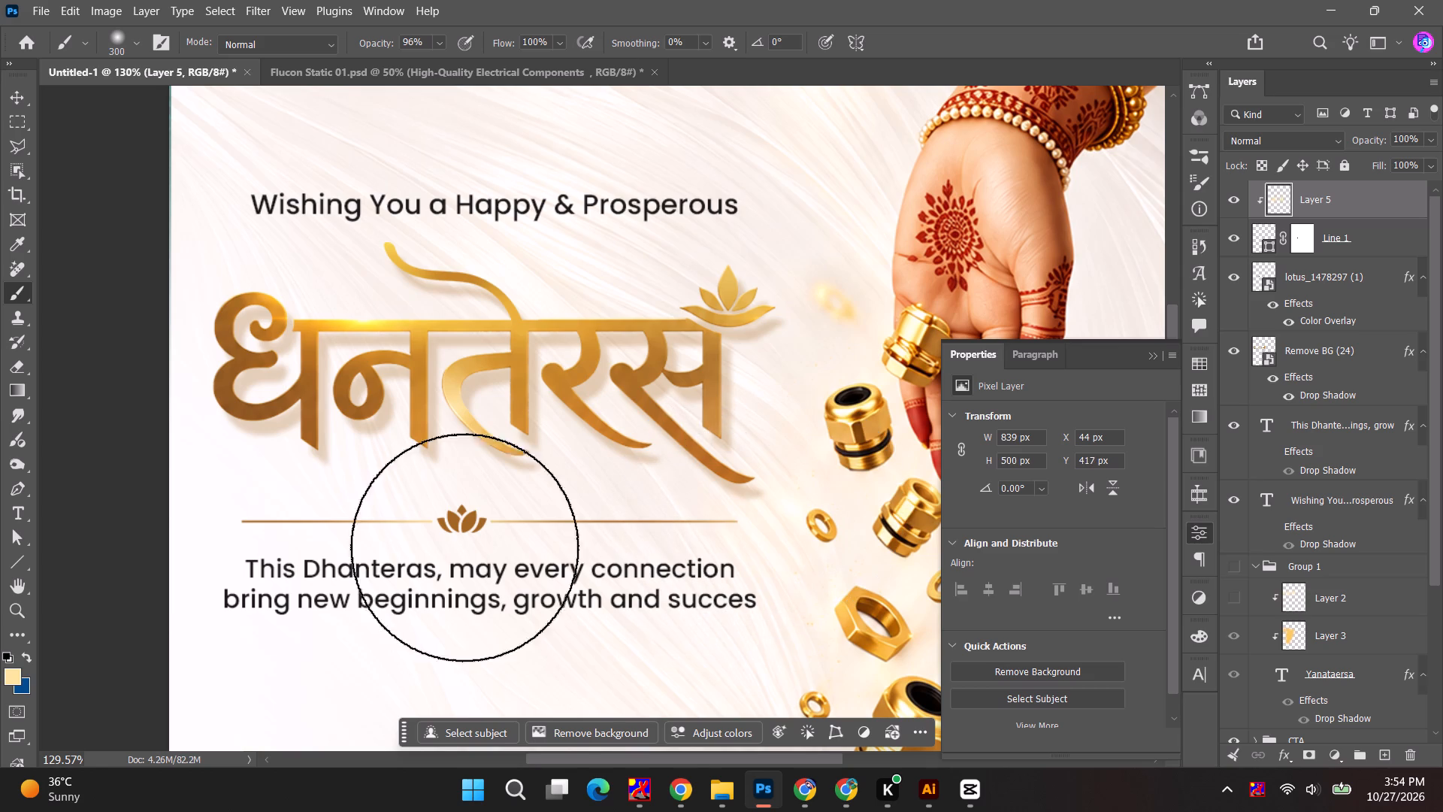
click(186, 506)
click(16, 99)
click(80, 259)
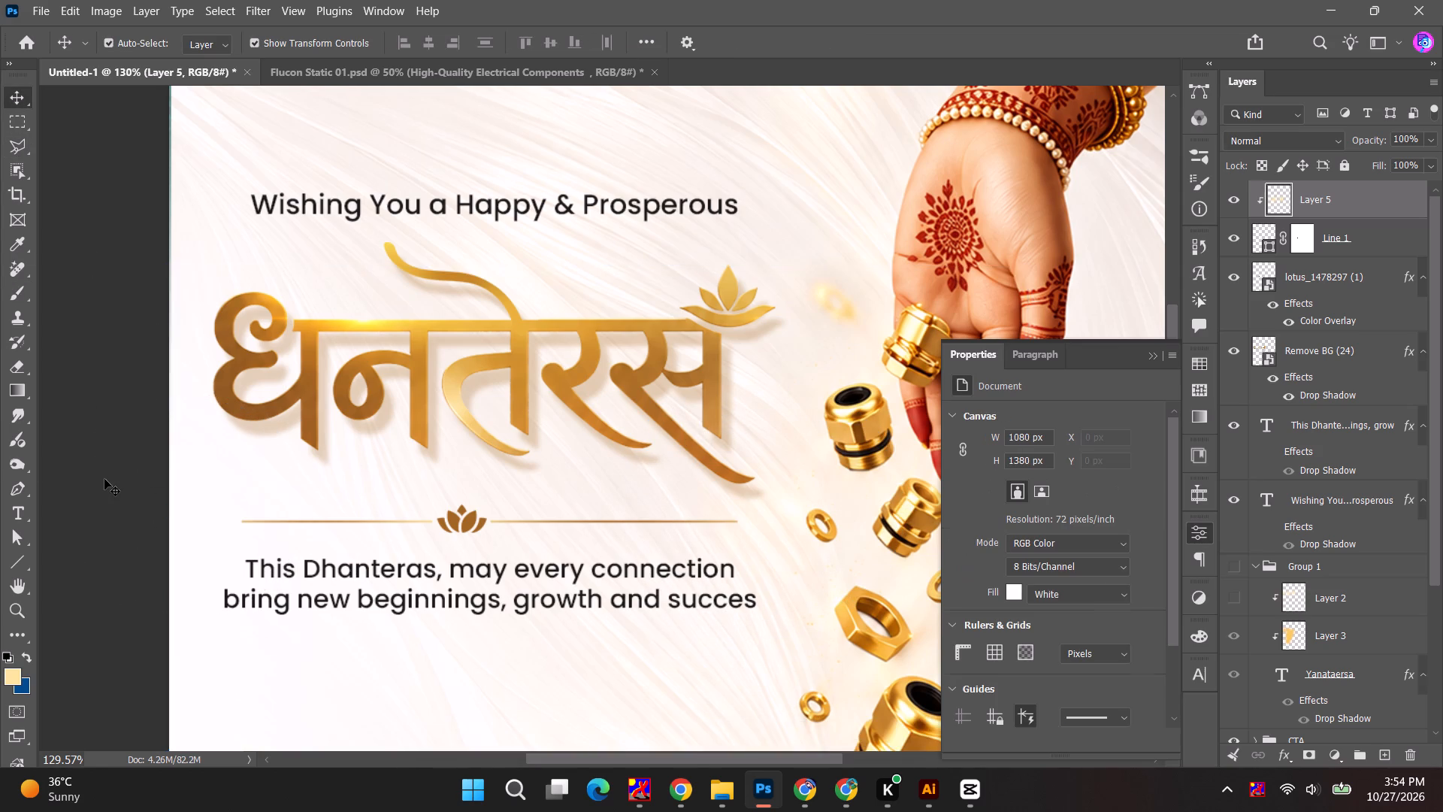
alt+scroll(104, 480, down, 5)
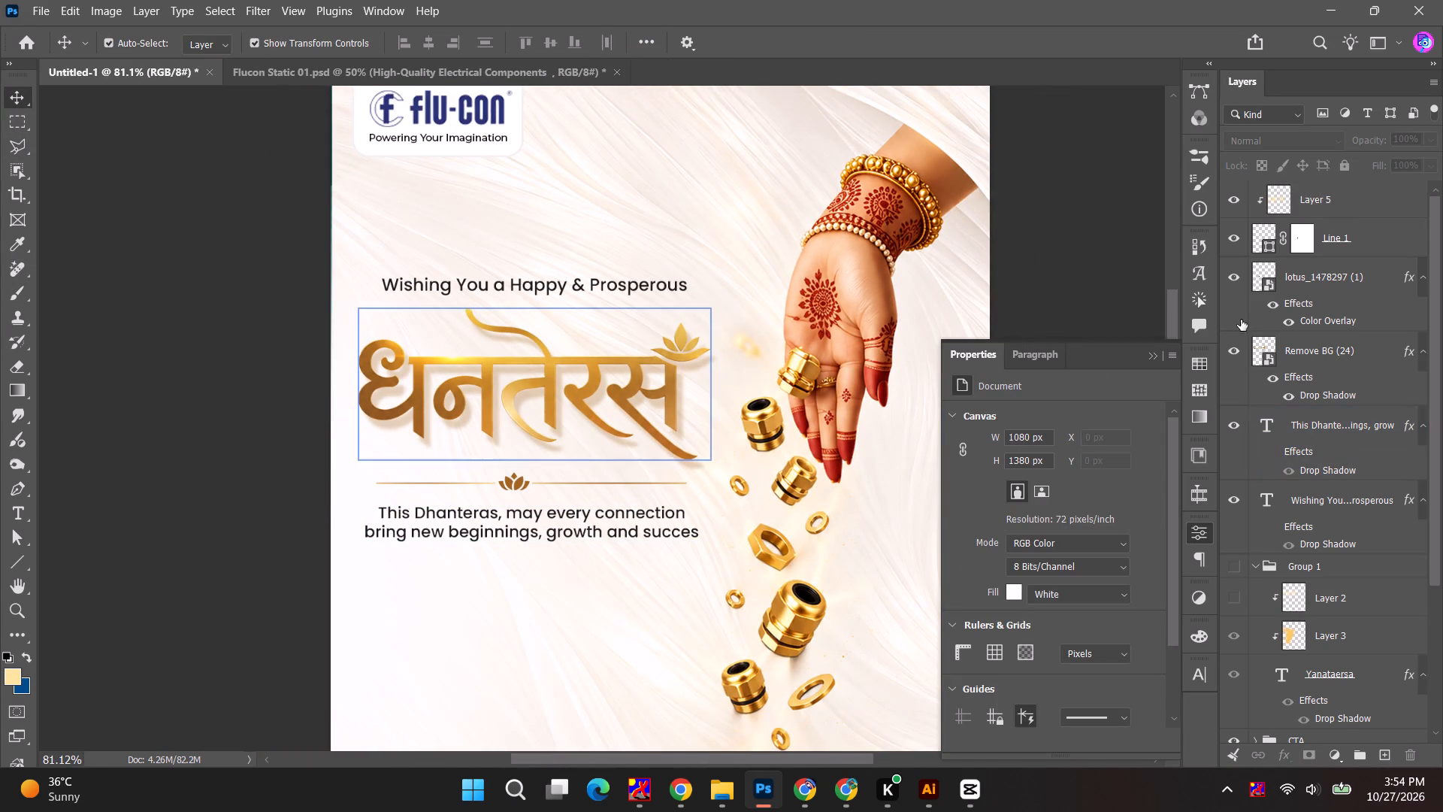
Align the lotus ornament and the divider line on their horizontal centres.
click(1347, 235)
ctrl+click(1342, 275)
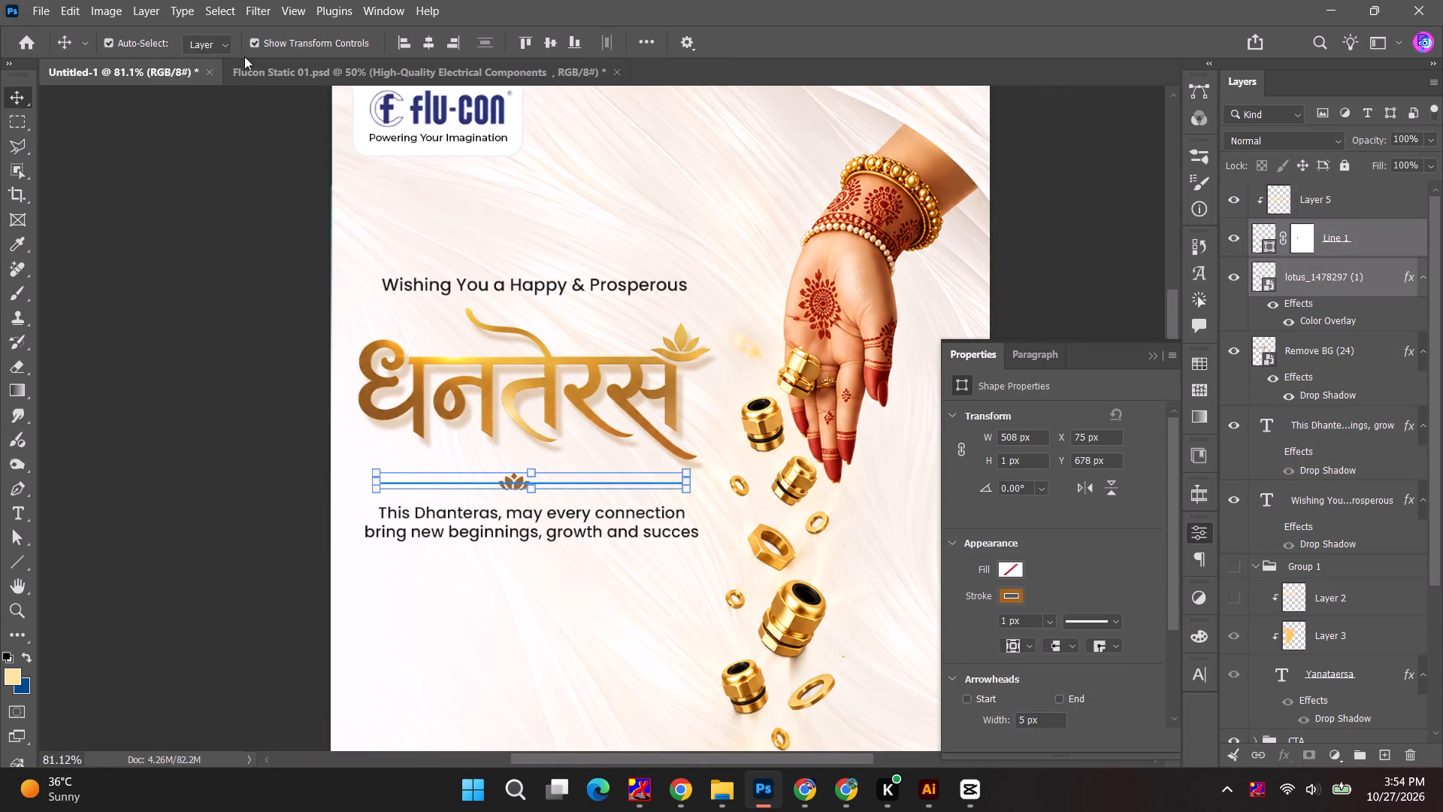
click(435, 44)
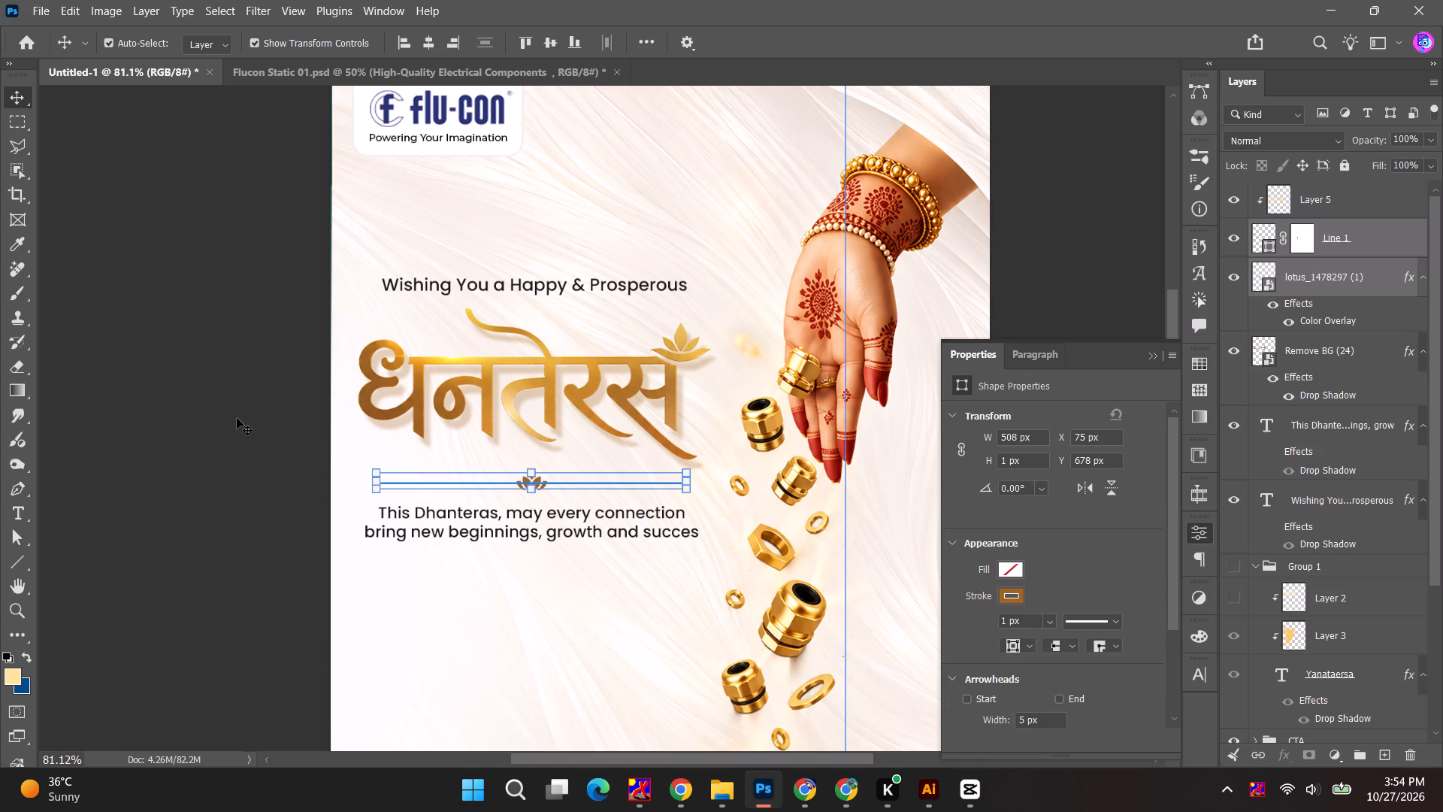
click(237, 418)
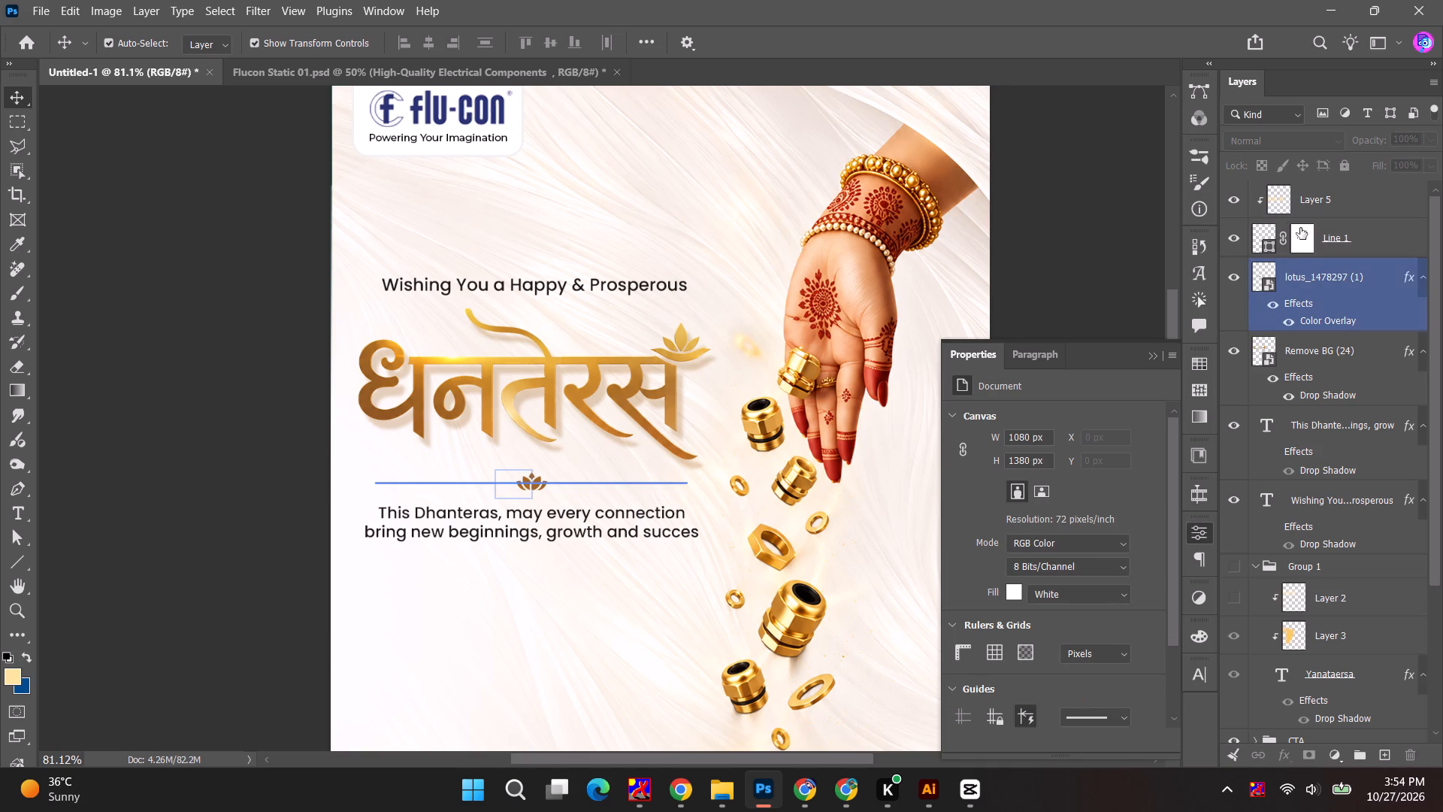
Unlink the divider line's layer mask, nudge the mask gap sideways until it sits around the lotus, and relink it.
click(1300, 235)
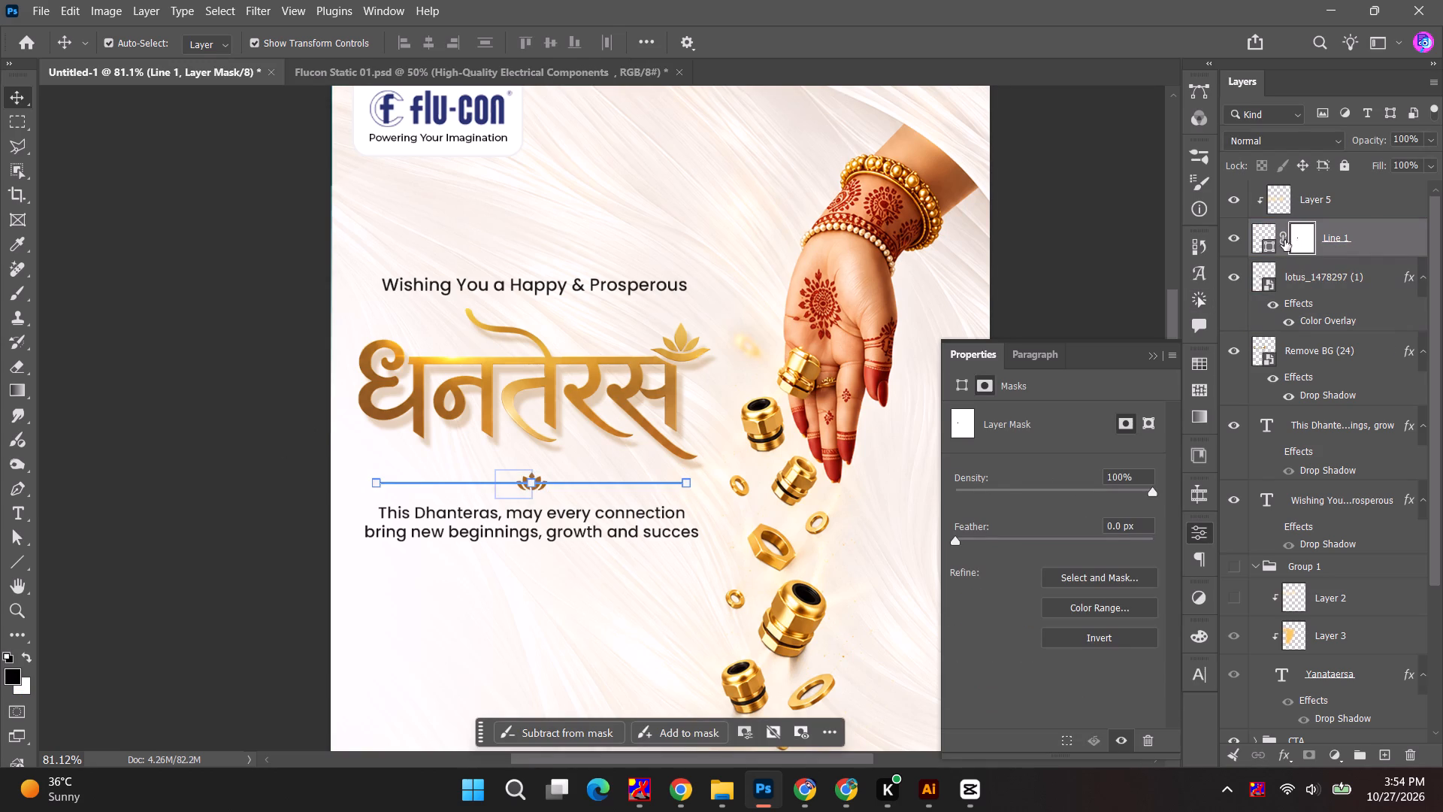
click(1283, 239)
alt+scroll(522, 501, up, 10)
key(shift+Right)
key(shift+Right)
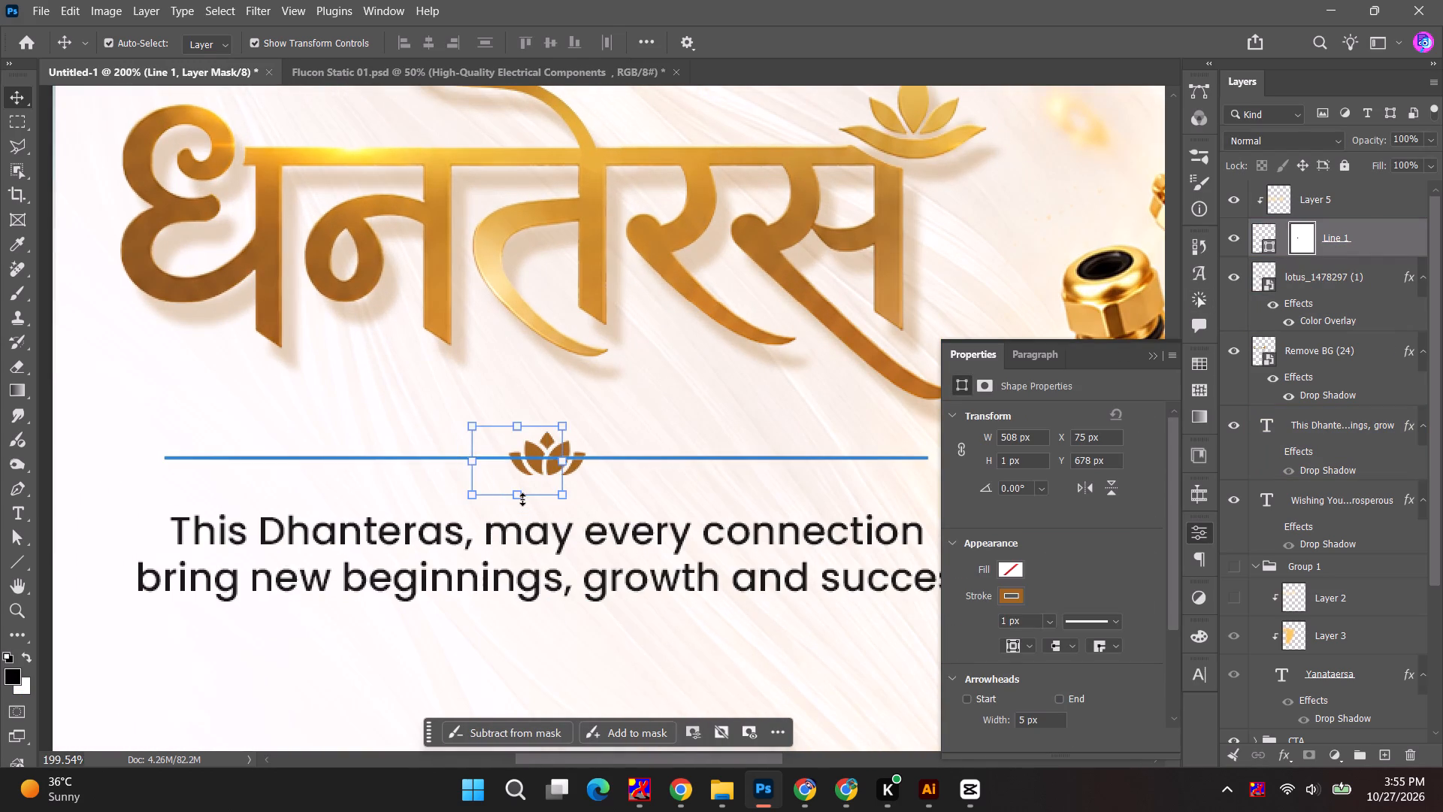
key(shift+Right)
key(shift+Right)
key(shift+Left)
key(Left)
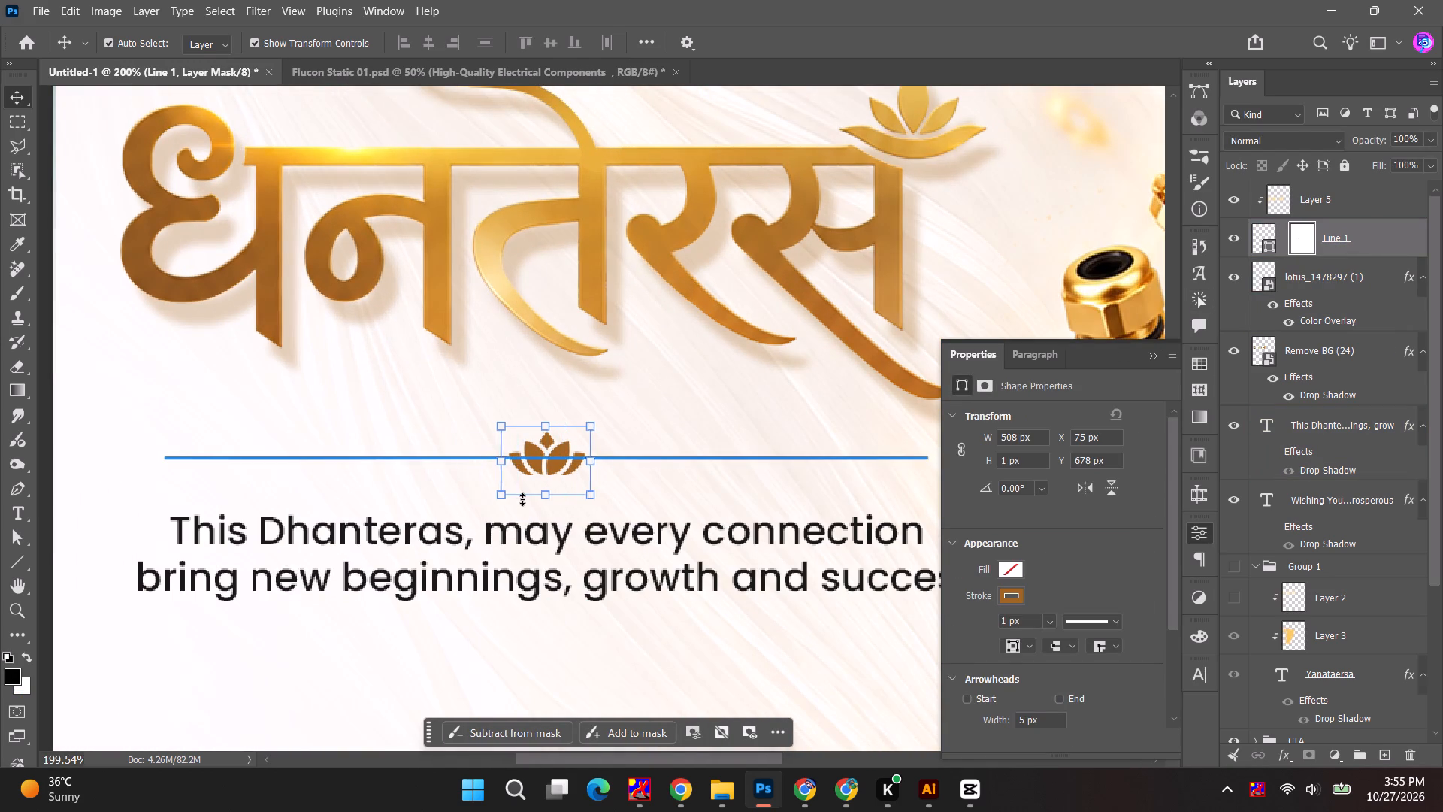
click(1279, 239)
alt+scroll(119, 348, down, 6)
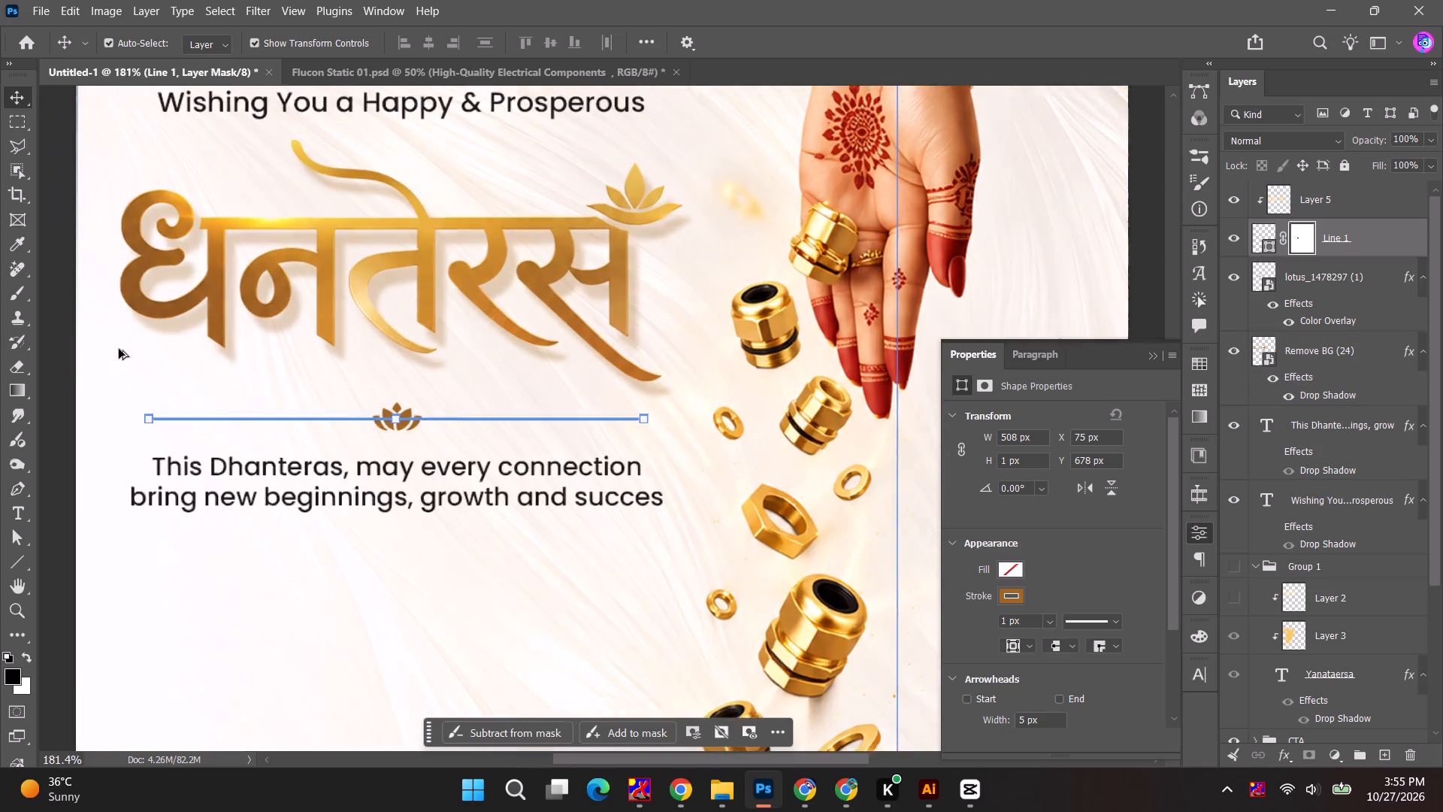
click(76, 323)
scroll(76, 323, down, 4)
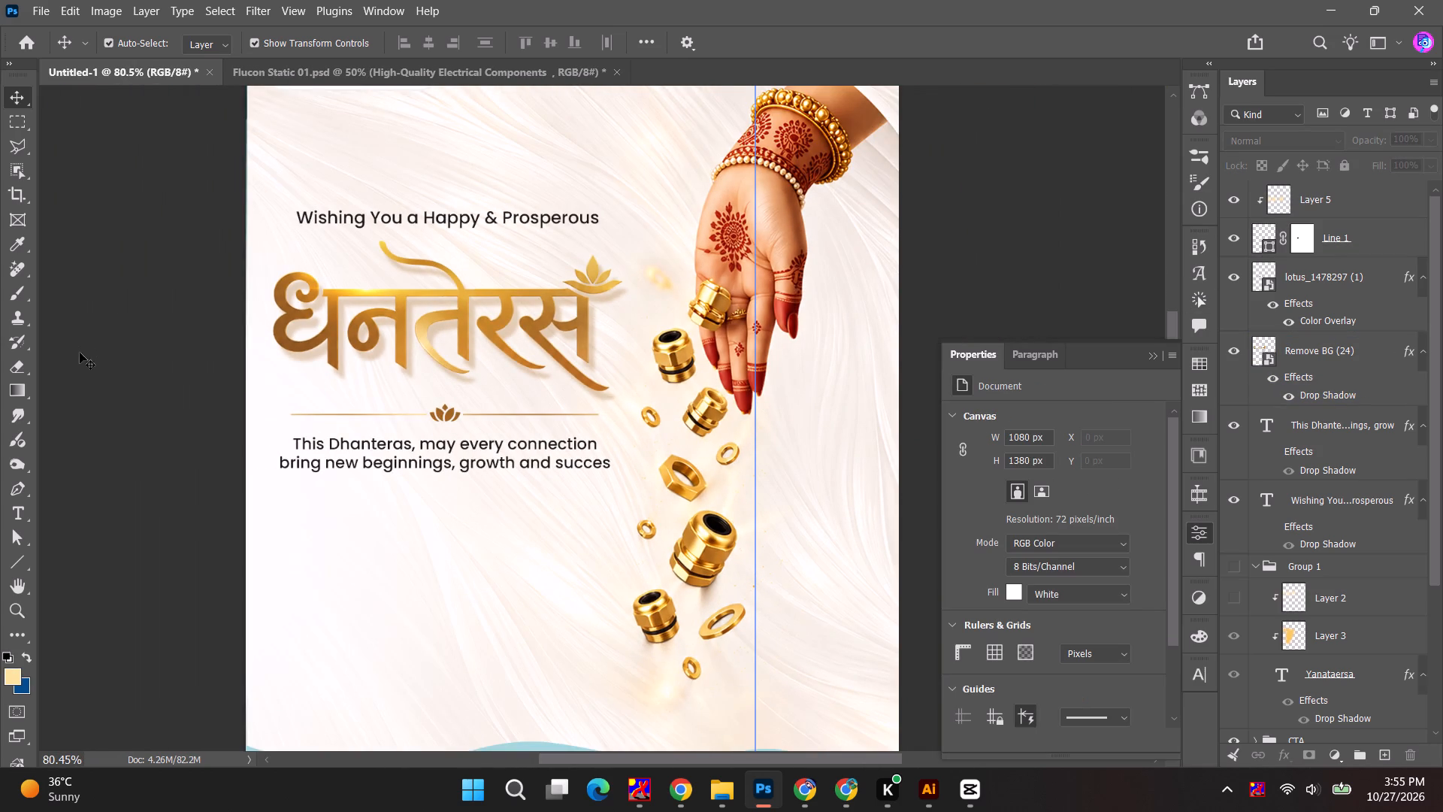
Recolour the greeting line and the two-line message to golden brown a16523, sampled from the lotus.
click(482, 220)
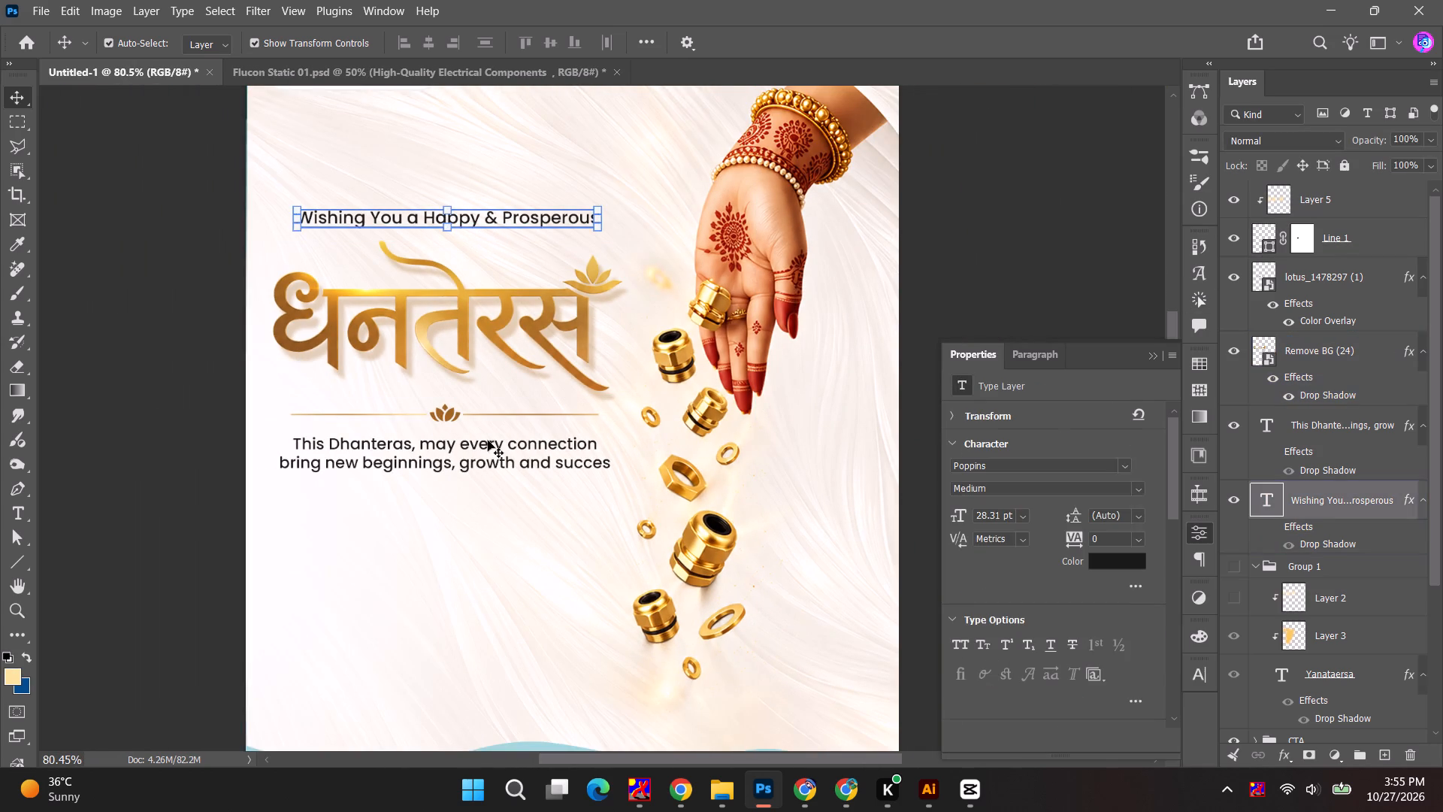
shift+click(486, 459)
click(1115, 560)
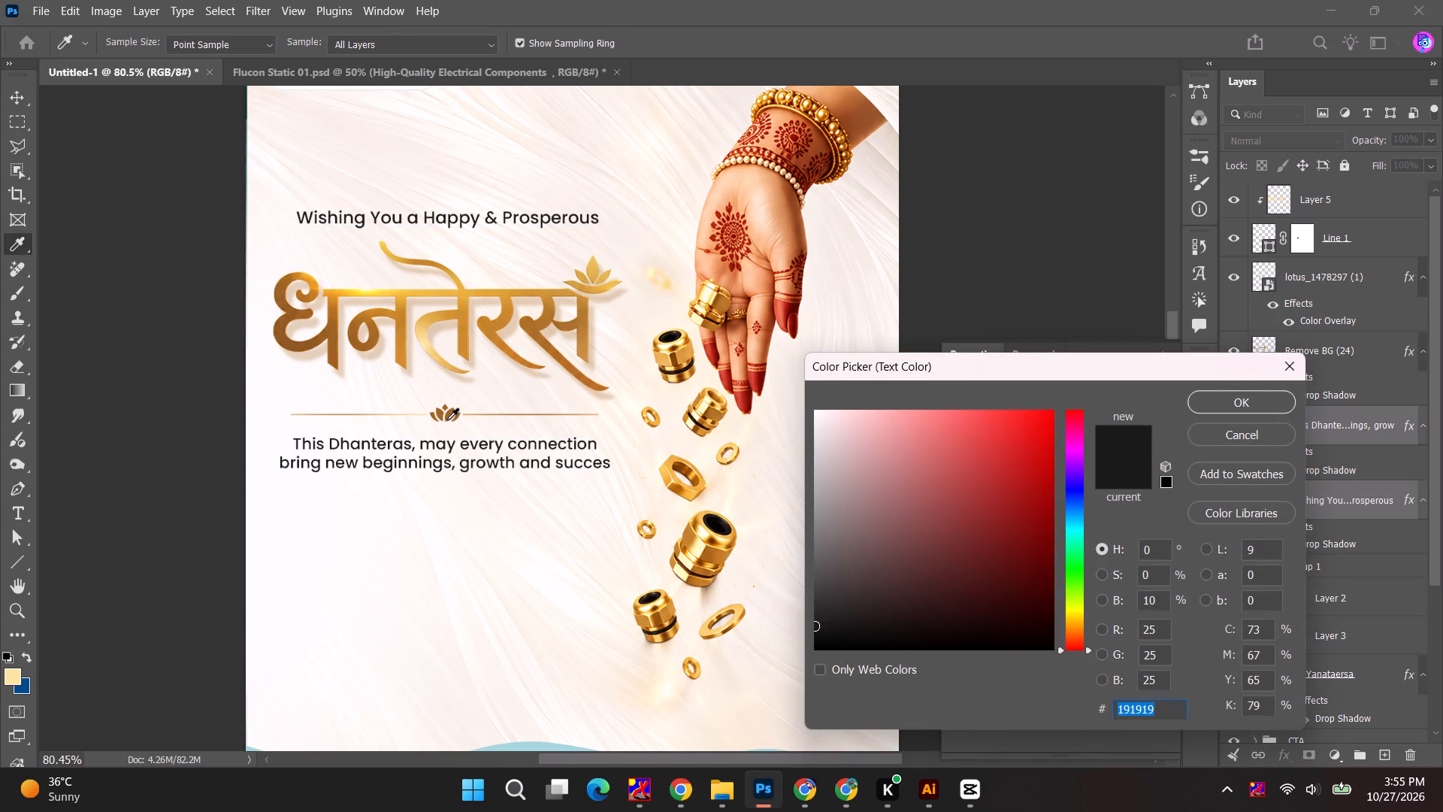
click(447, 420)
click(449, 417)
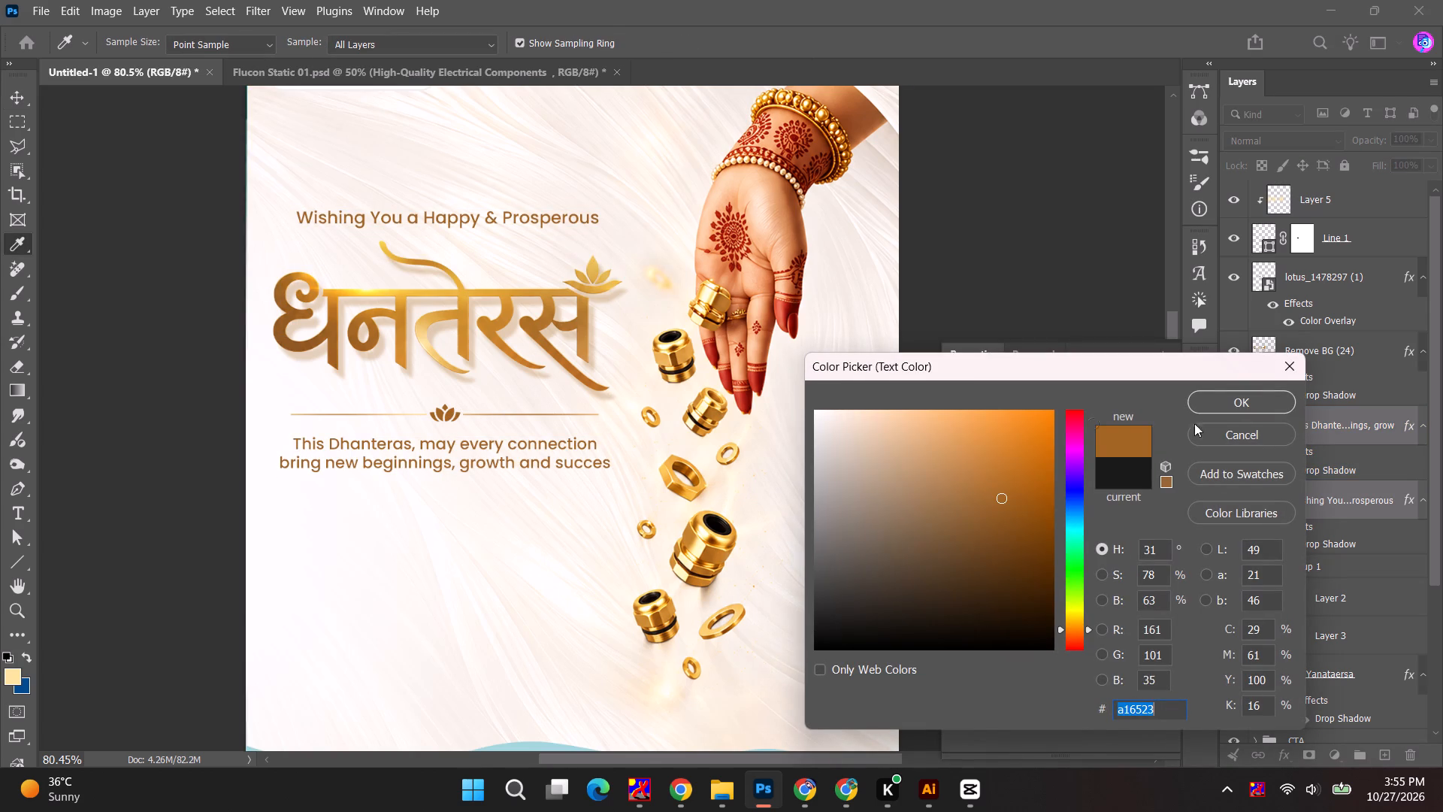
click(1236, 394)
click(199, 341)
Examine the whole poster's composition, from the logo to the contact footer.
alt+scroll(188, 348, down, 5)
key(space)
key(space)
drag(176, 377, 0, 348)
alt+scroll(500, 344, down, 3)
key(space)
click(531, 400)
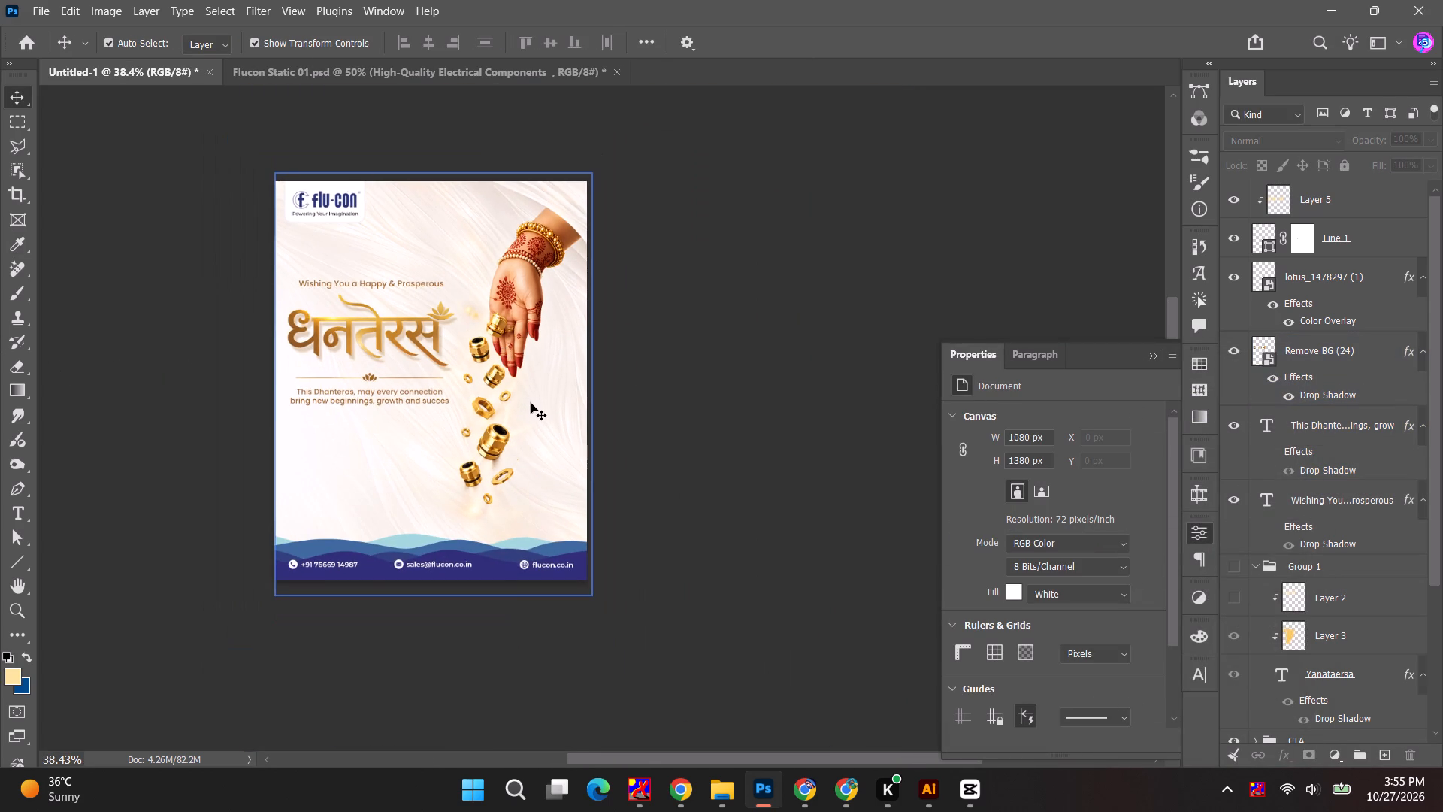
click(726, 314)
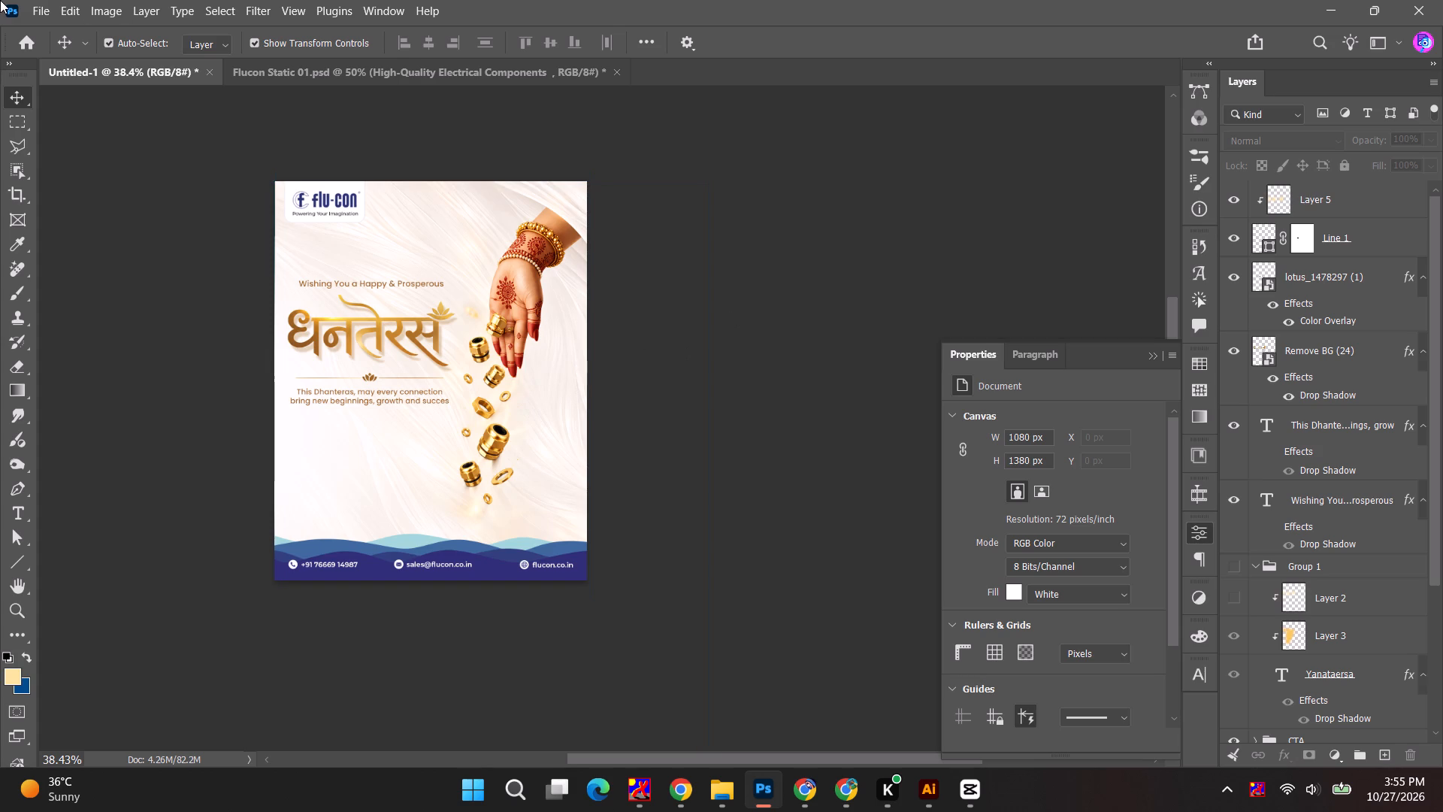
Scale the Dhanteras lettering down to 66.66% around its centre.
click(309, 337)
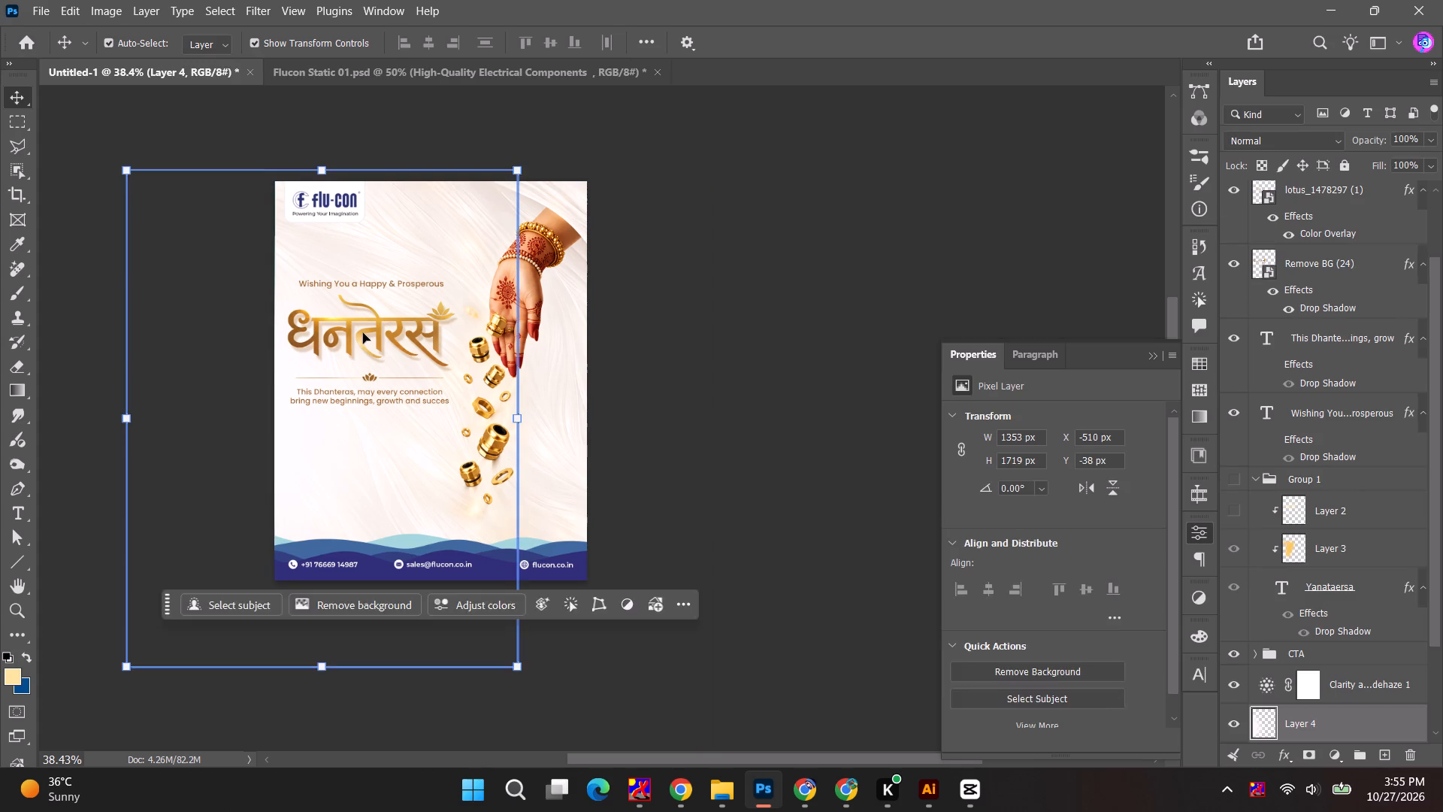
click(363, 333)
alt+shift+drag(455, 368, 447, 362)
click(934, 36)
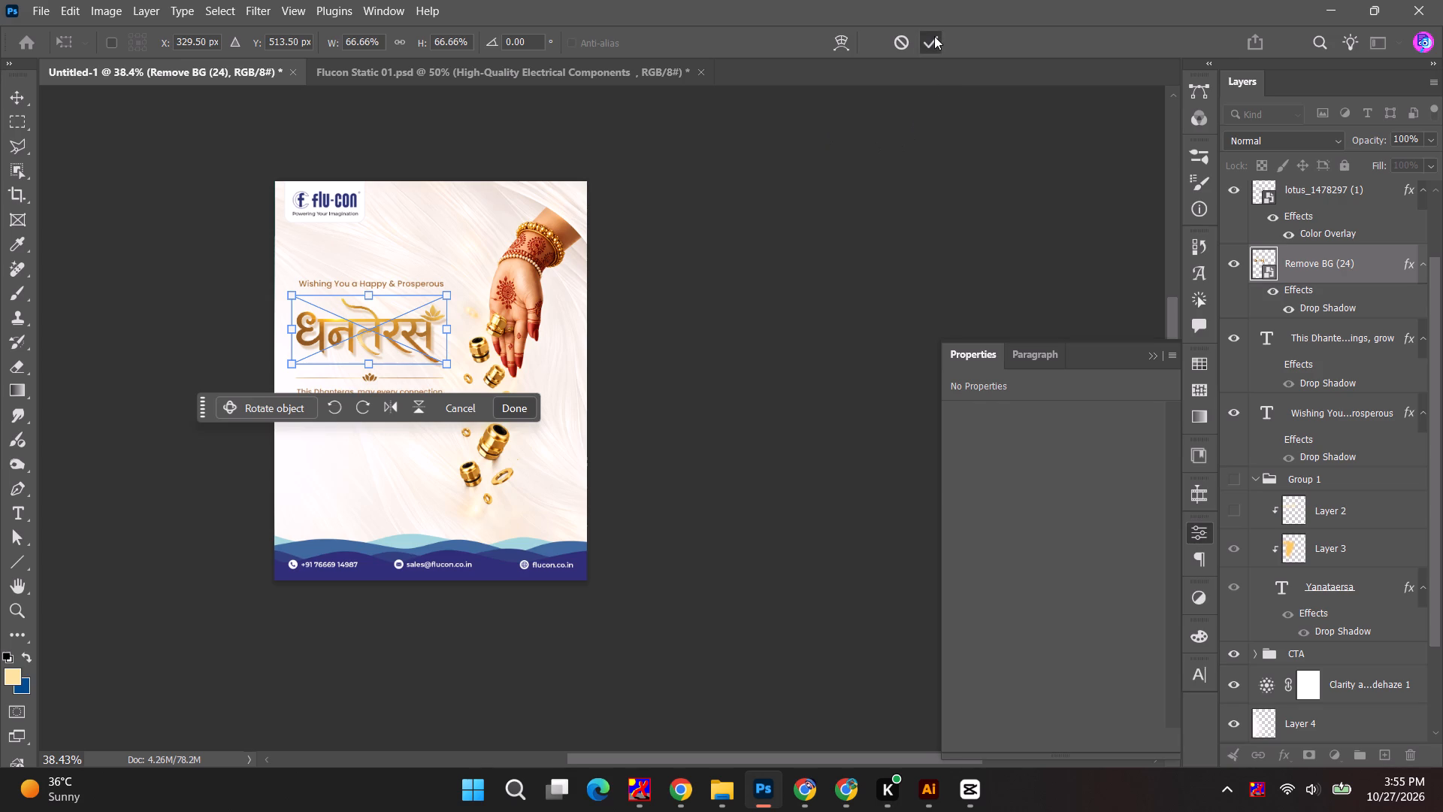
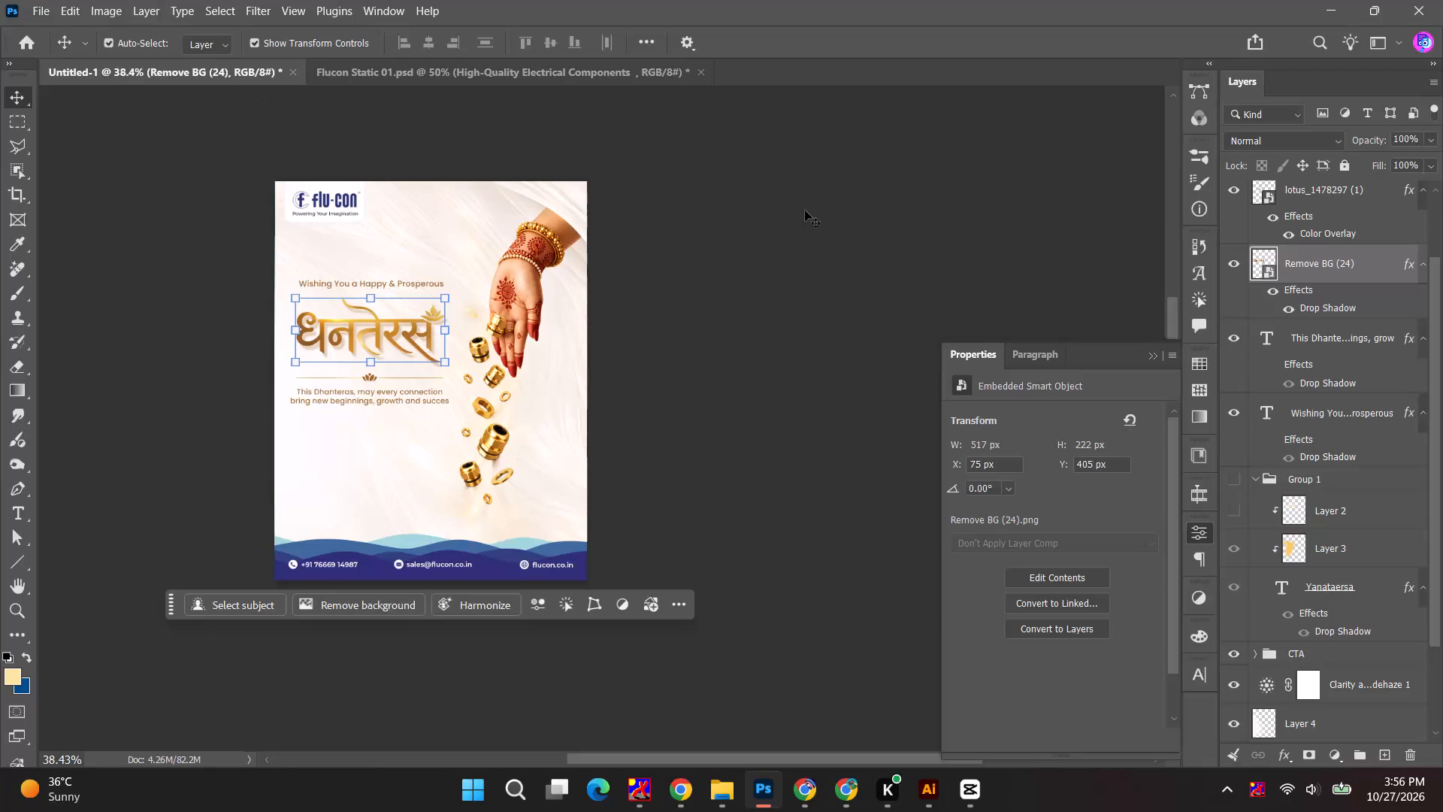
Start saving the poster as a new file and browse to the Flucon folder inside Paresh on drive D.
click(804, 264)
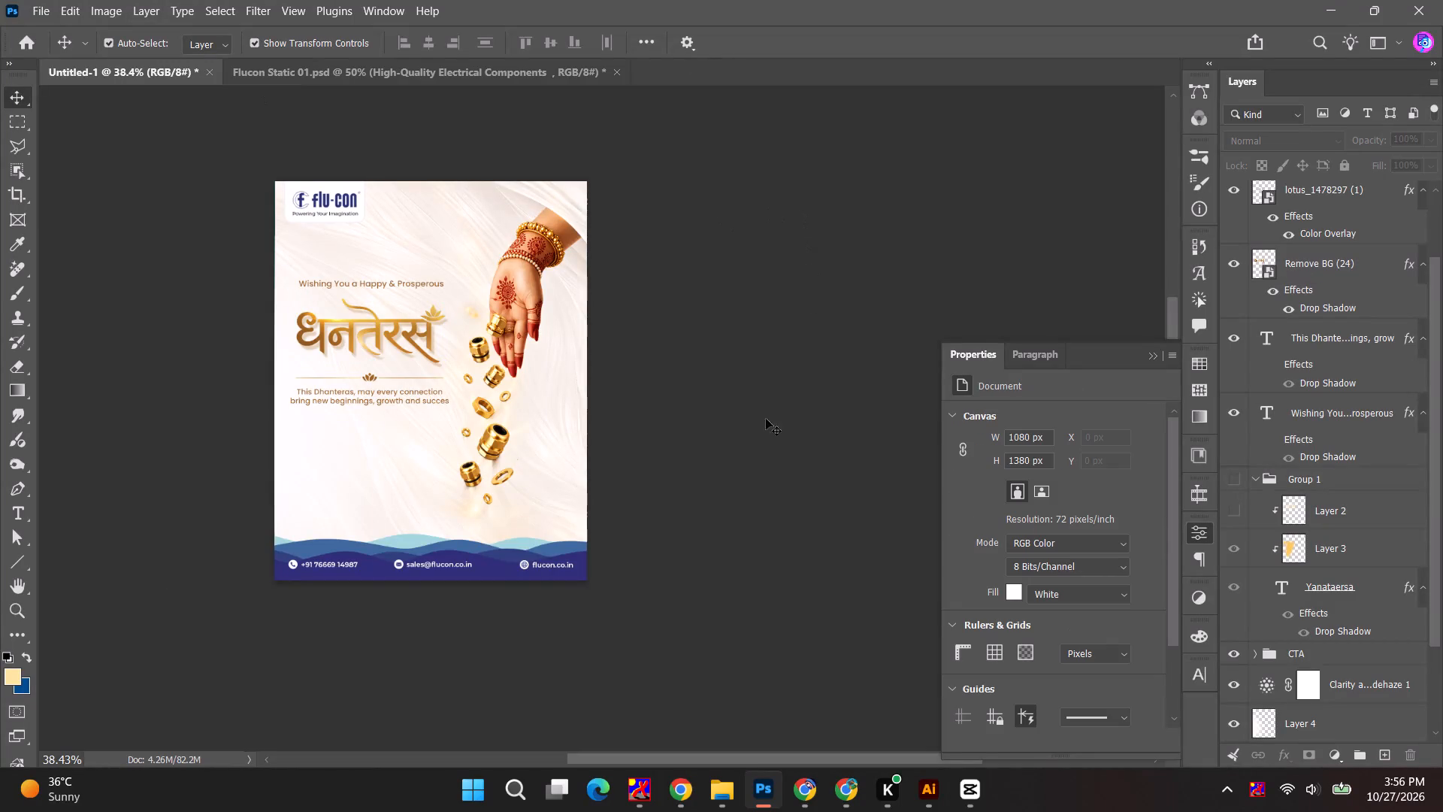
click(305, 183)
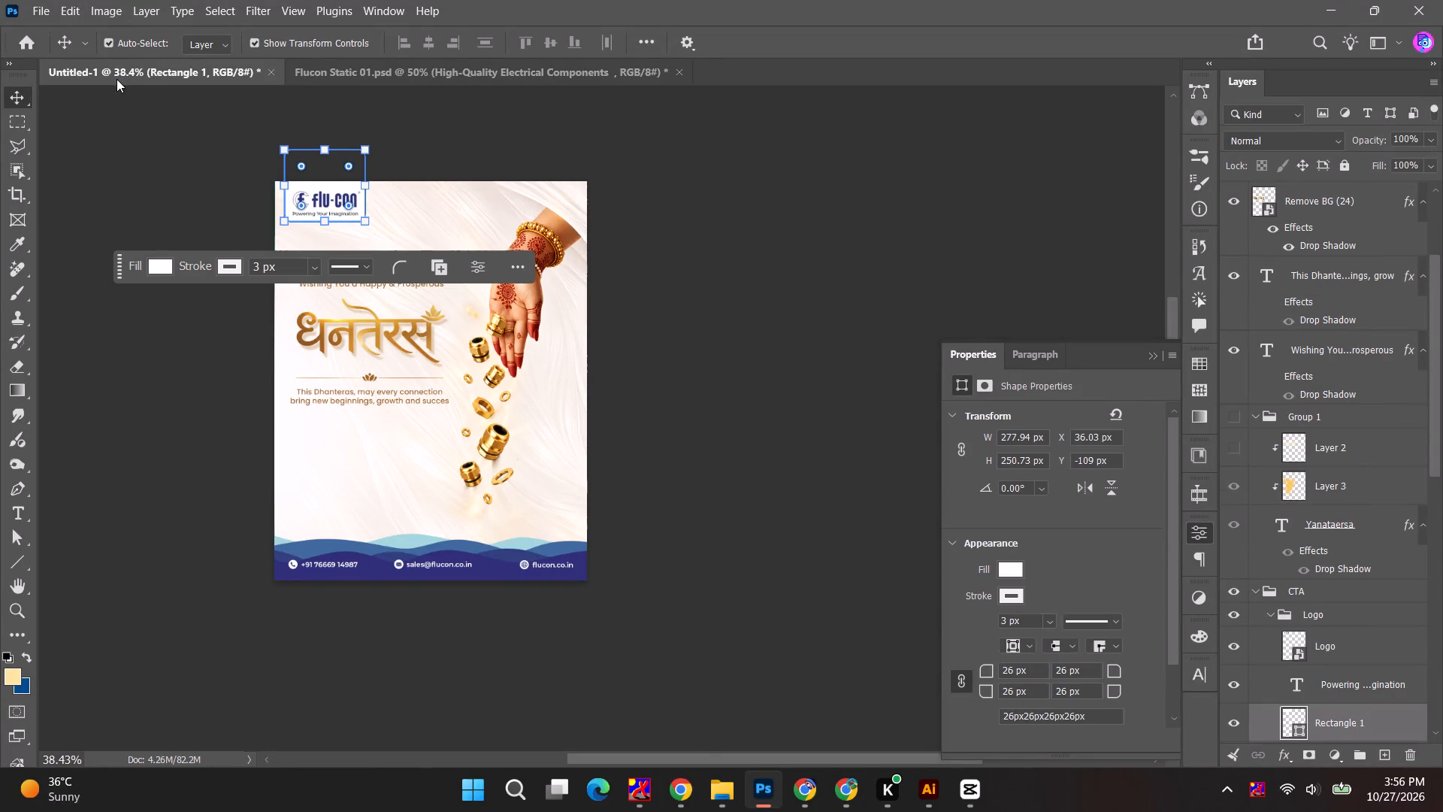
key(ctrl+shift+s)
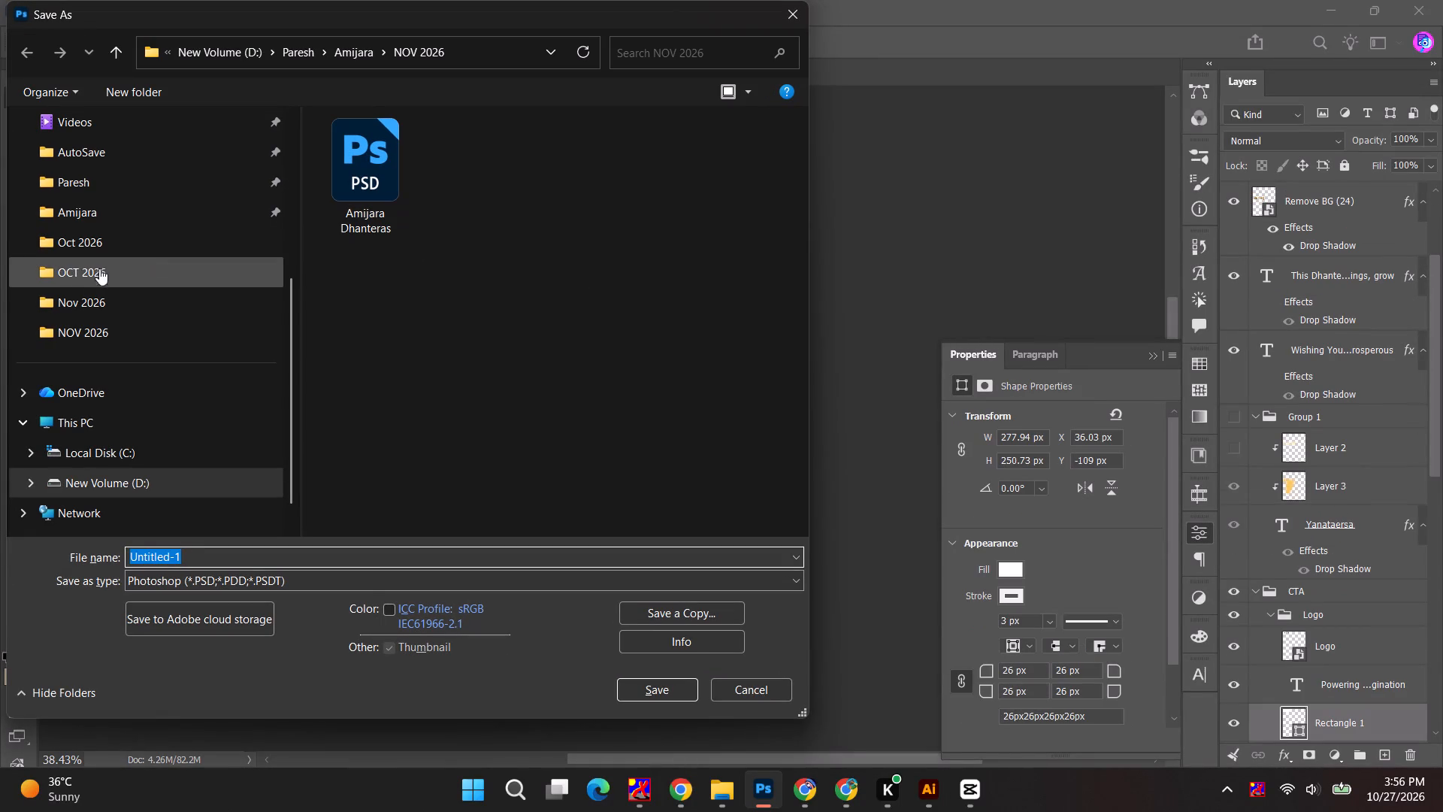
click(139, 212)
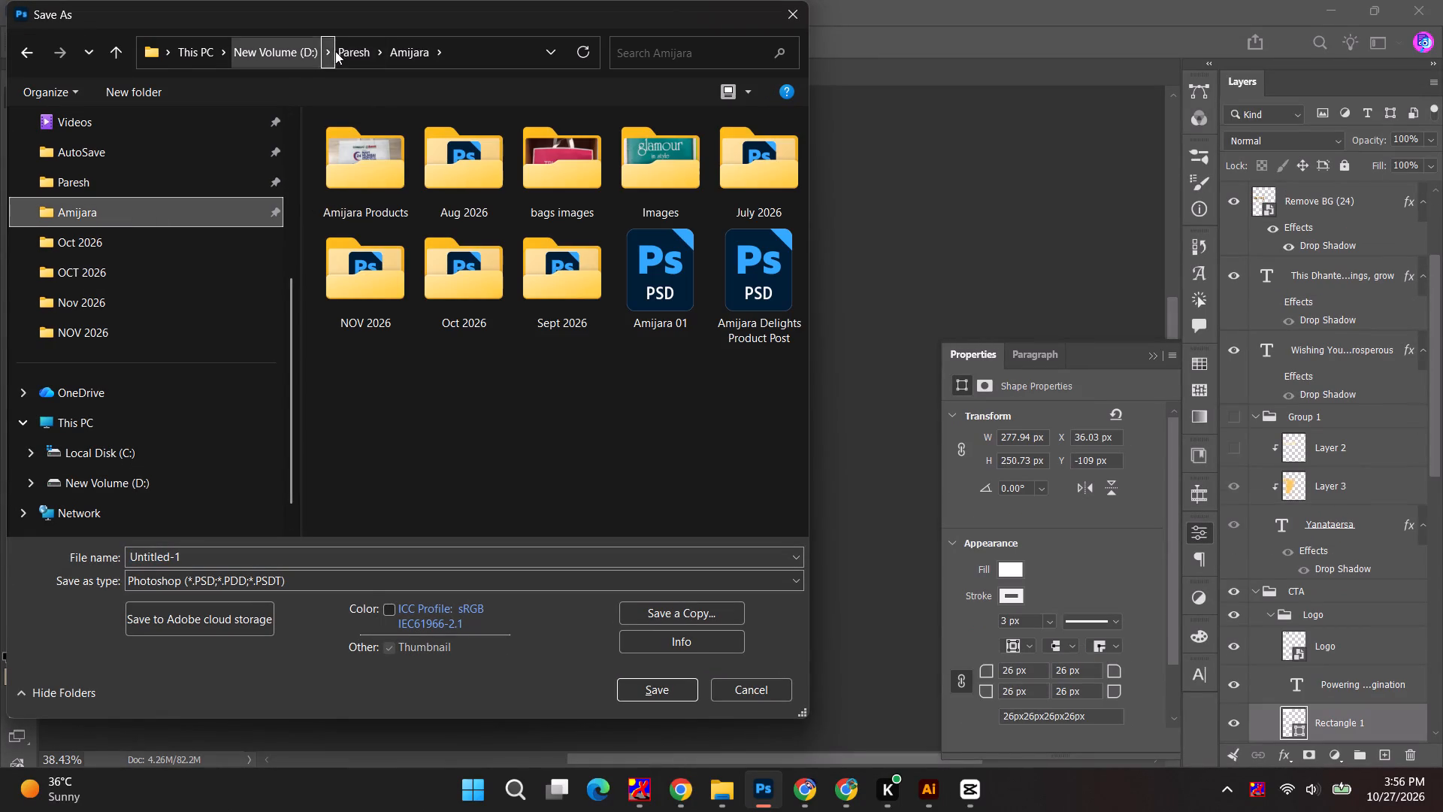
click(335, 49)
double_click(610, 291)
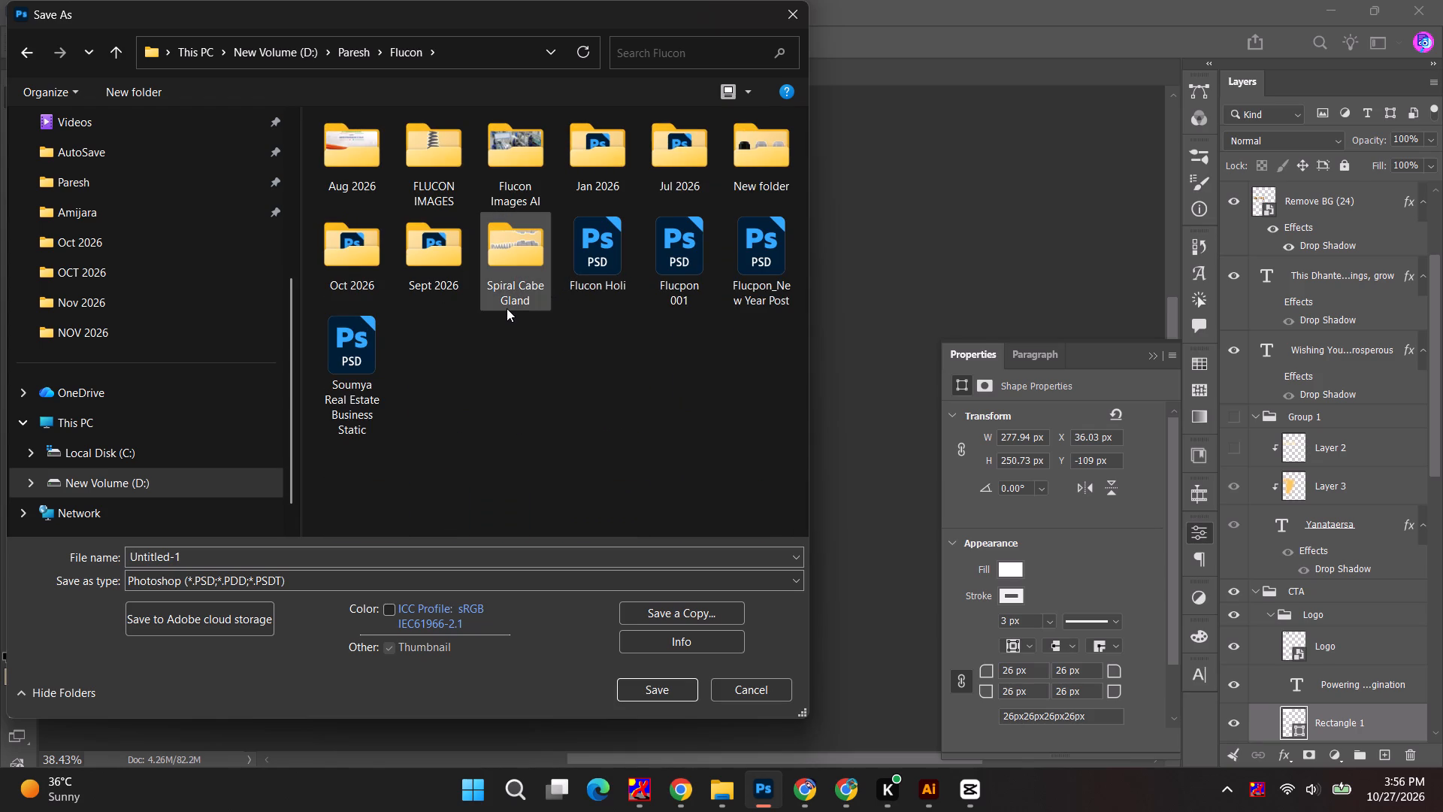
click(534, 386)
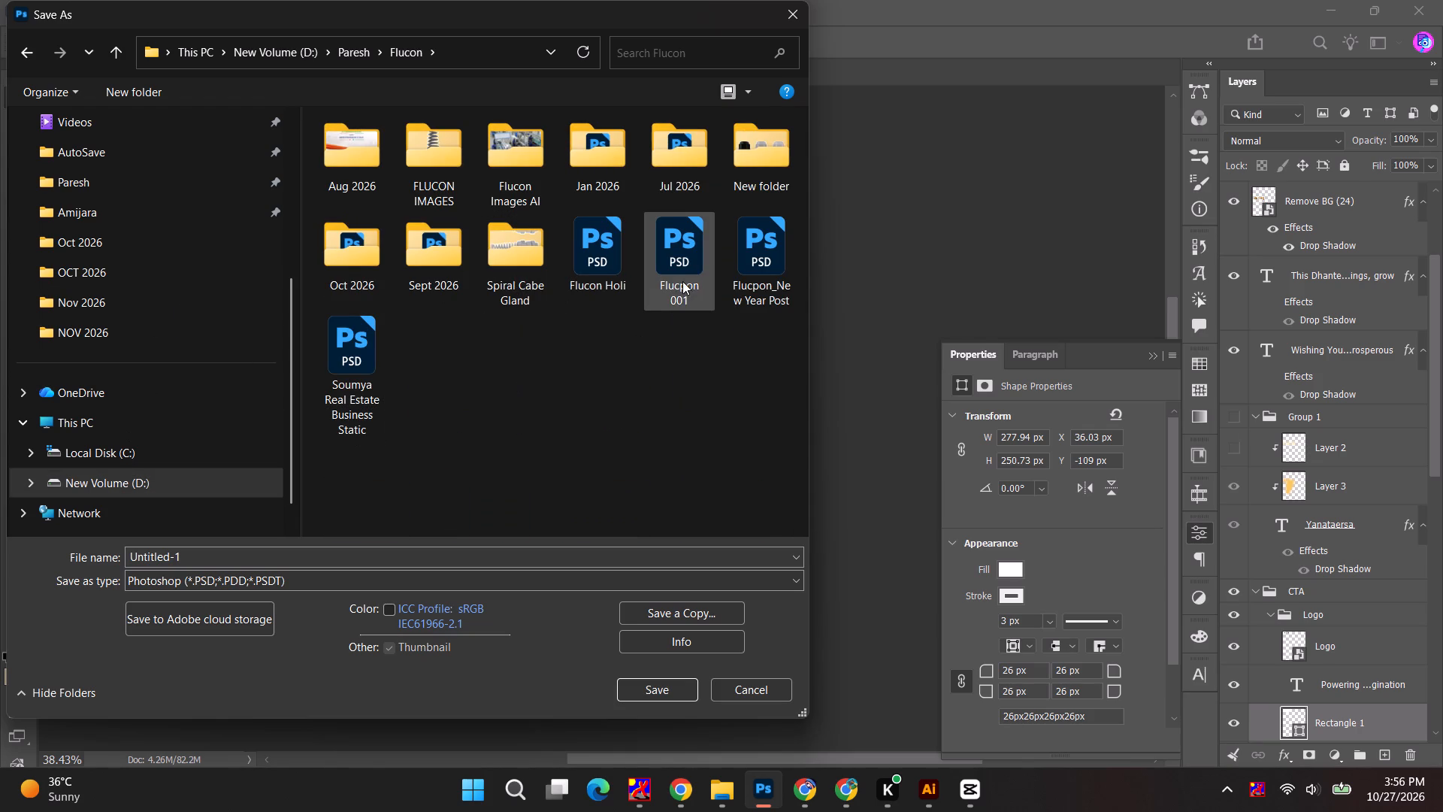
click(164, 314)
click(167, 286)
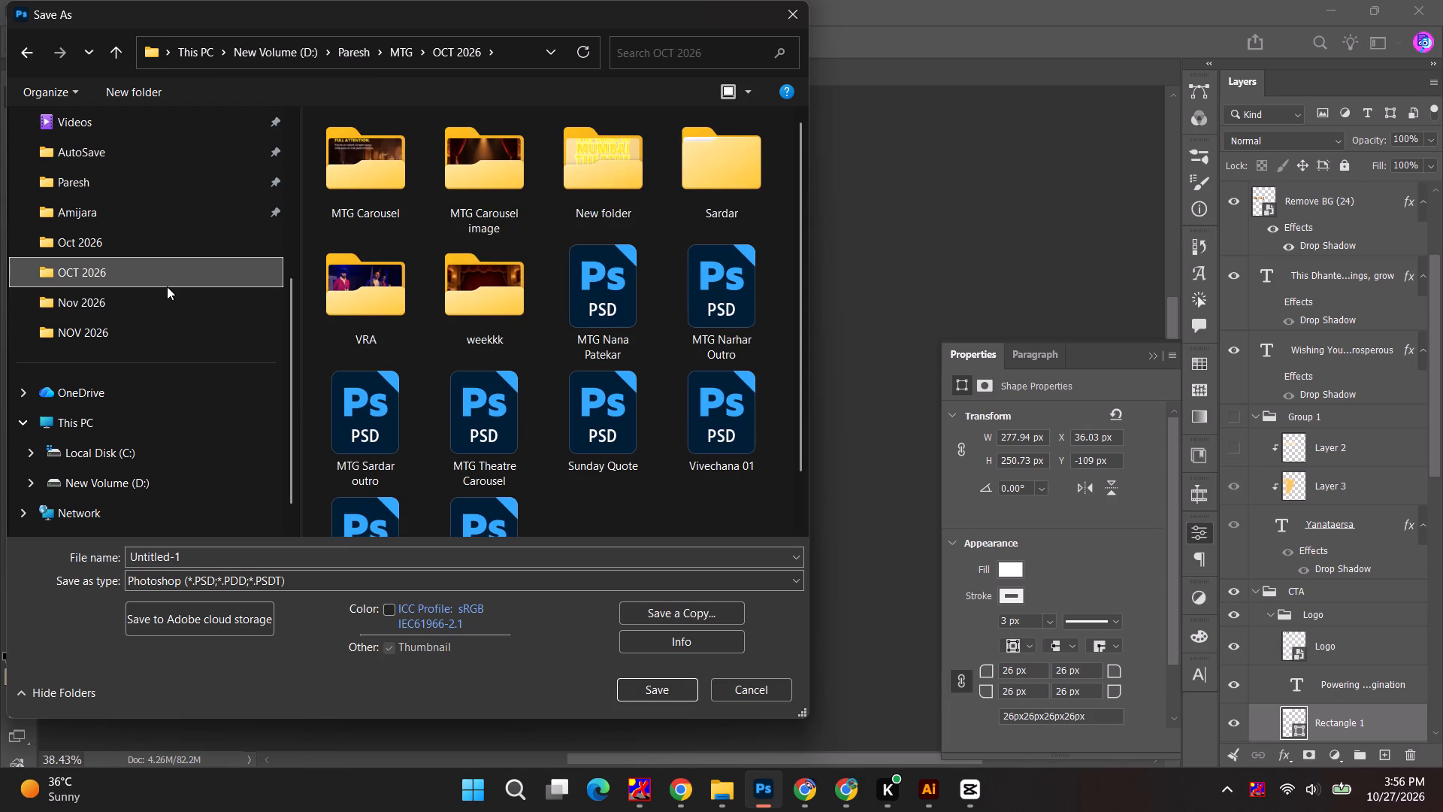
scroll(532, 365, down, 2)
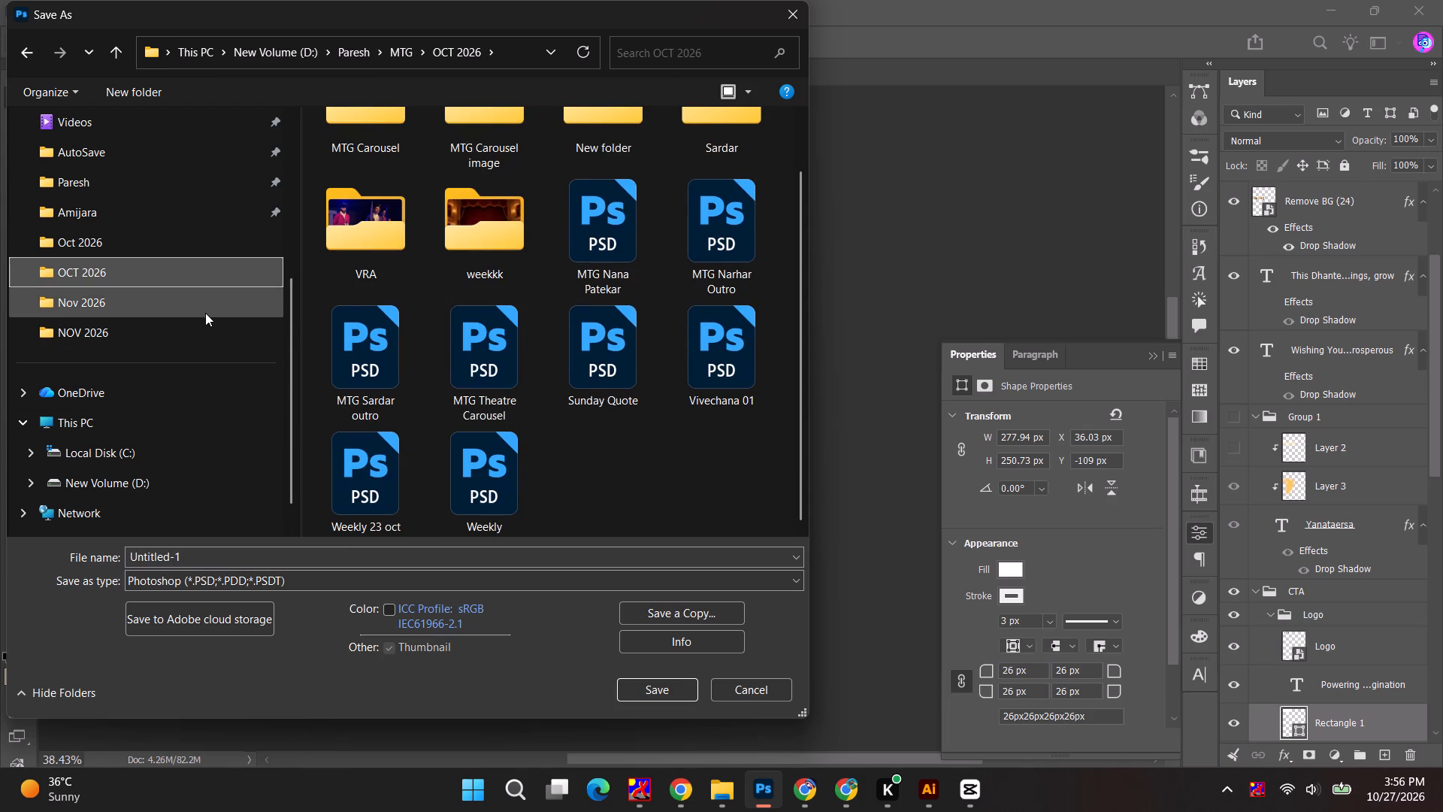
click(205, 312)
click(213, 280)
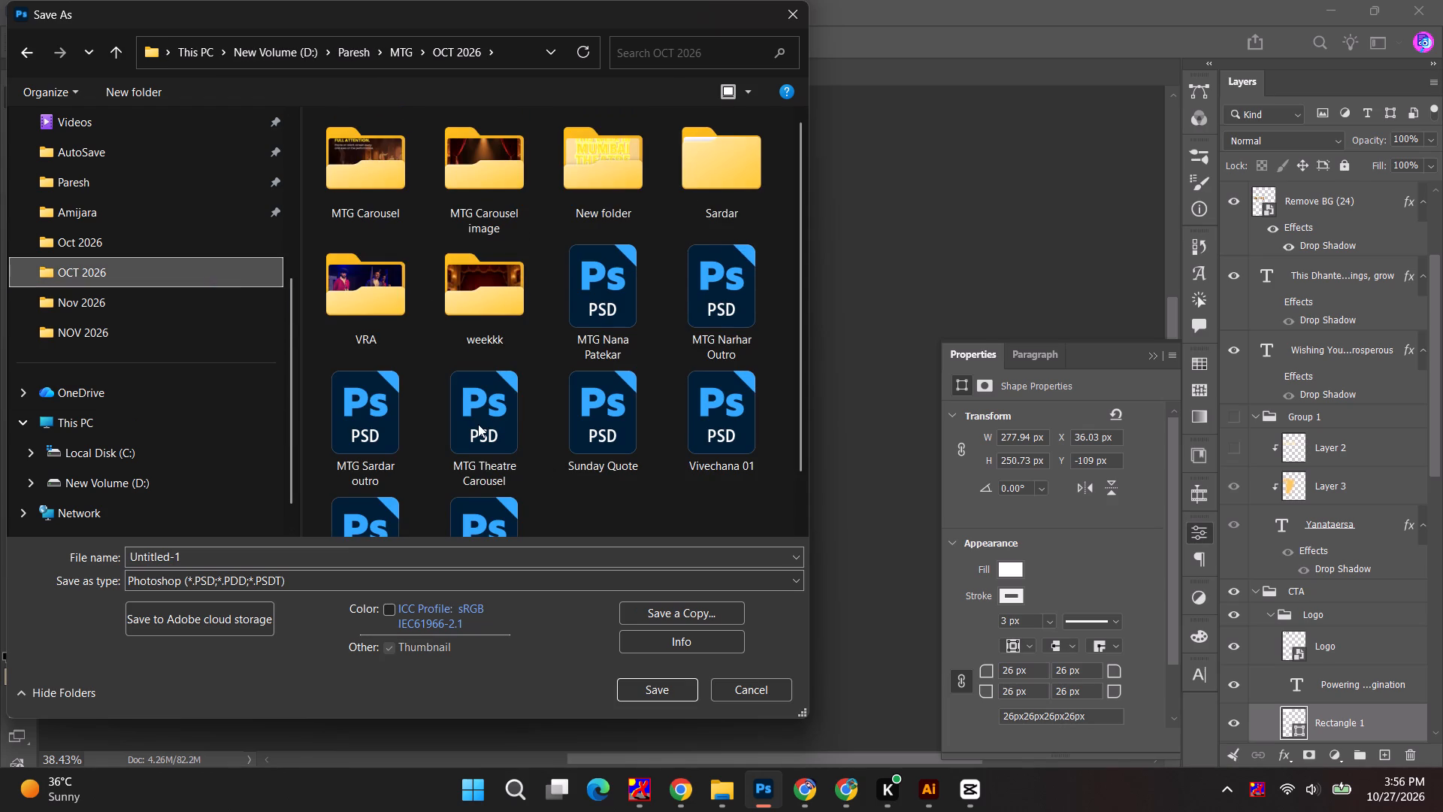
click(186, 317)
click(380, 43)
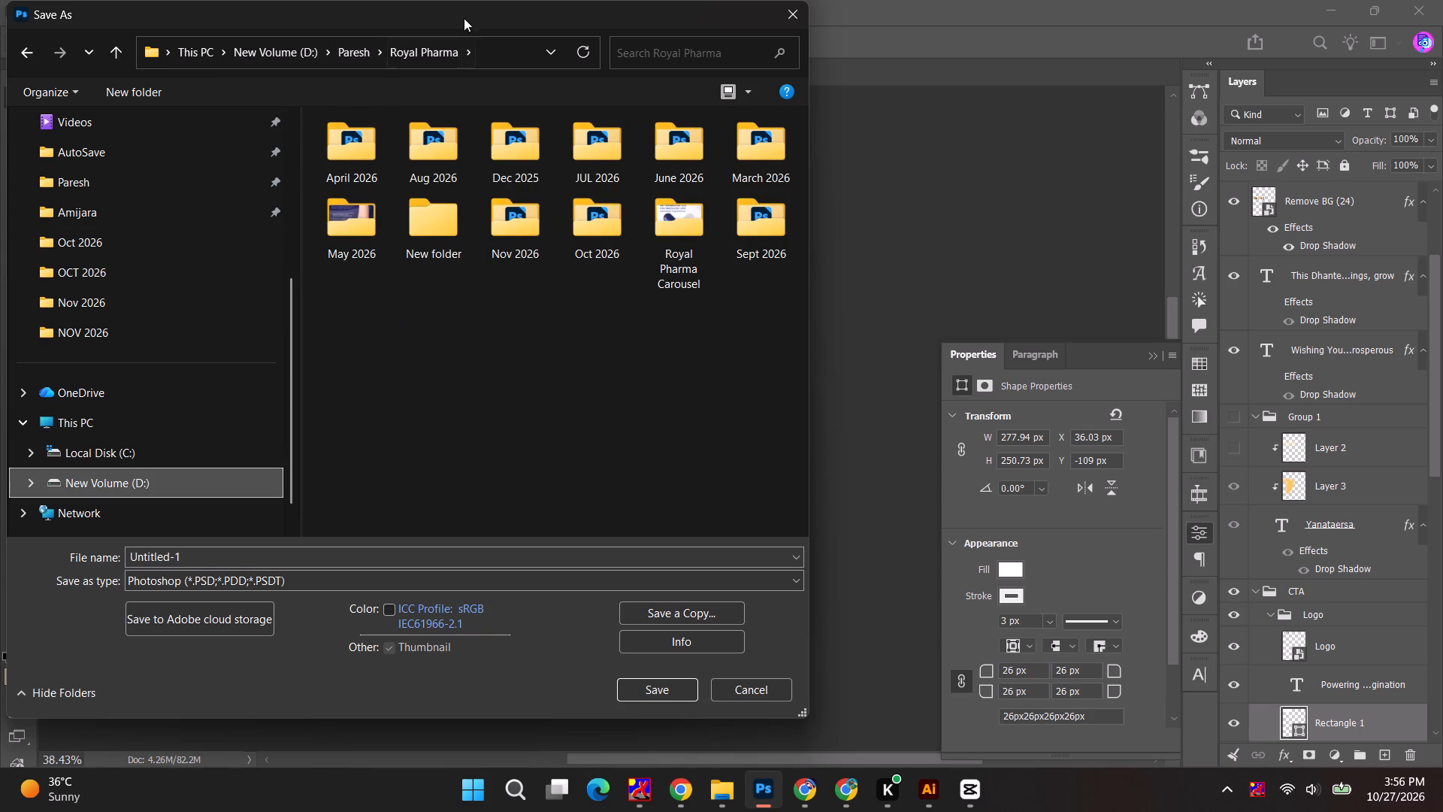
click(352, 42)
click(522, 387)
key(f)
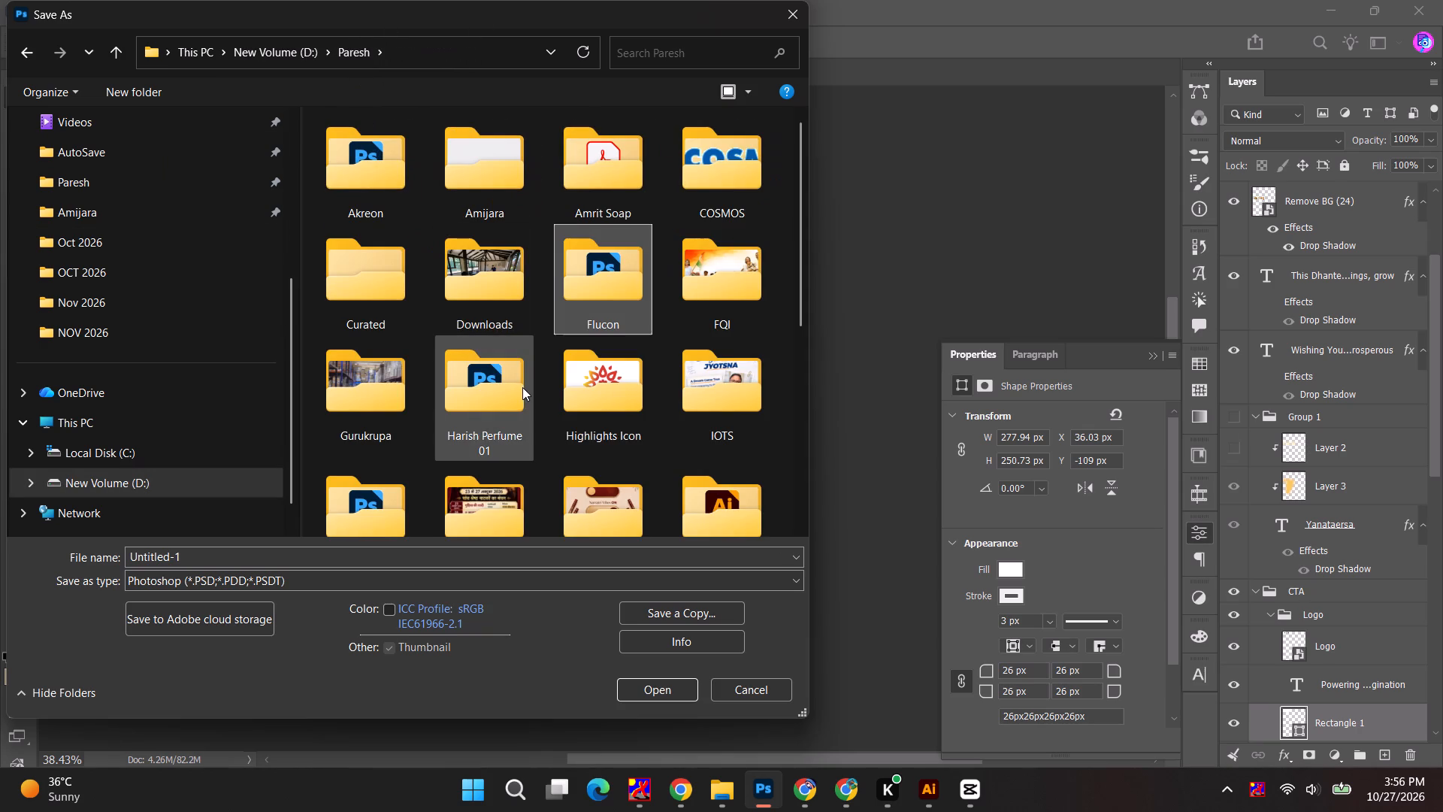
double_click(640, 265)
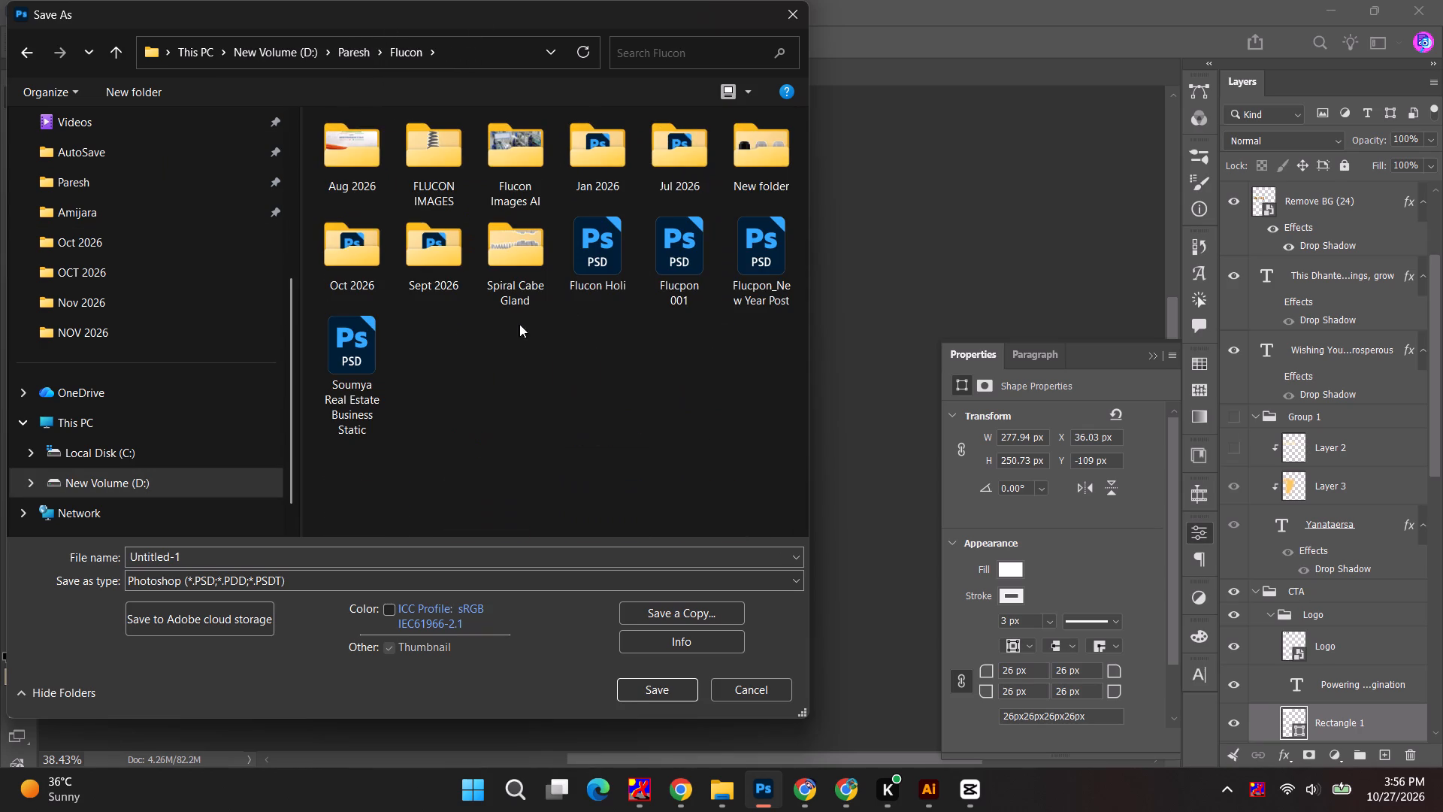
Create a folder named Nov 2026 inside the Flucon folder and open it.
click(158, 98)
text(Nov 2026)
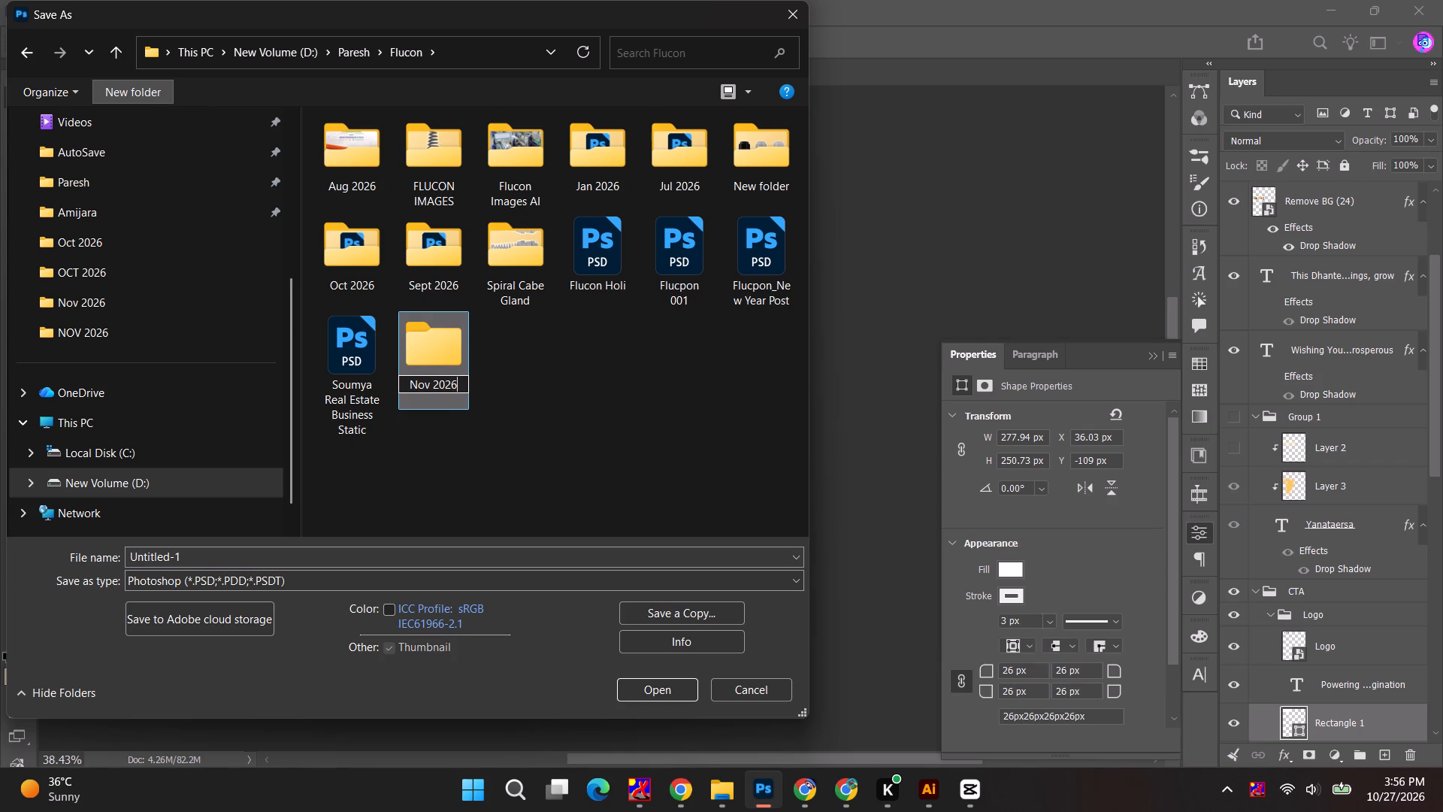
key(Return)
key(Return)
Save the poster there as a Photoshop file named Flucon Dhanteras, with Maximize Compatibility on.
scroll(158, 98, up, 2)
click(244, 553)
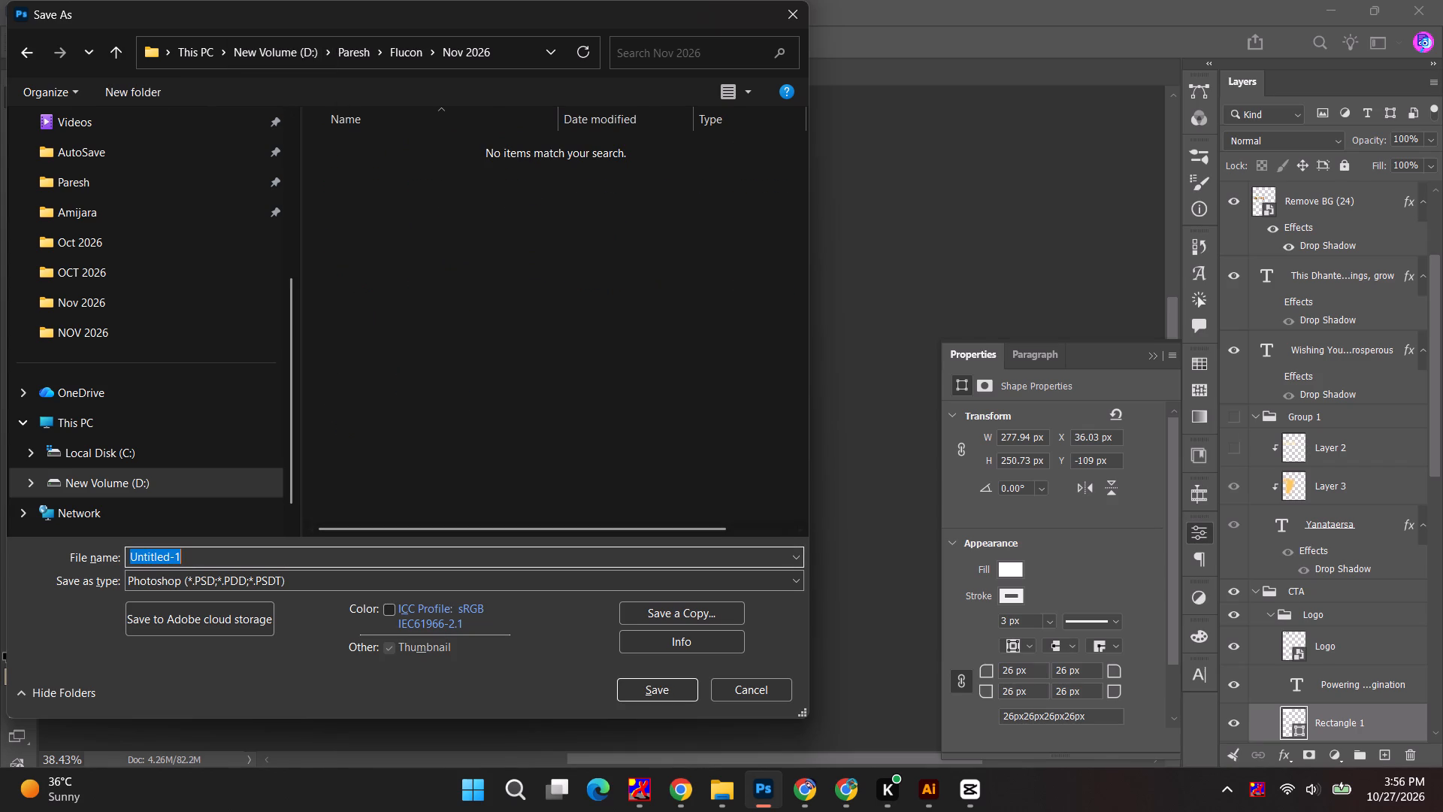
text(Flucon)
key(space)
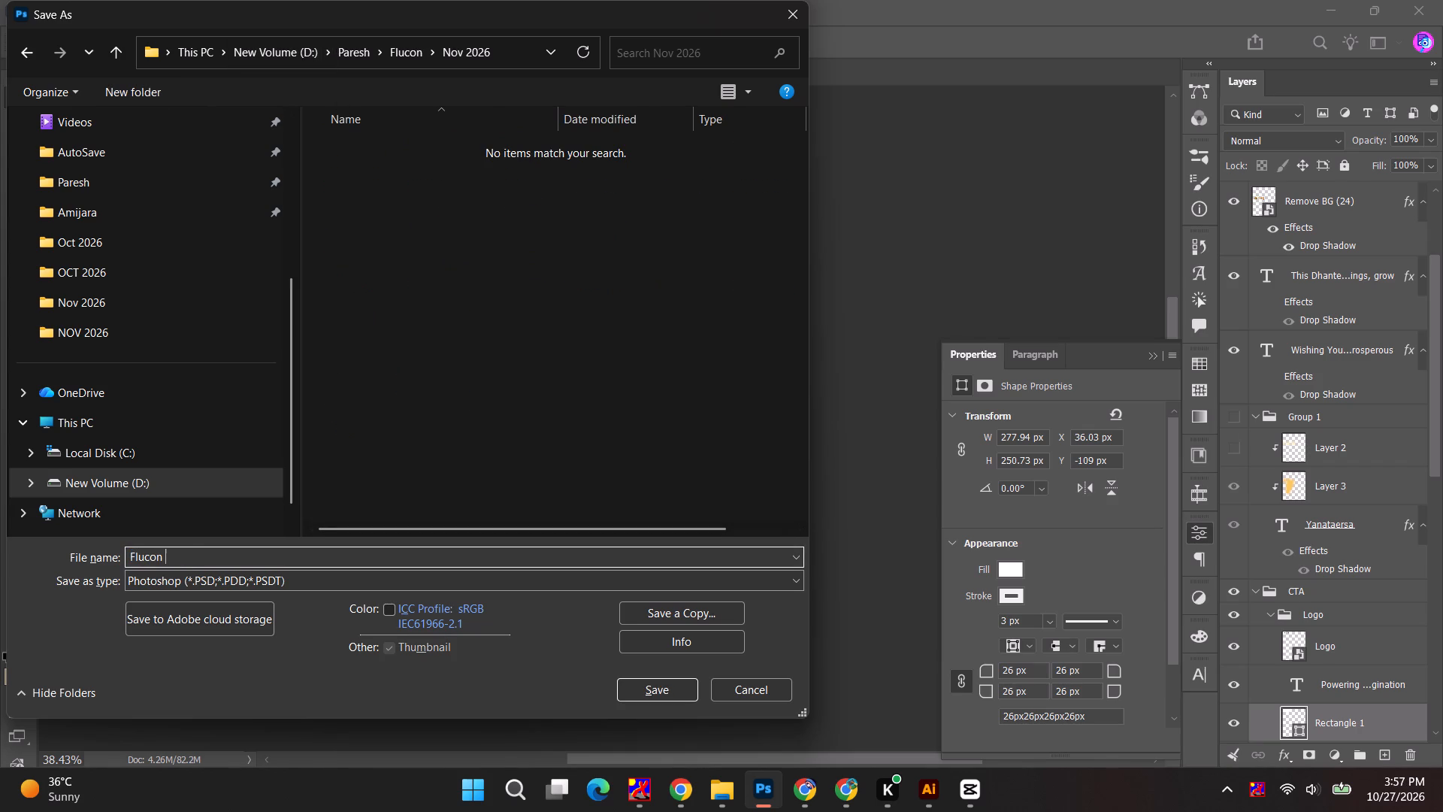
text(Dhanteras)
click(631, 689)
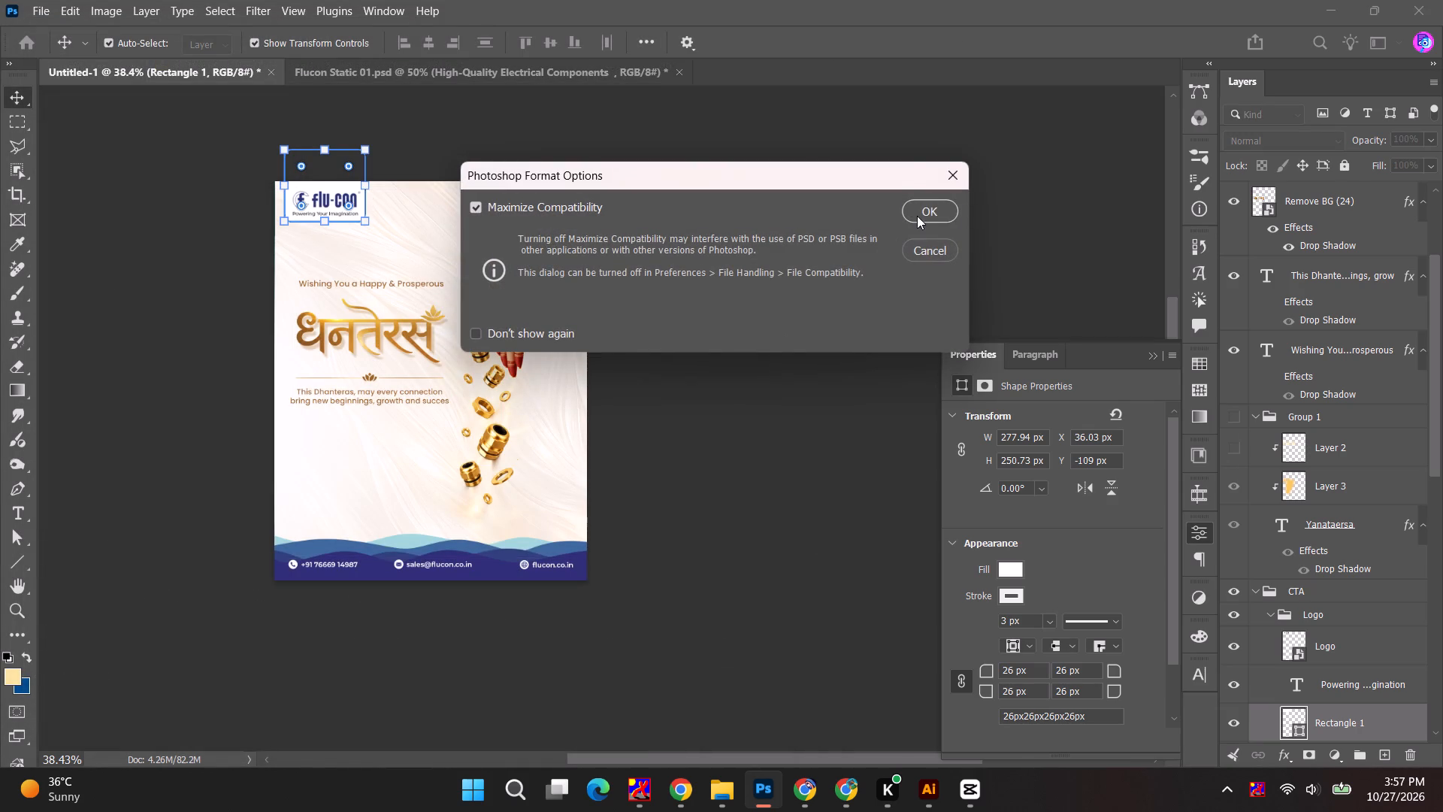
click(917, 215)
click(855, 245)
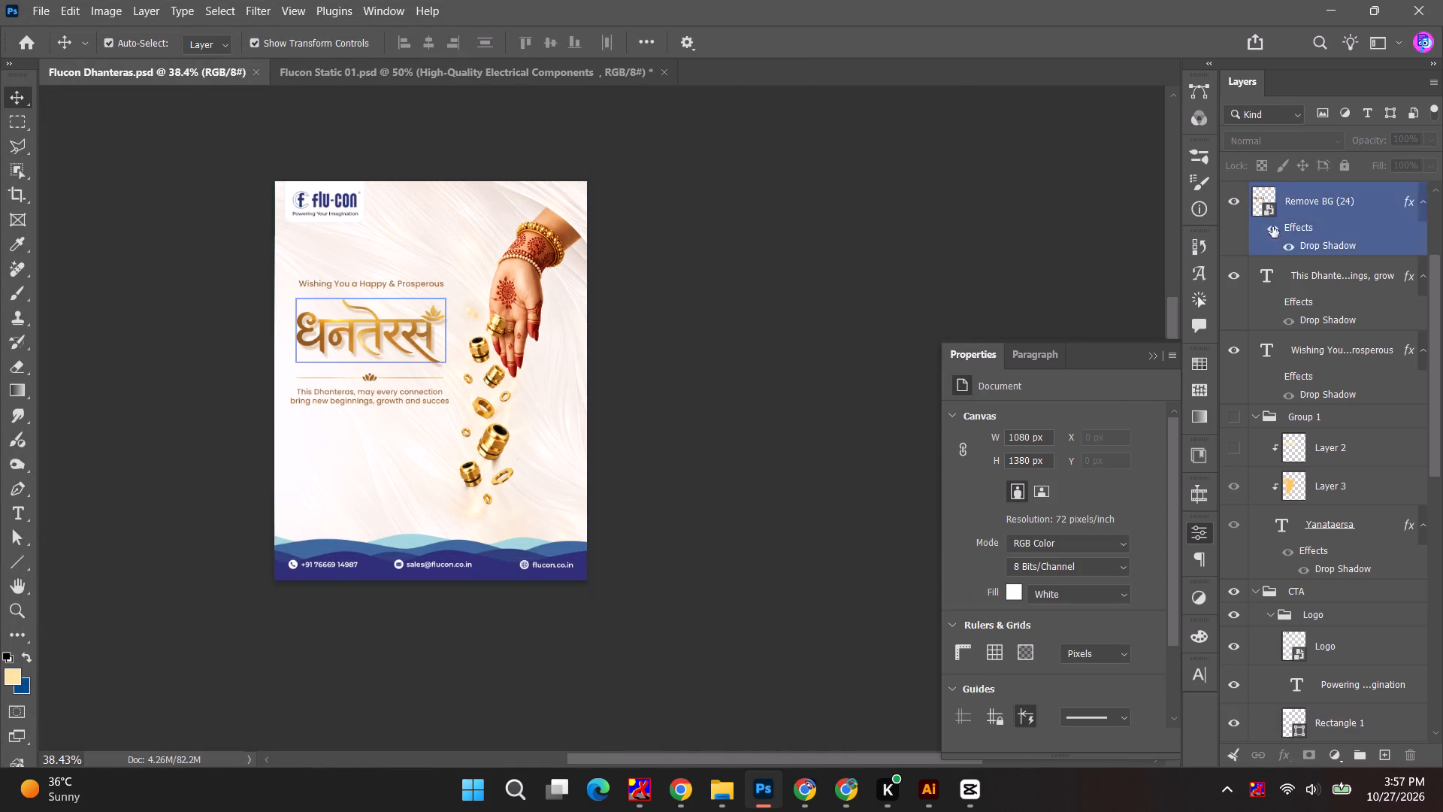
Export the poster as a PNG named Flucon Dhanteras into the Flucon client's Nov 2026 folder.
scroll(1279, 246, up, 13)
click(38, 8)
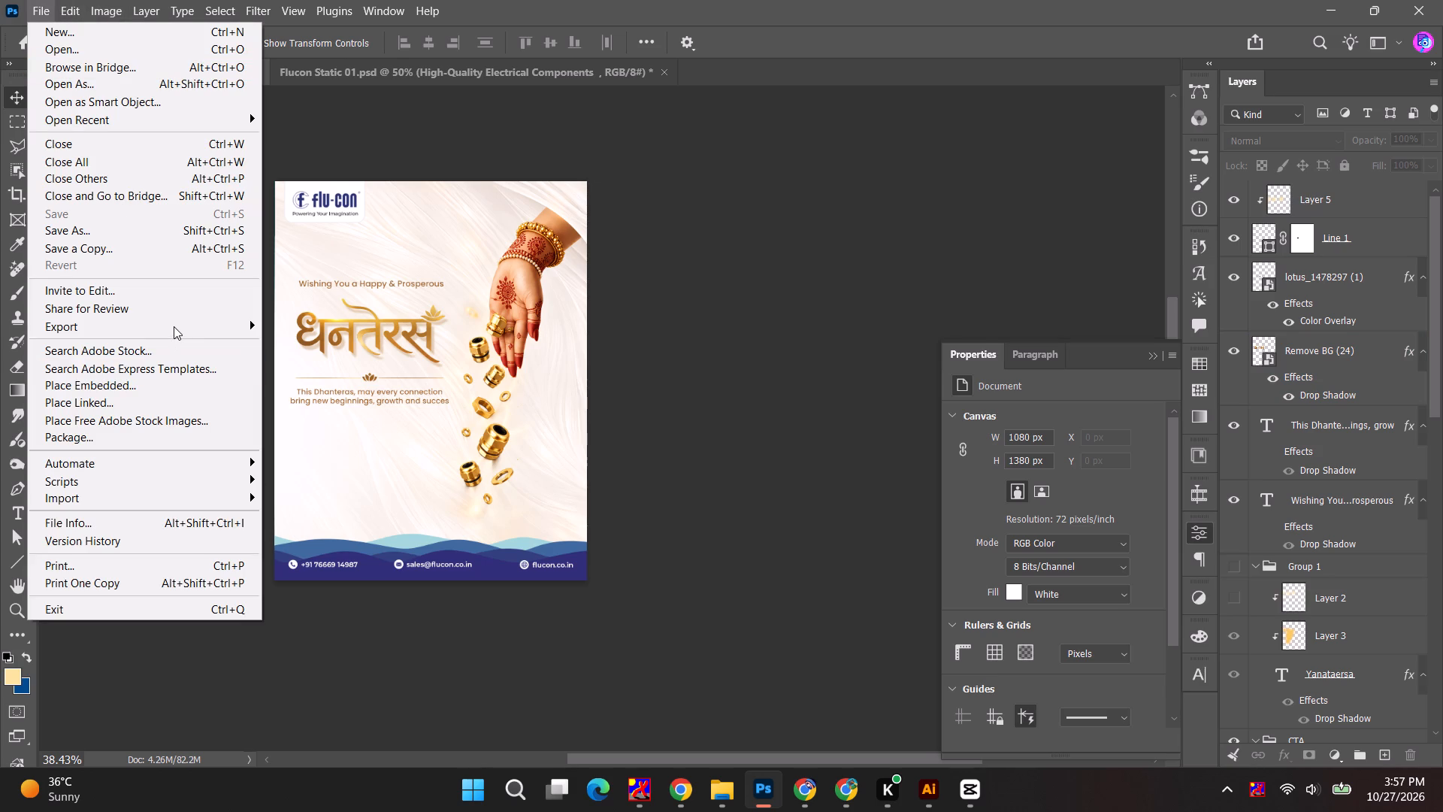
click(404, 324)
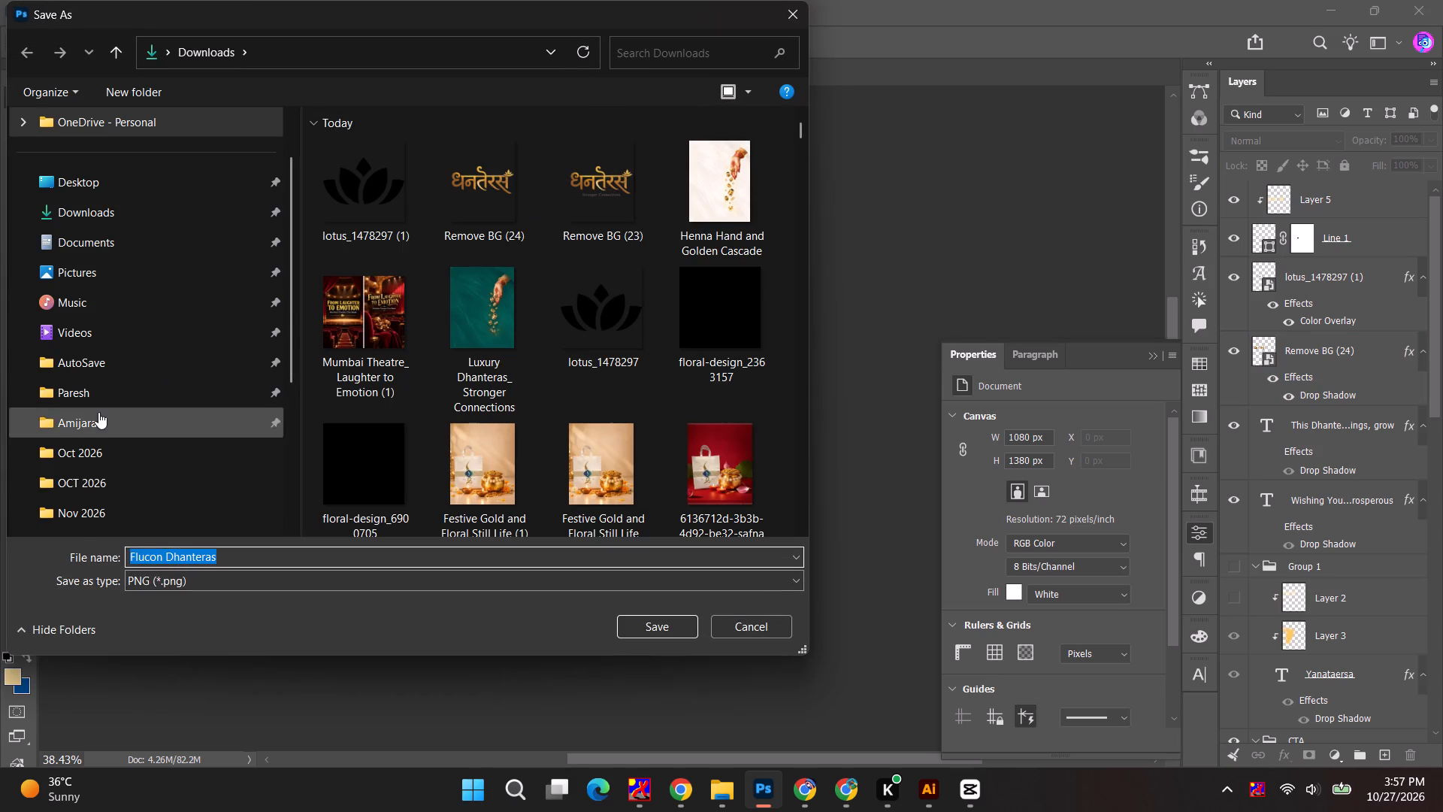
click(75, 516)
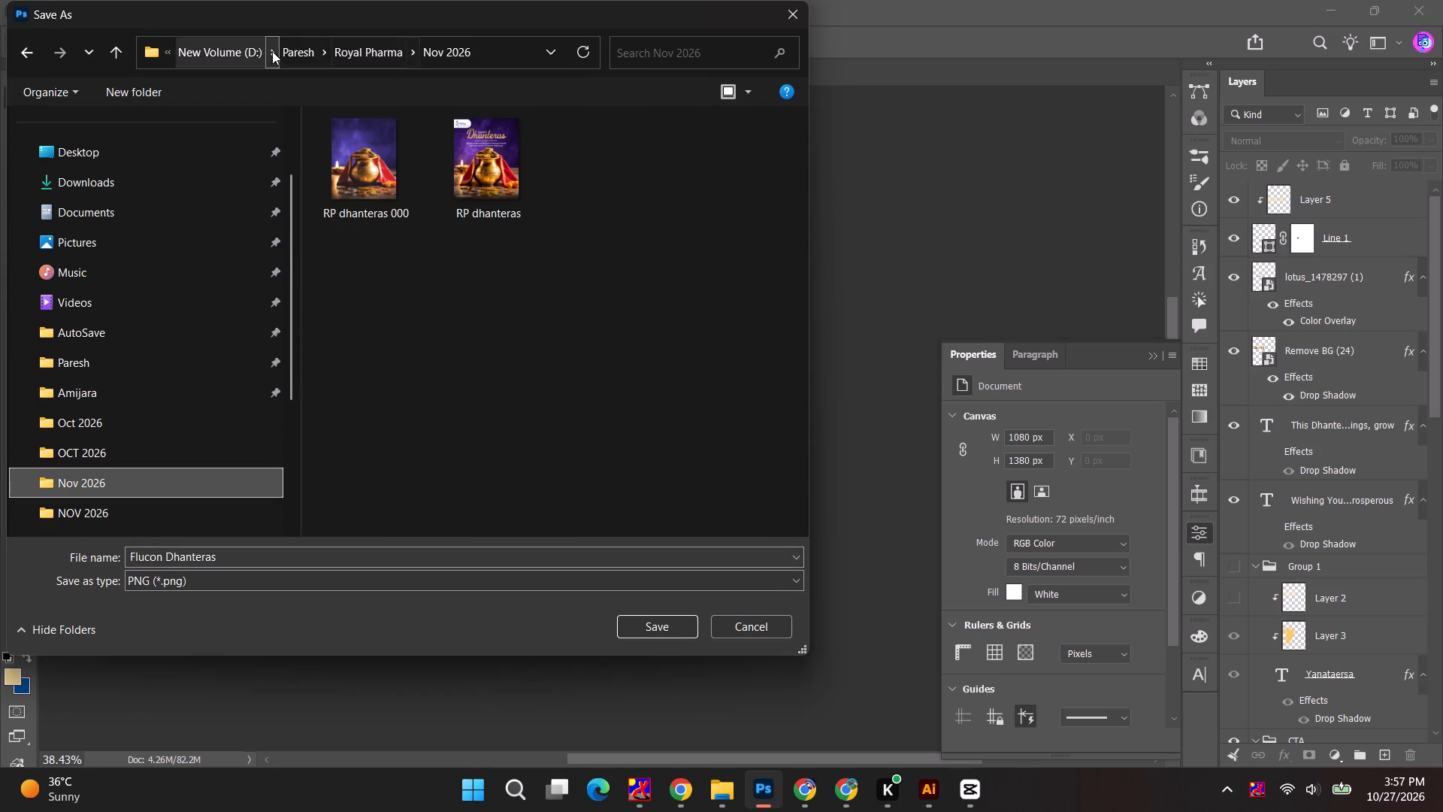
click(272, 51)
click(292, 50)
click(714, 398)
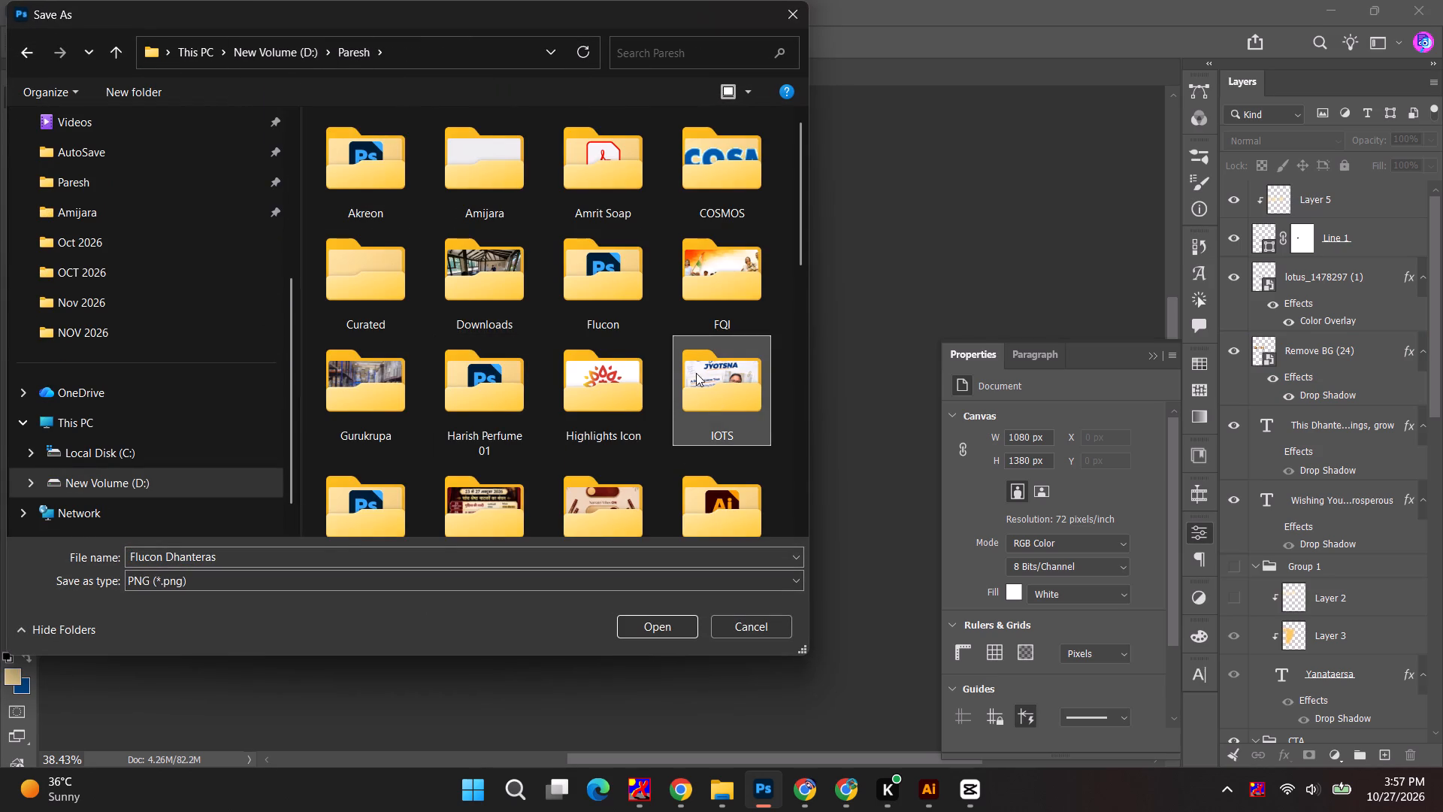
double_click(715, 299)
key(BackSpace)
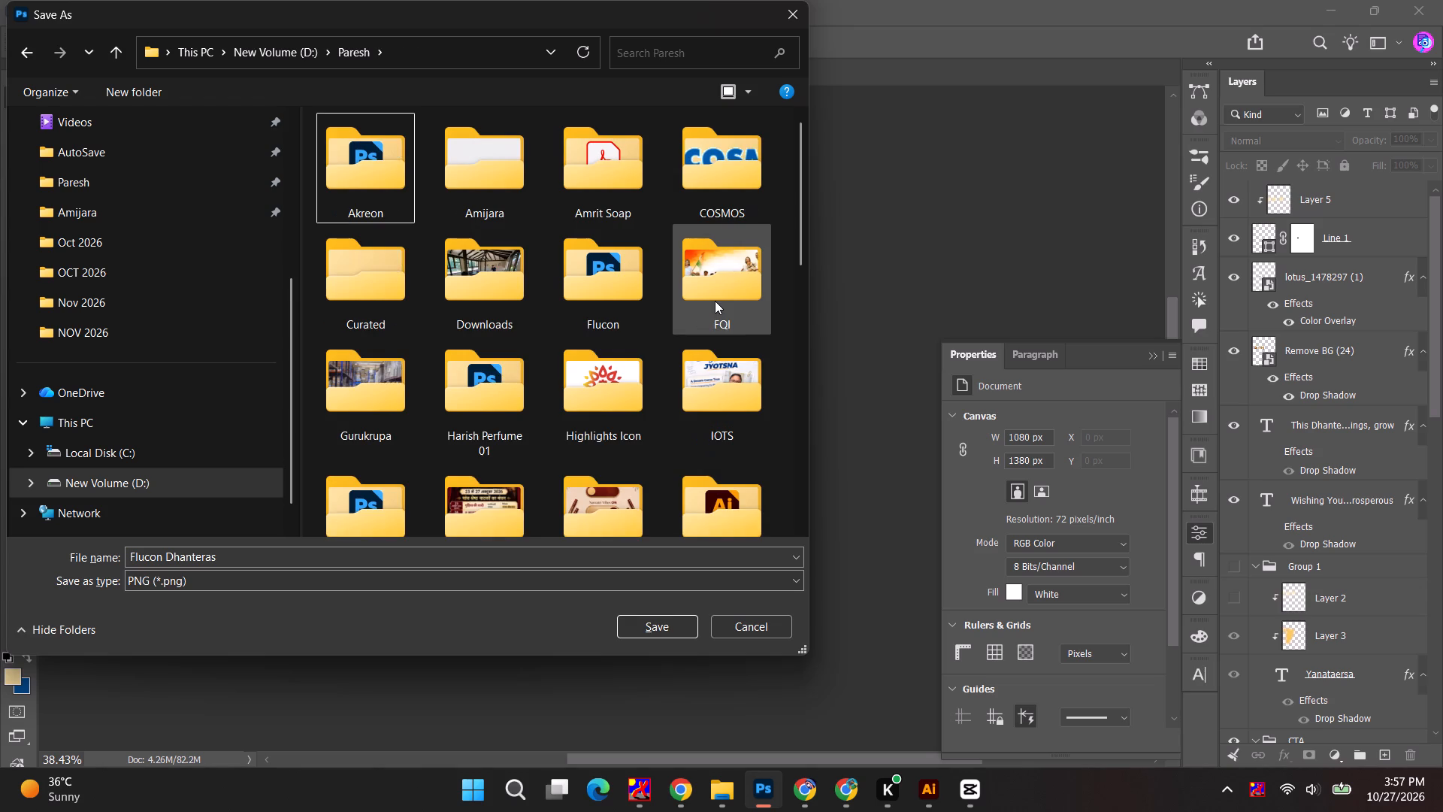
double_click(607, 309)
click(446, 200)
click(438, 271)
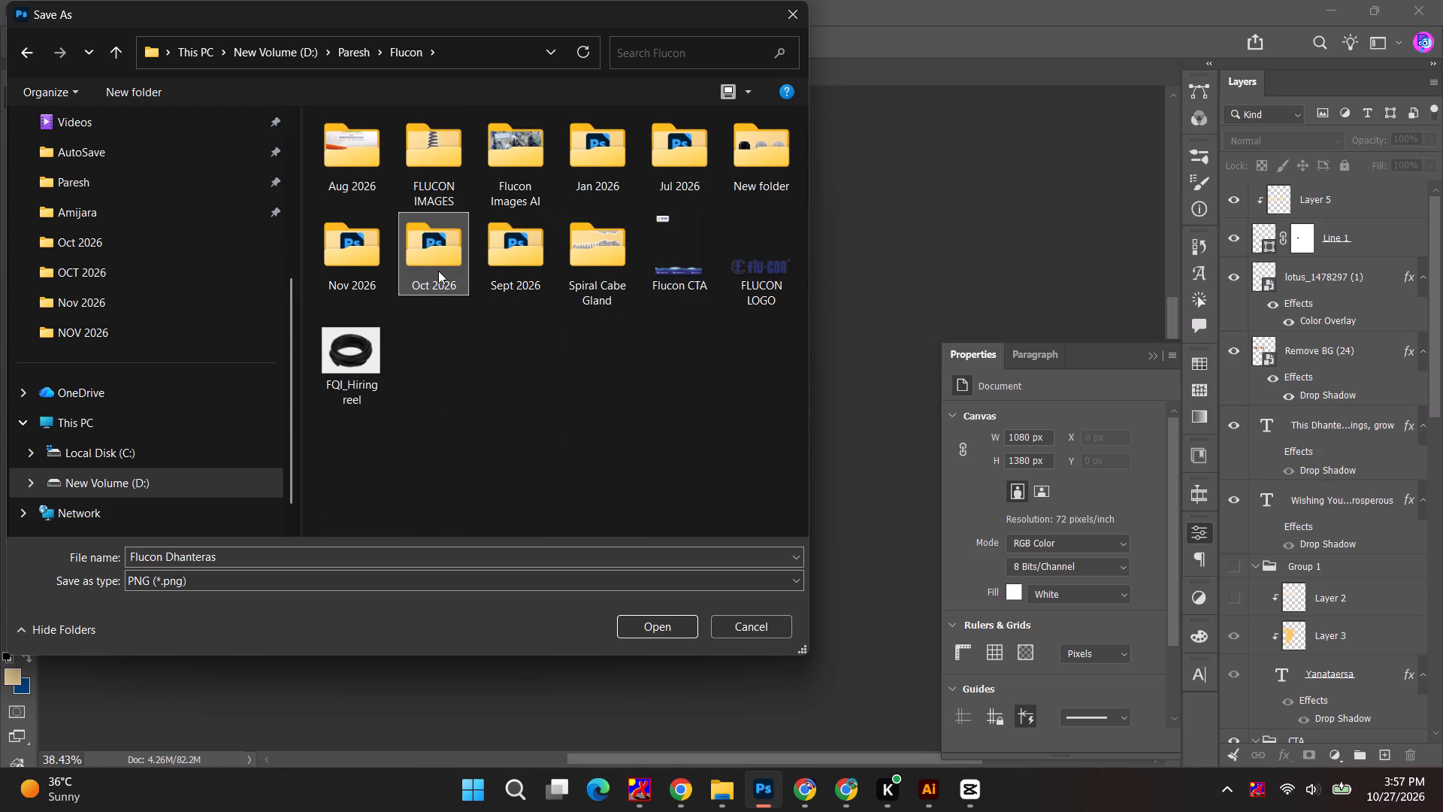
click(518, 277)
click(401, 282)
double_click(371, 279)
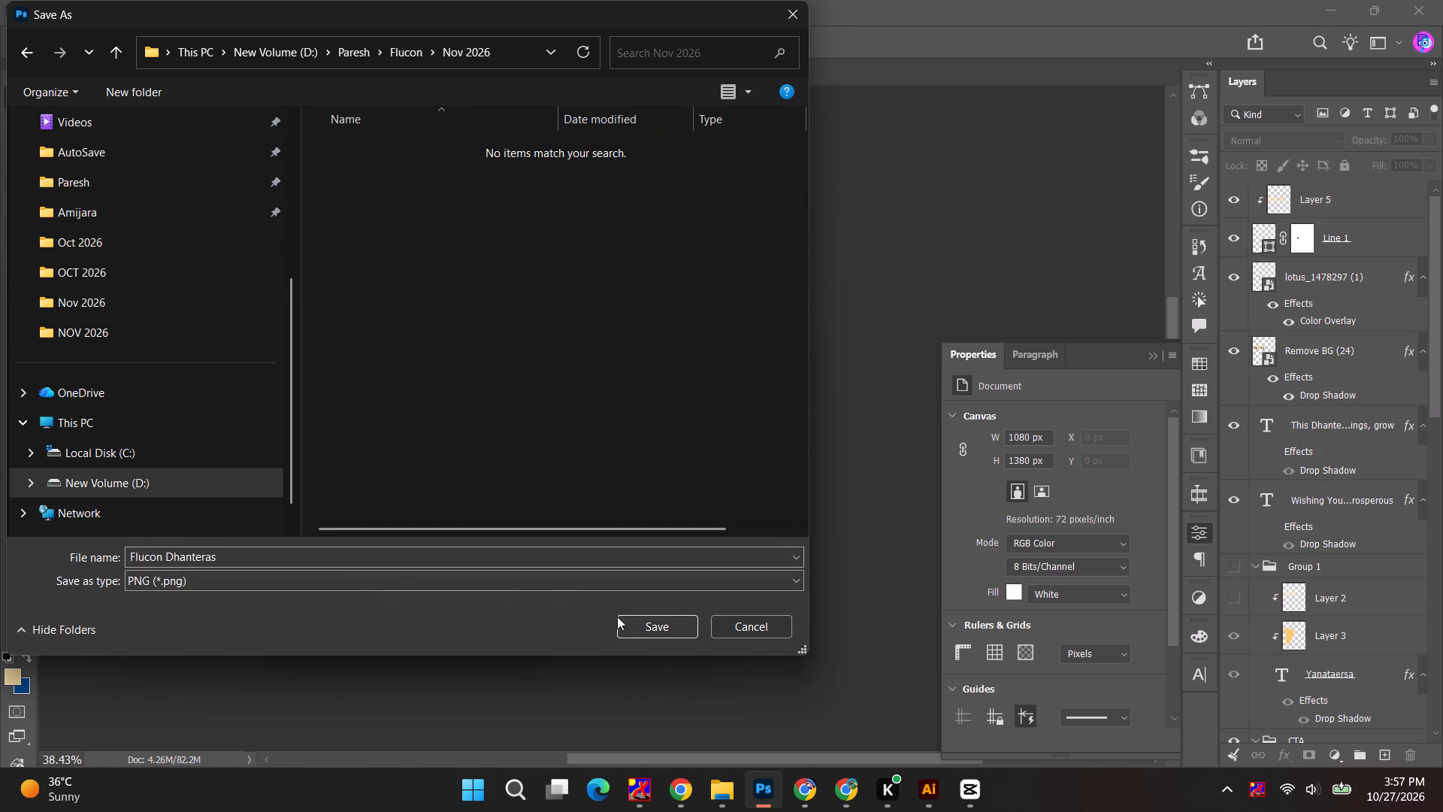
click(619, 617)
Save the Flucon Dhanteras document again and close it.
key(ctrl+s)
key(ctrl+w)
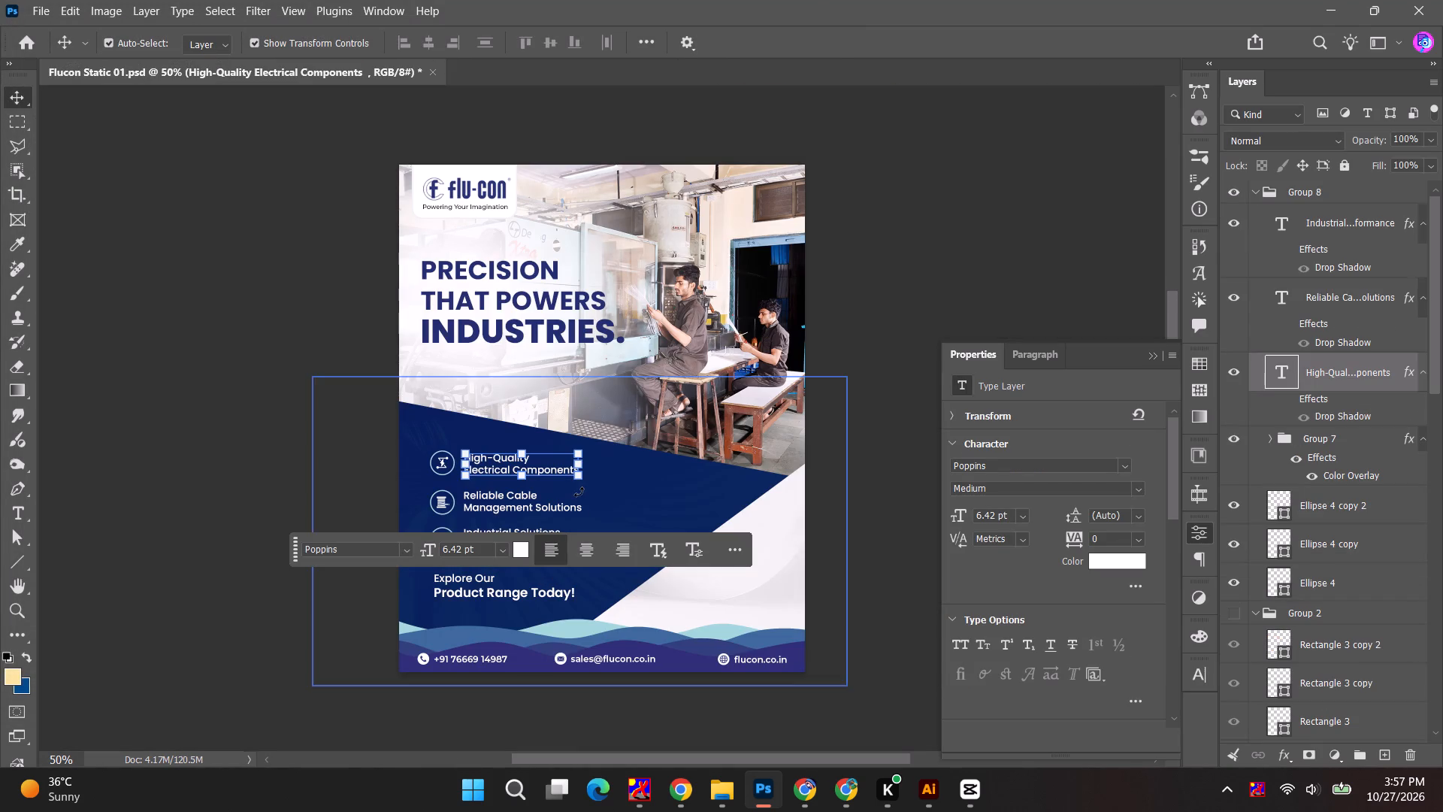
Close the Flucon Static 01 document, saving its changes.
key(ctrl+w)
key(ctrl+s)
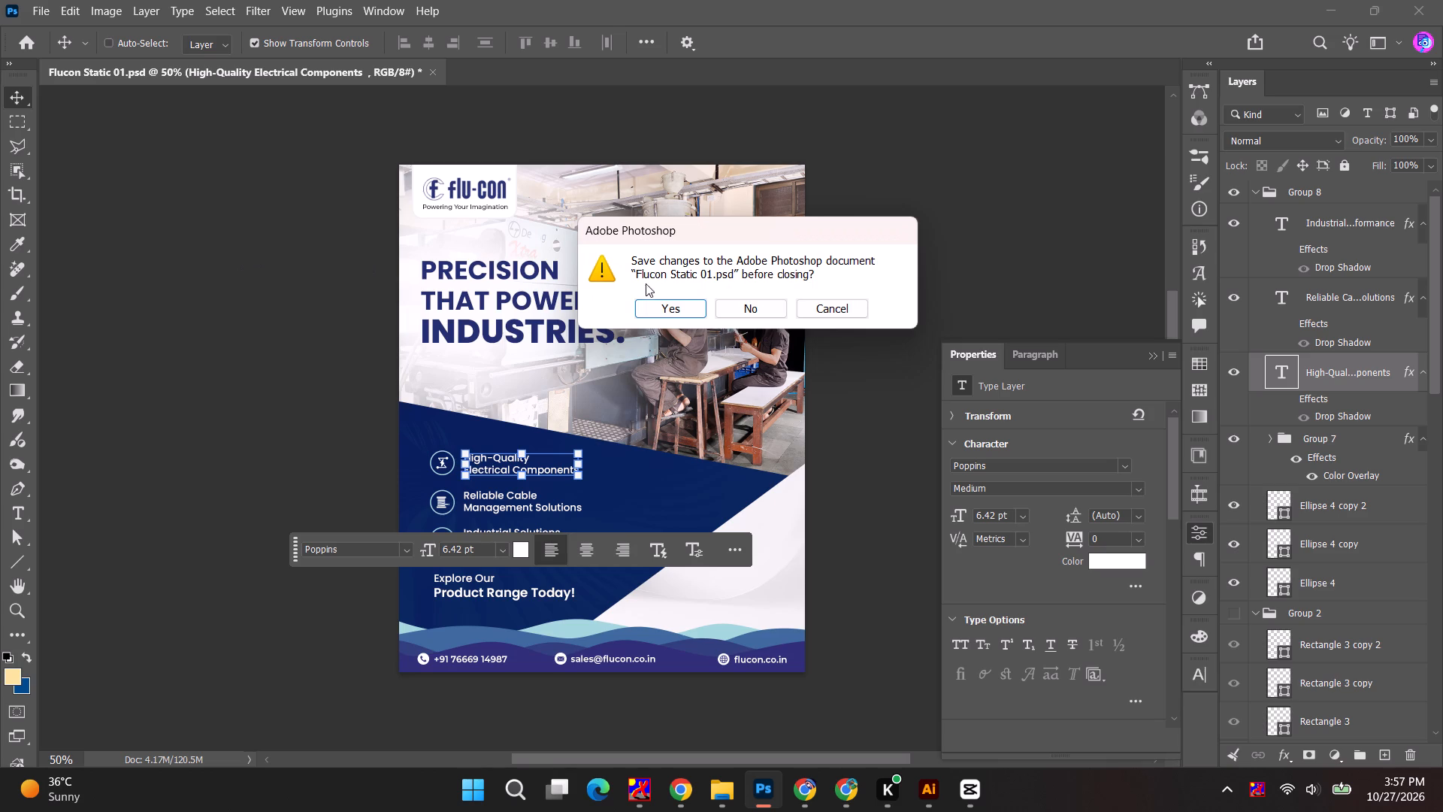
click(666, 307)
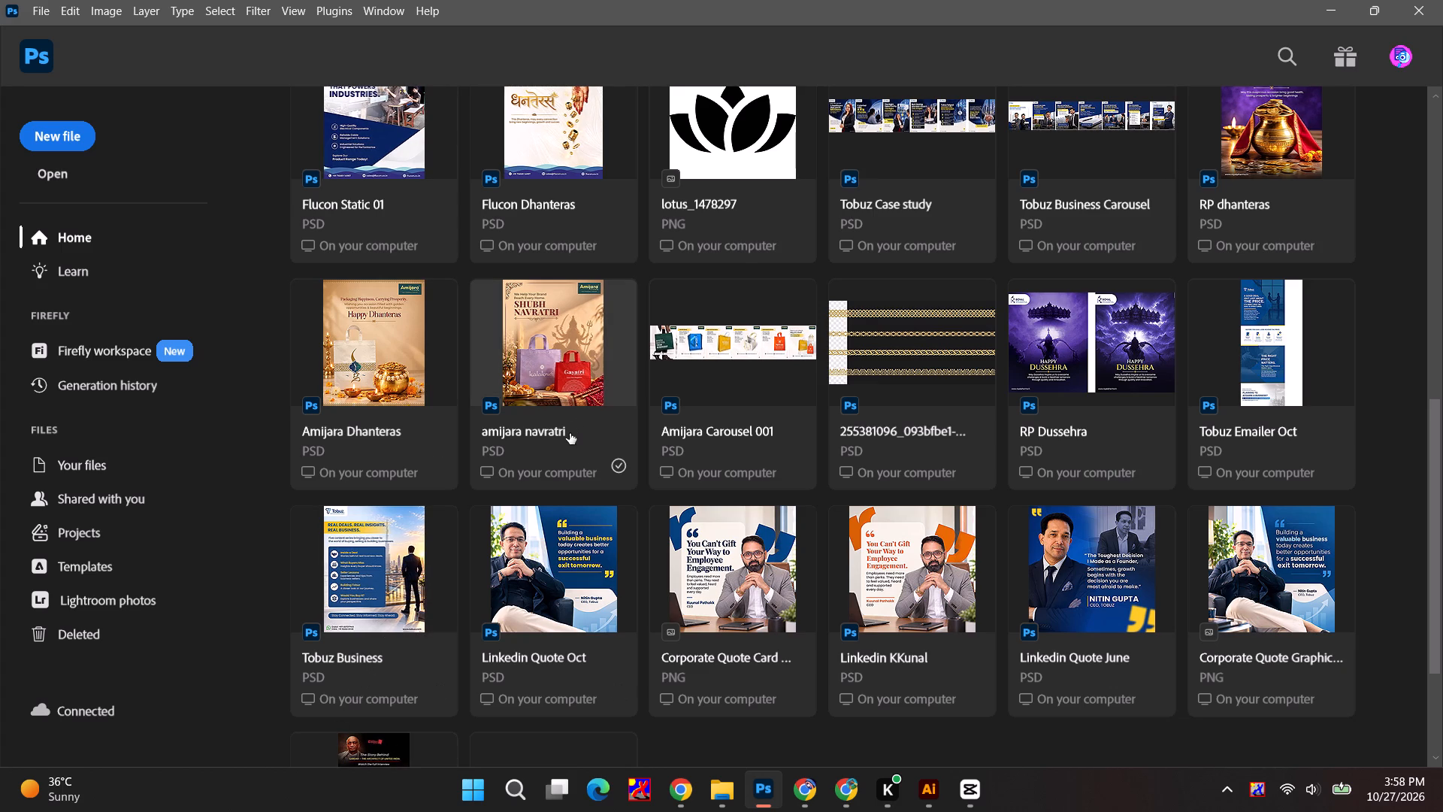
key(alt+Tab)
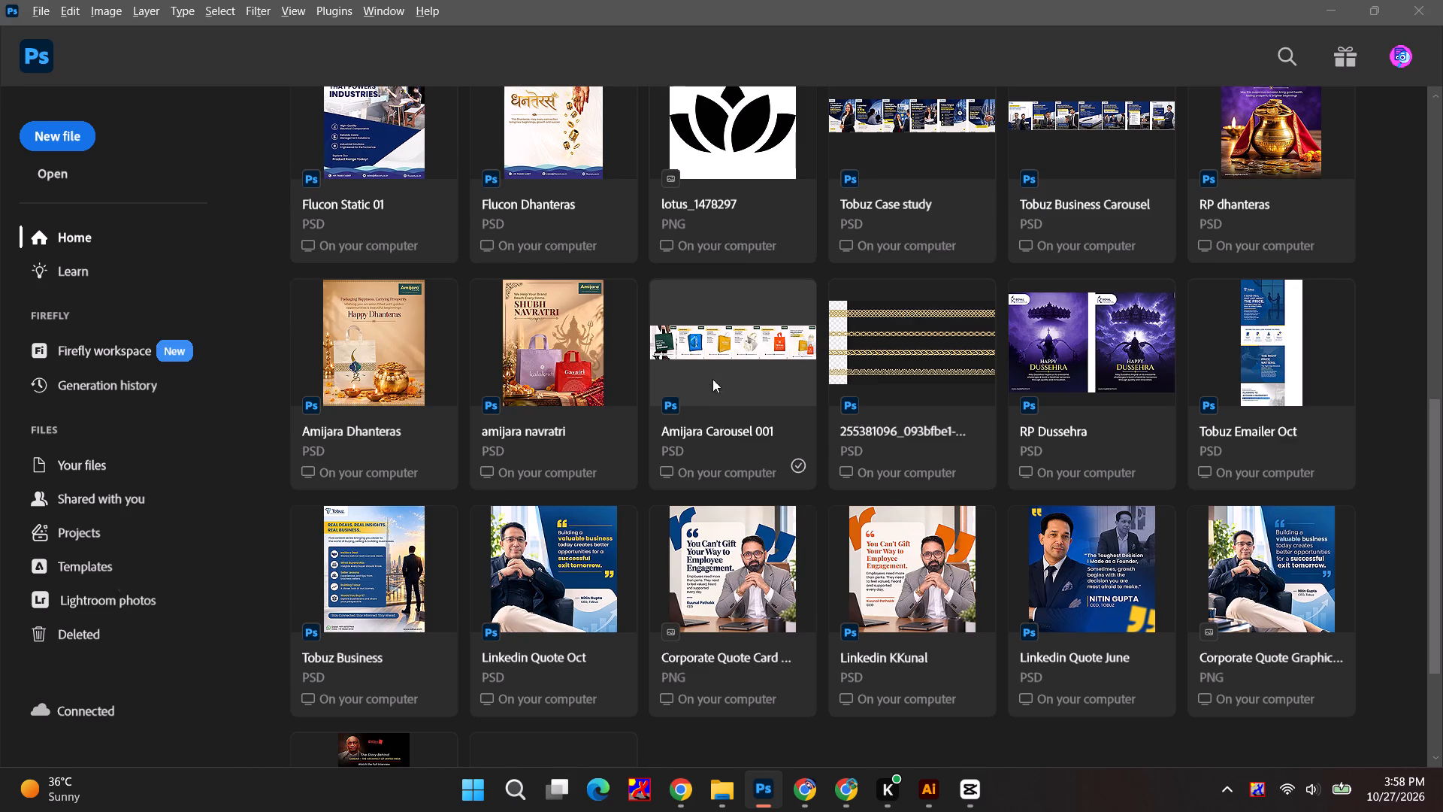
Switch to the 2026 Social Media sheet in Chrome and tick the completion checkbox for the Flucon Components Dhanteras post.
alt+click(927, 321)
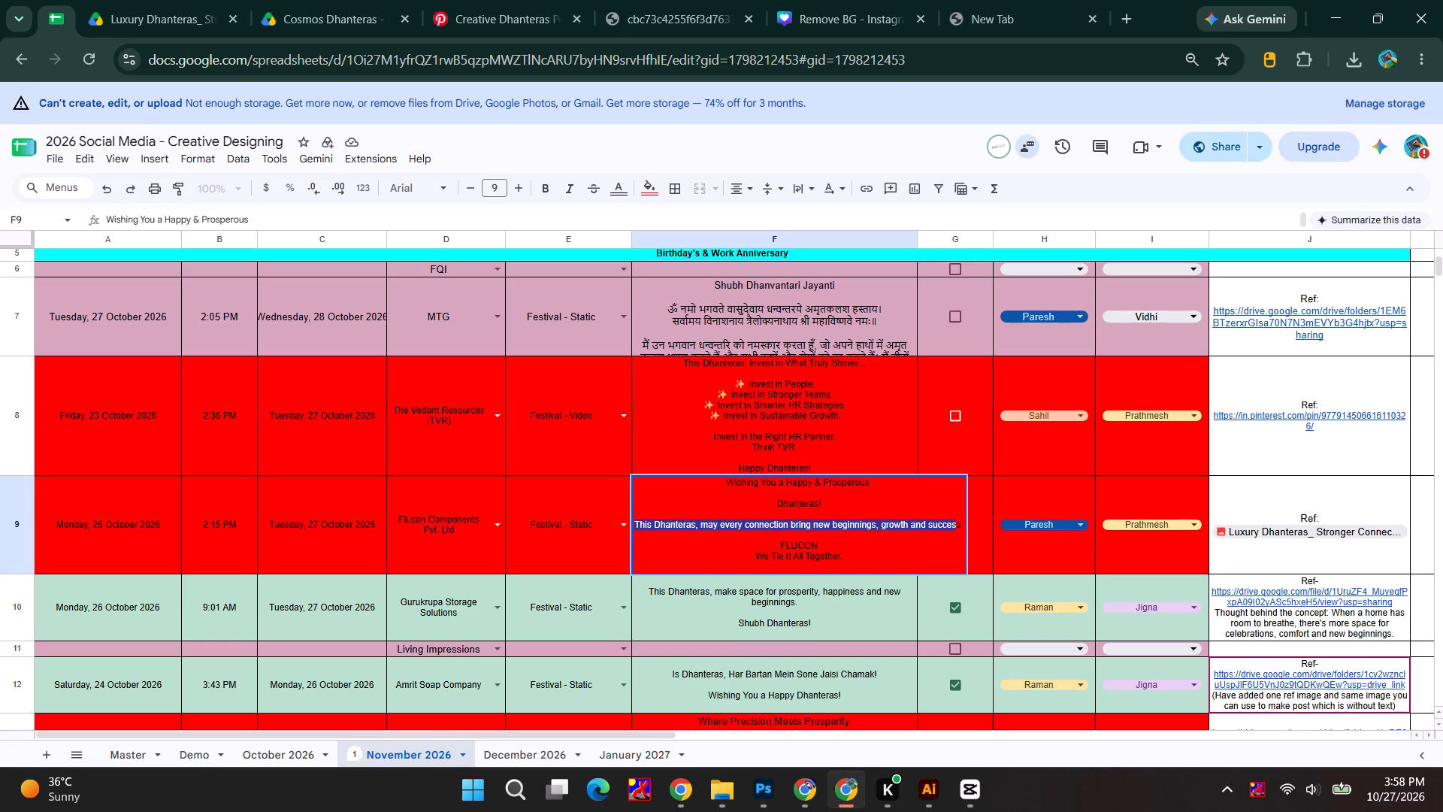
key(Escape)
click(947, 523)
click(954, 524)
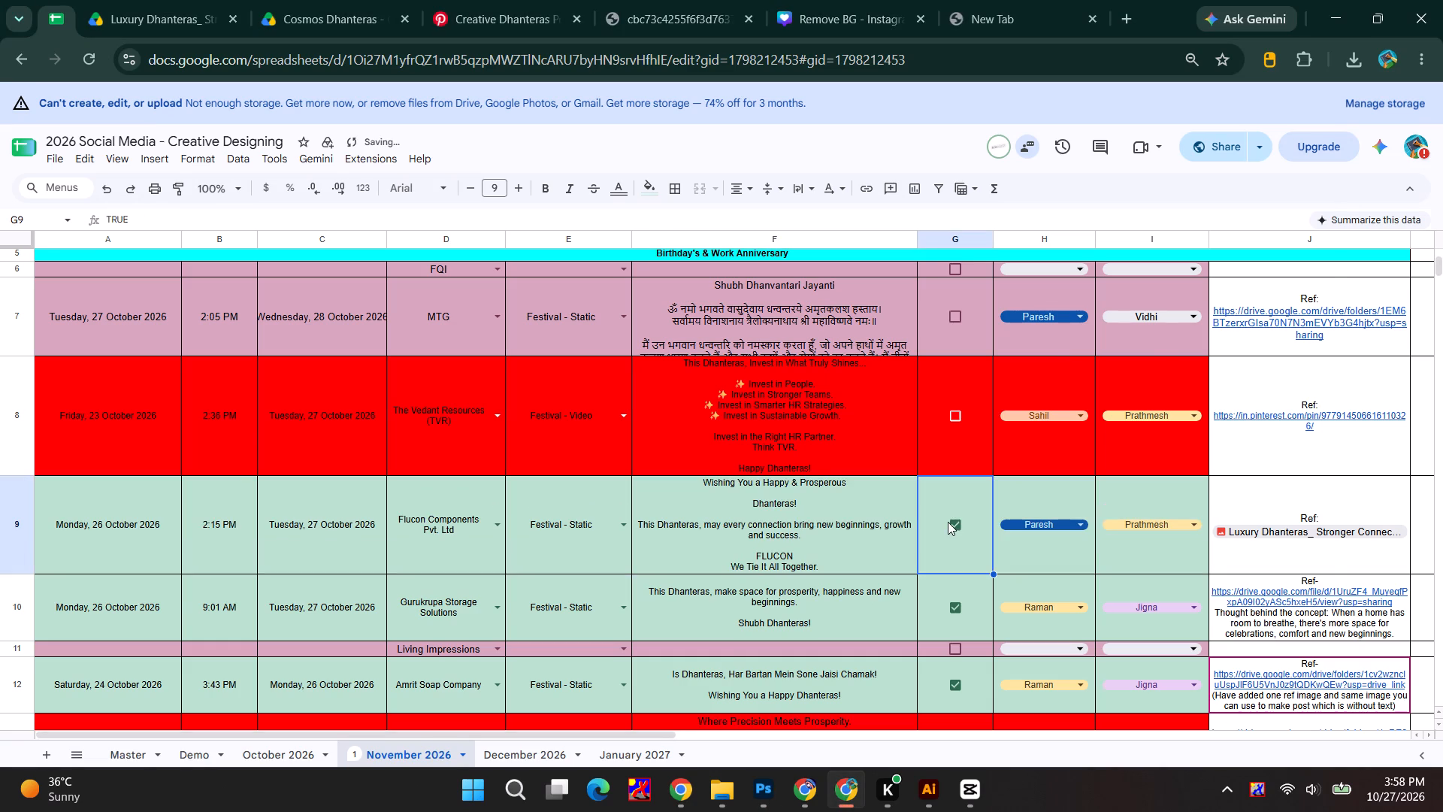
Switch to Illustrator and close the border pattern file 75607859_yb1.eps.
key(alt+Tab)
alt+click(1125, 320)
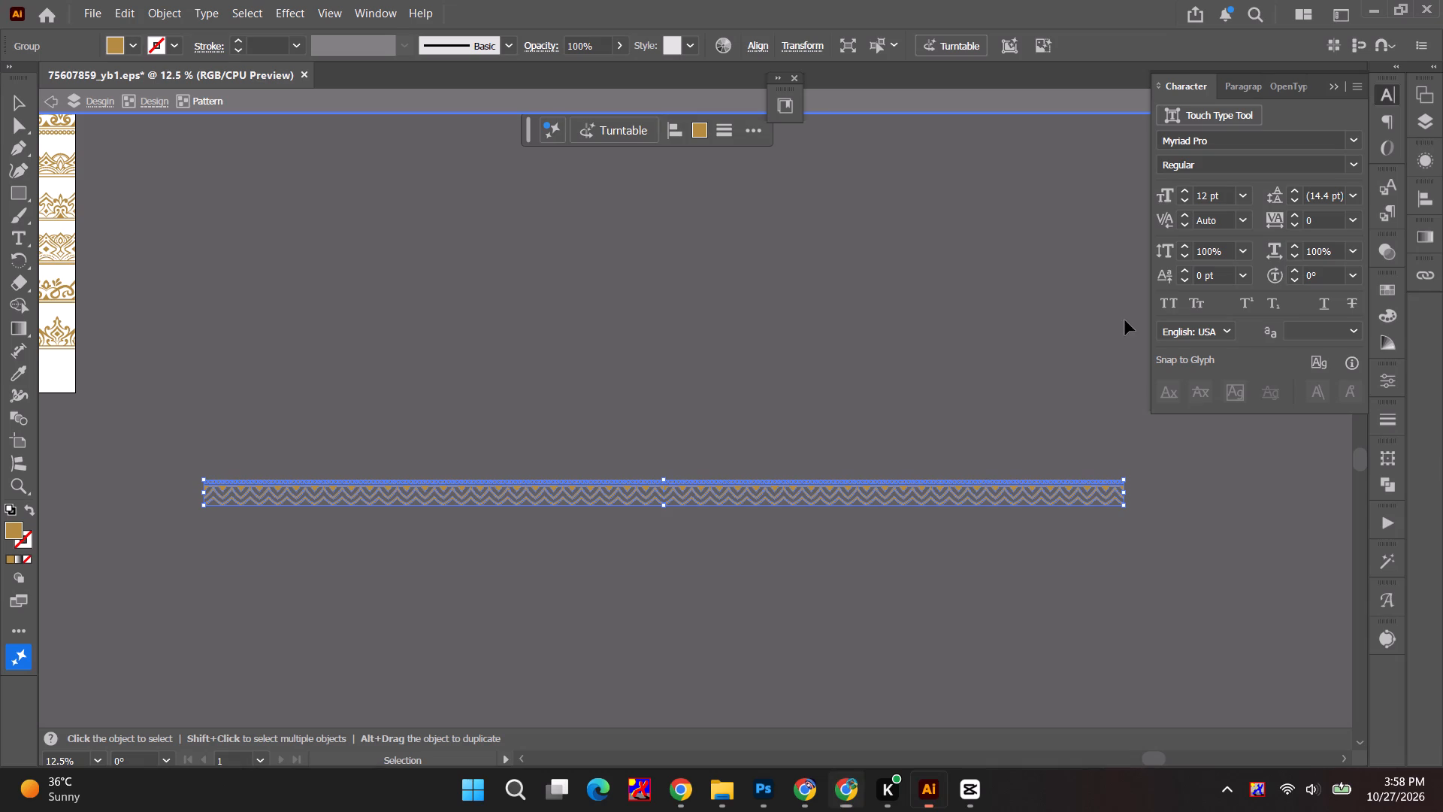
click(307, 74)
click(819, 422)
Switch to Photoshop and reopen the Flucon Dhanteras PSD from the recent files.
key(alt+Tab)
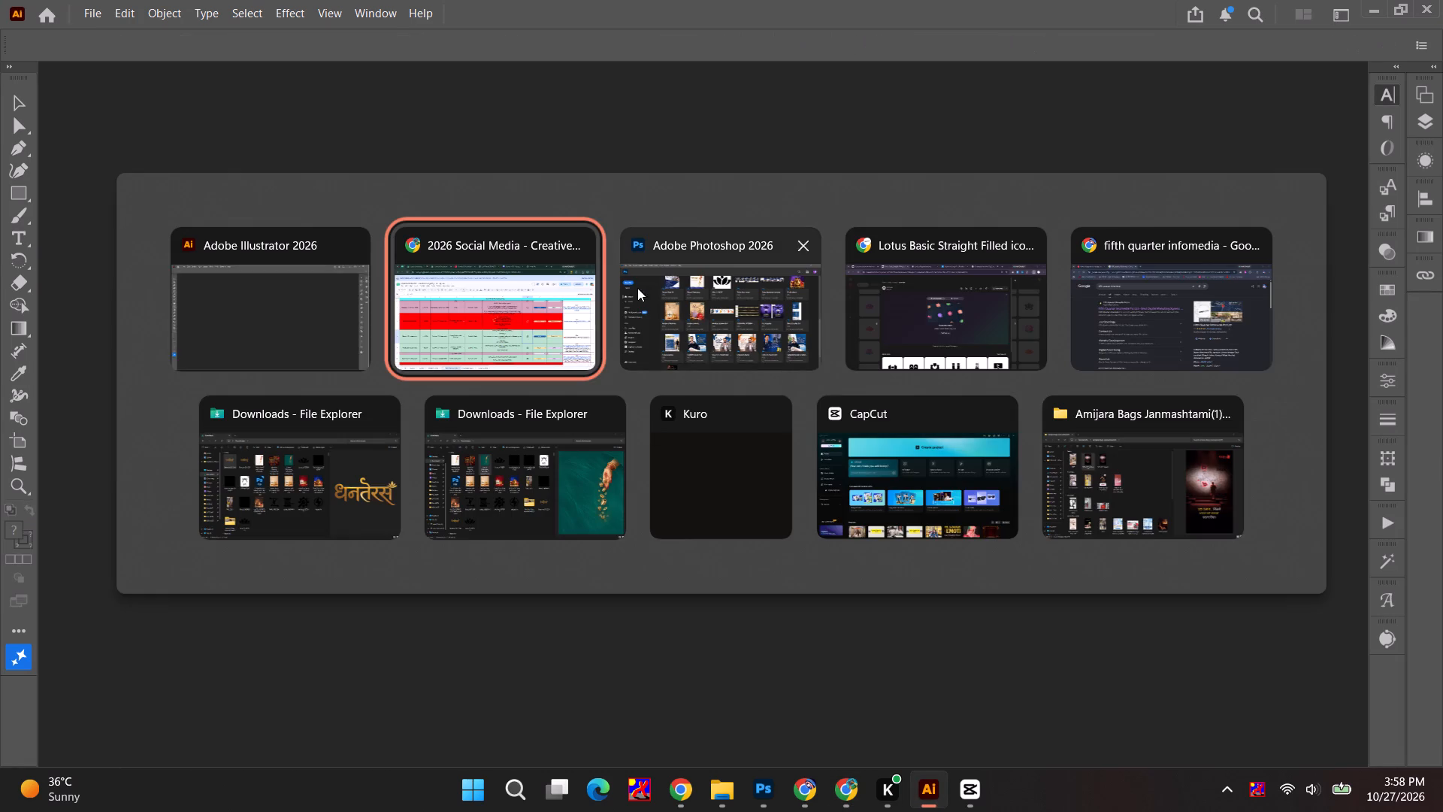
alt+click(532, 353)
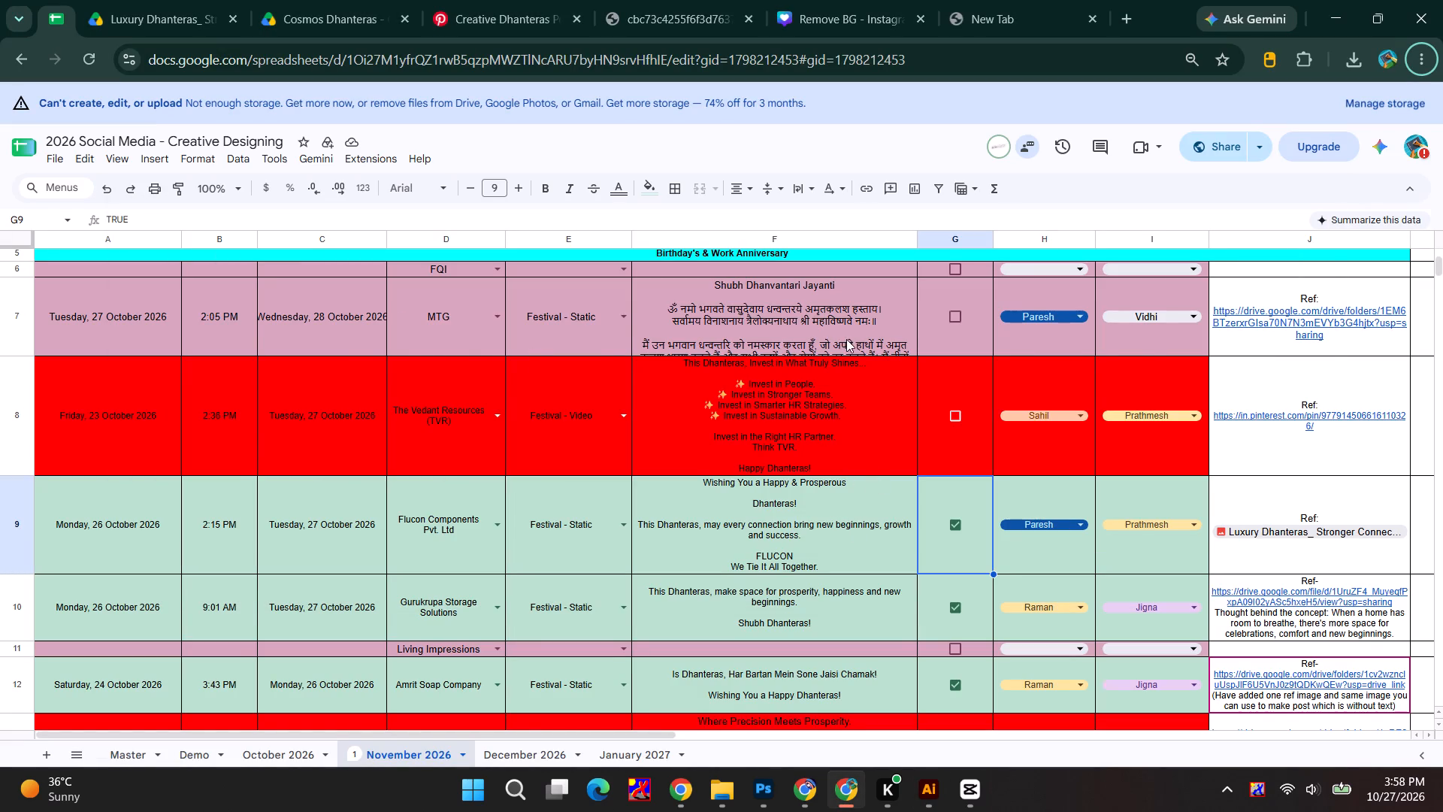
key(alt+Tab)
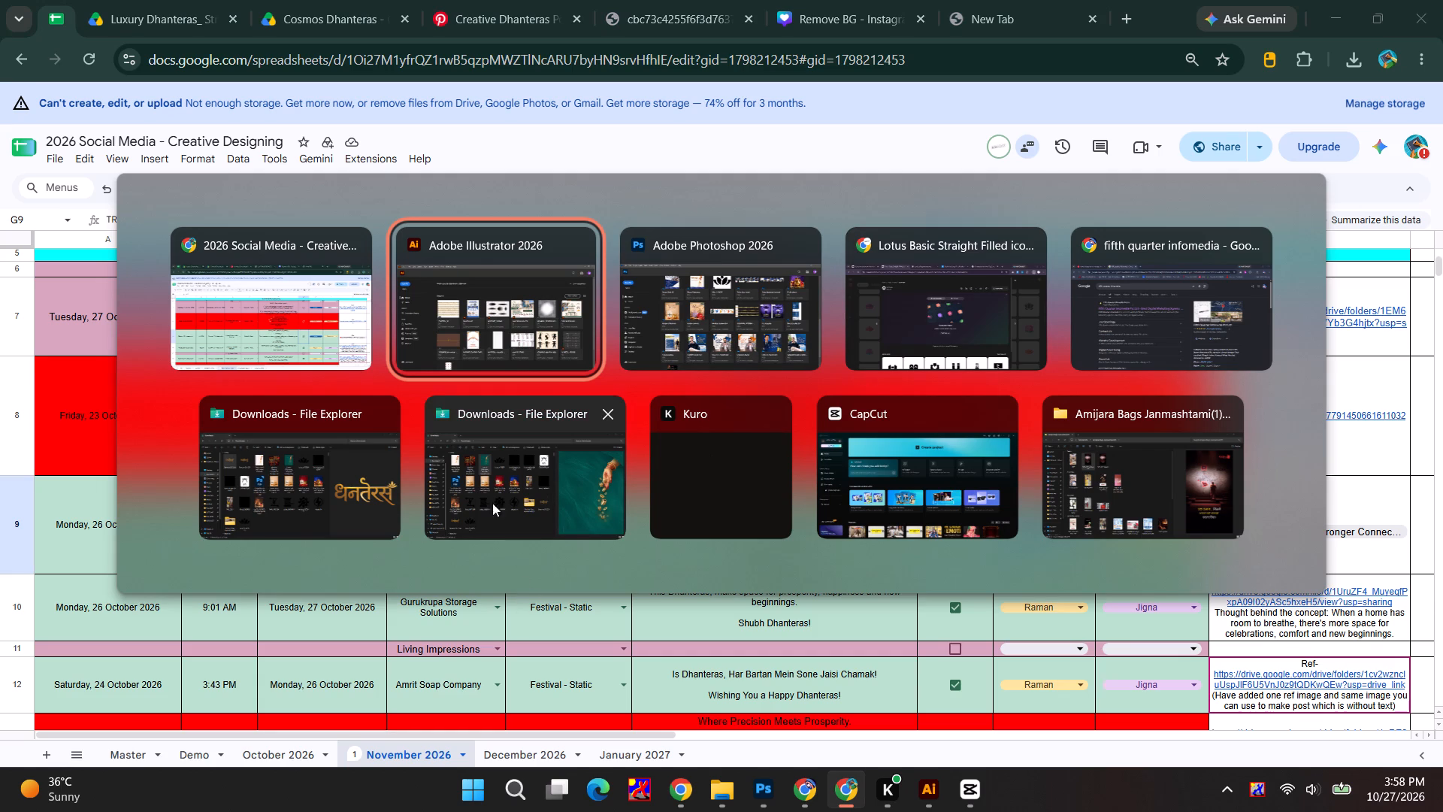
alt+click(767, 792)
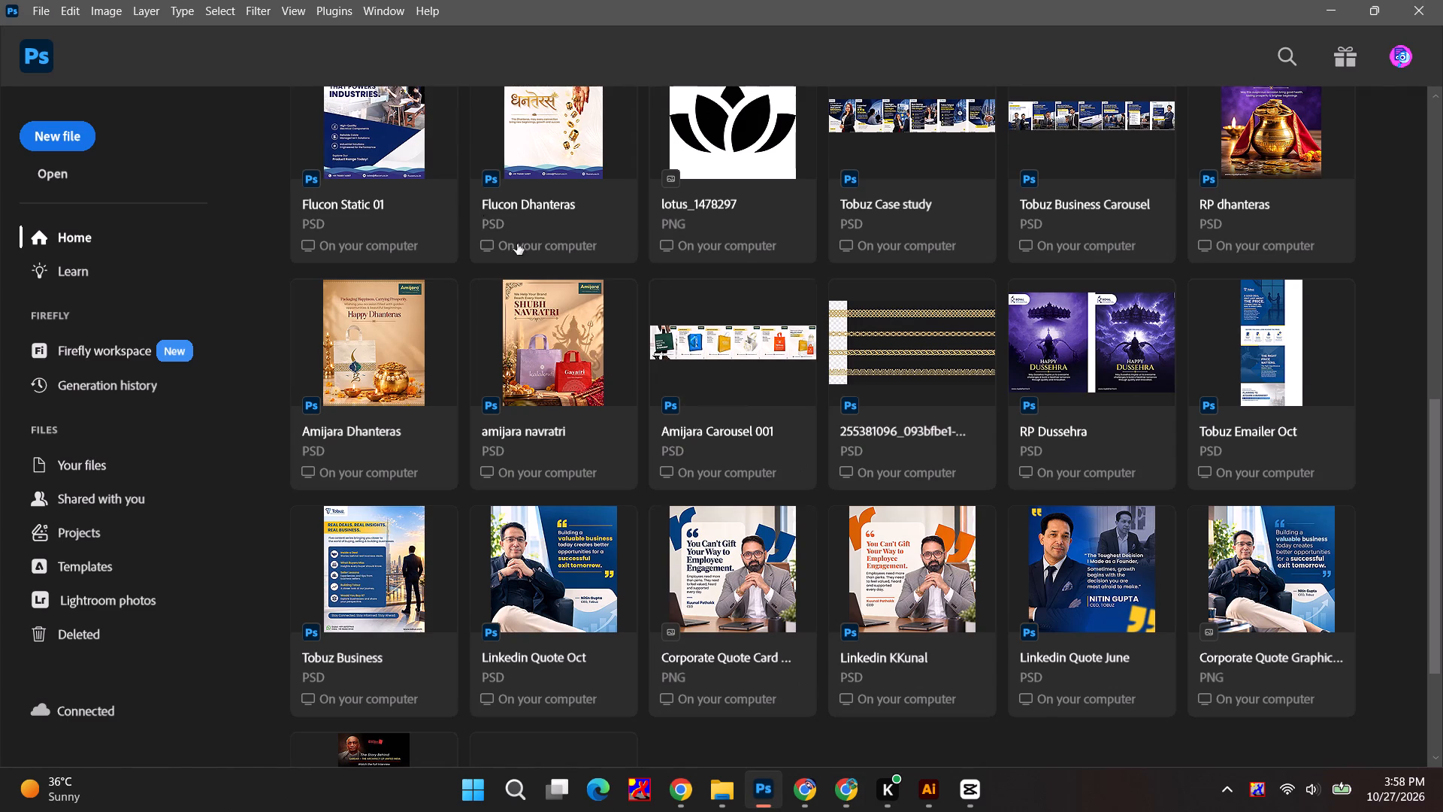
scroll(504, 250, up, 2)
scroll(578, 362, up, 1)
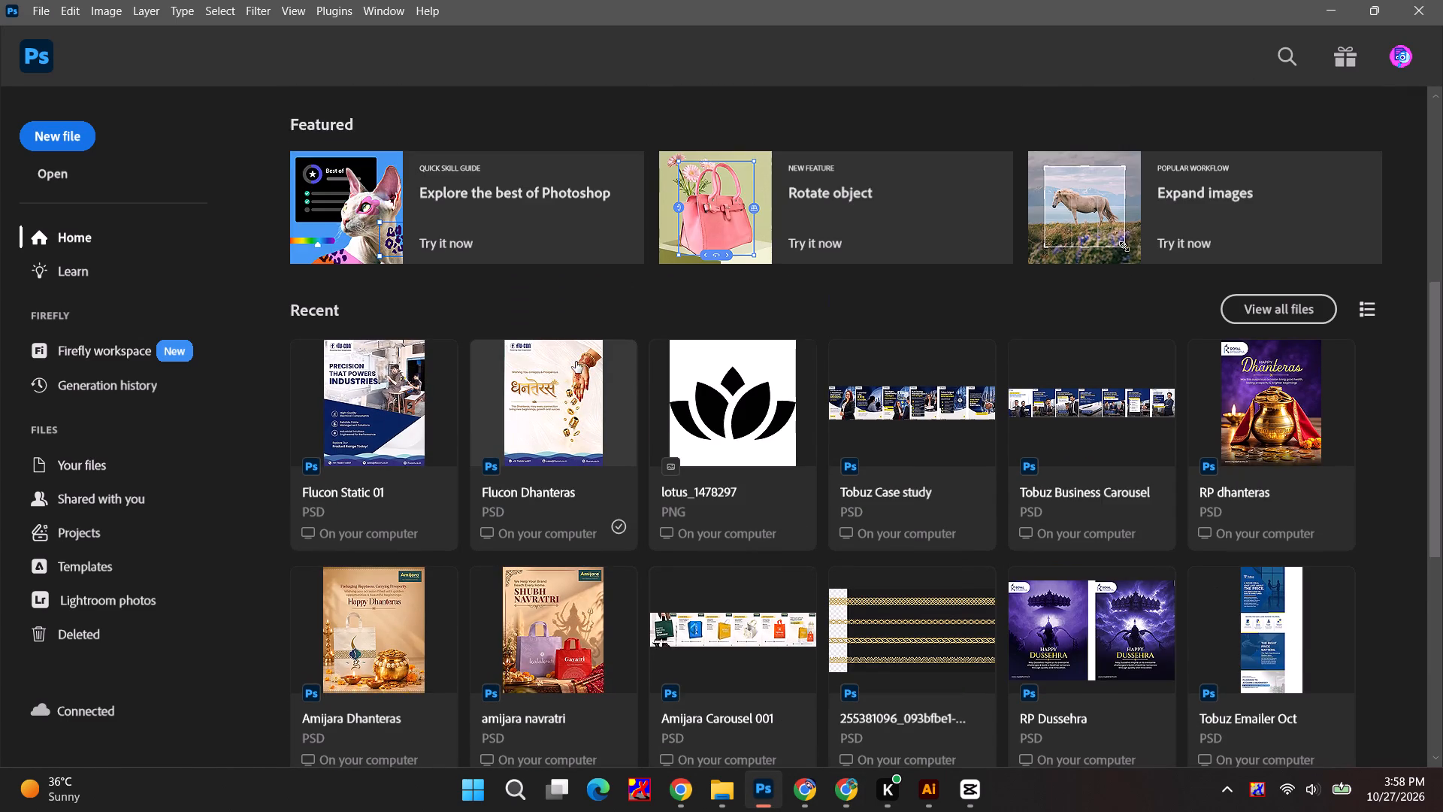
scroll(576, 362, down, 2)
scroll(576, 362, up, 1)
click(531, 304)
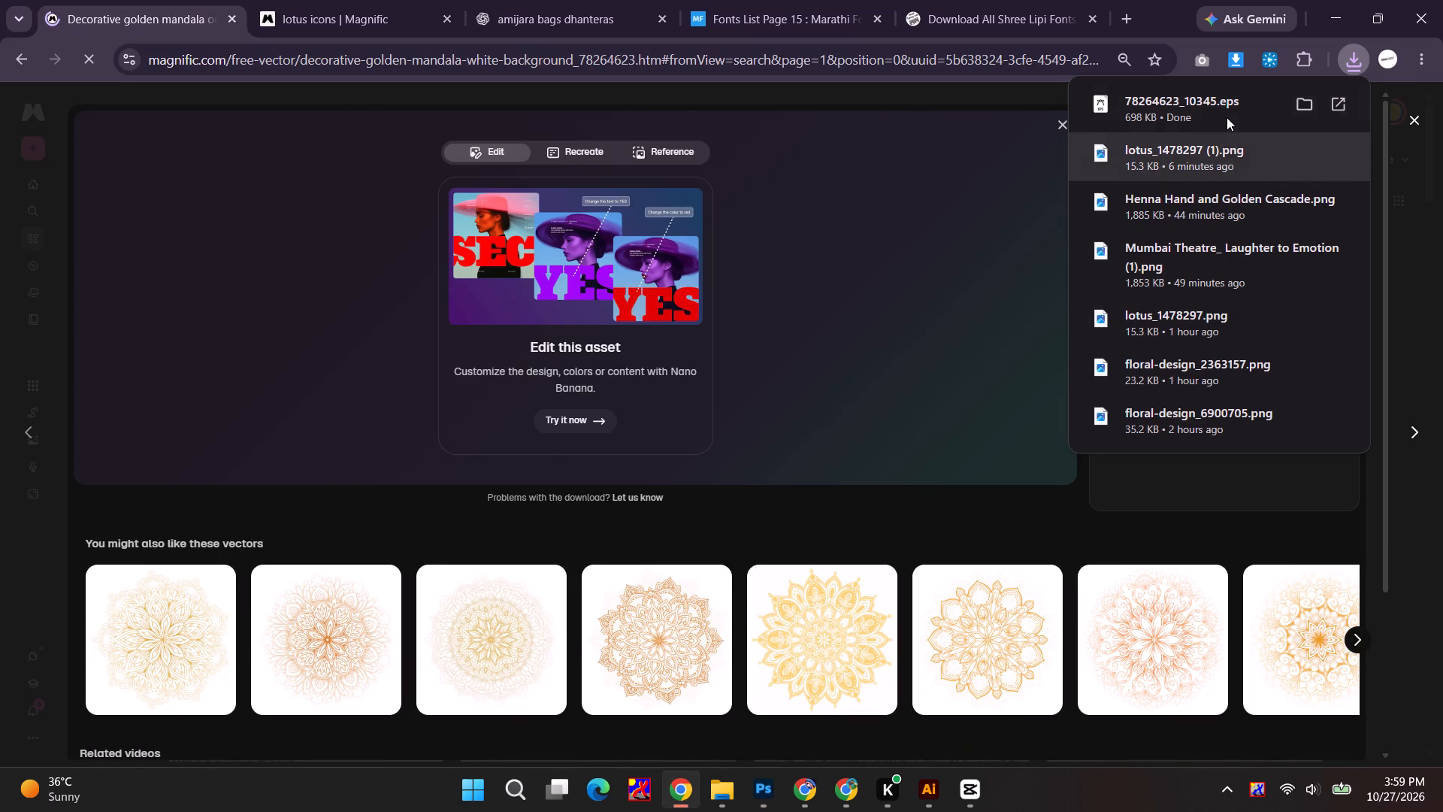
click(1227, 110)
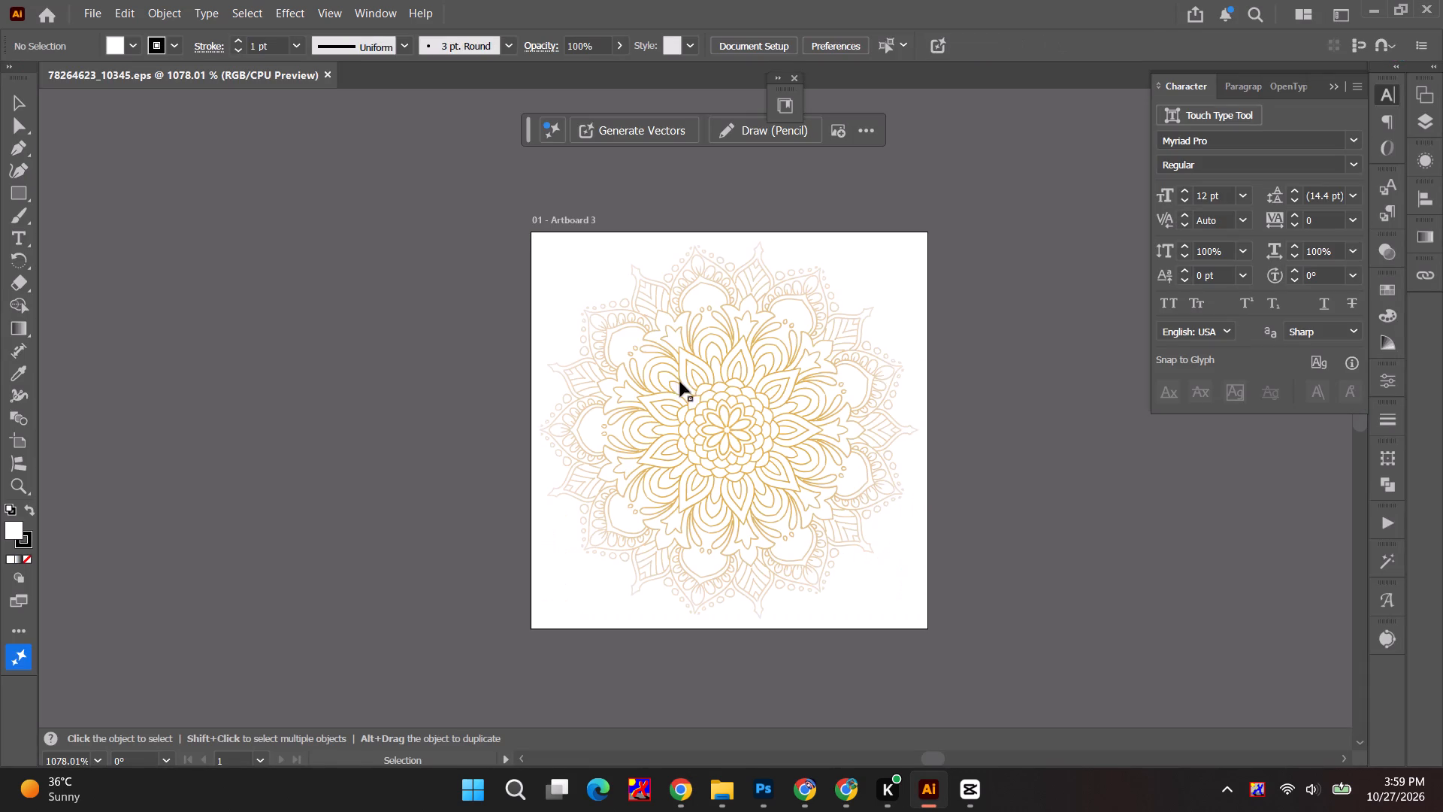
Select the golden mandala group inside the artwork and copy it.
click(728, 403)
double_click(728, 403)
click(728, 403)
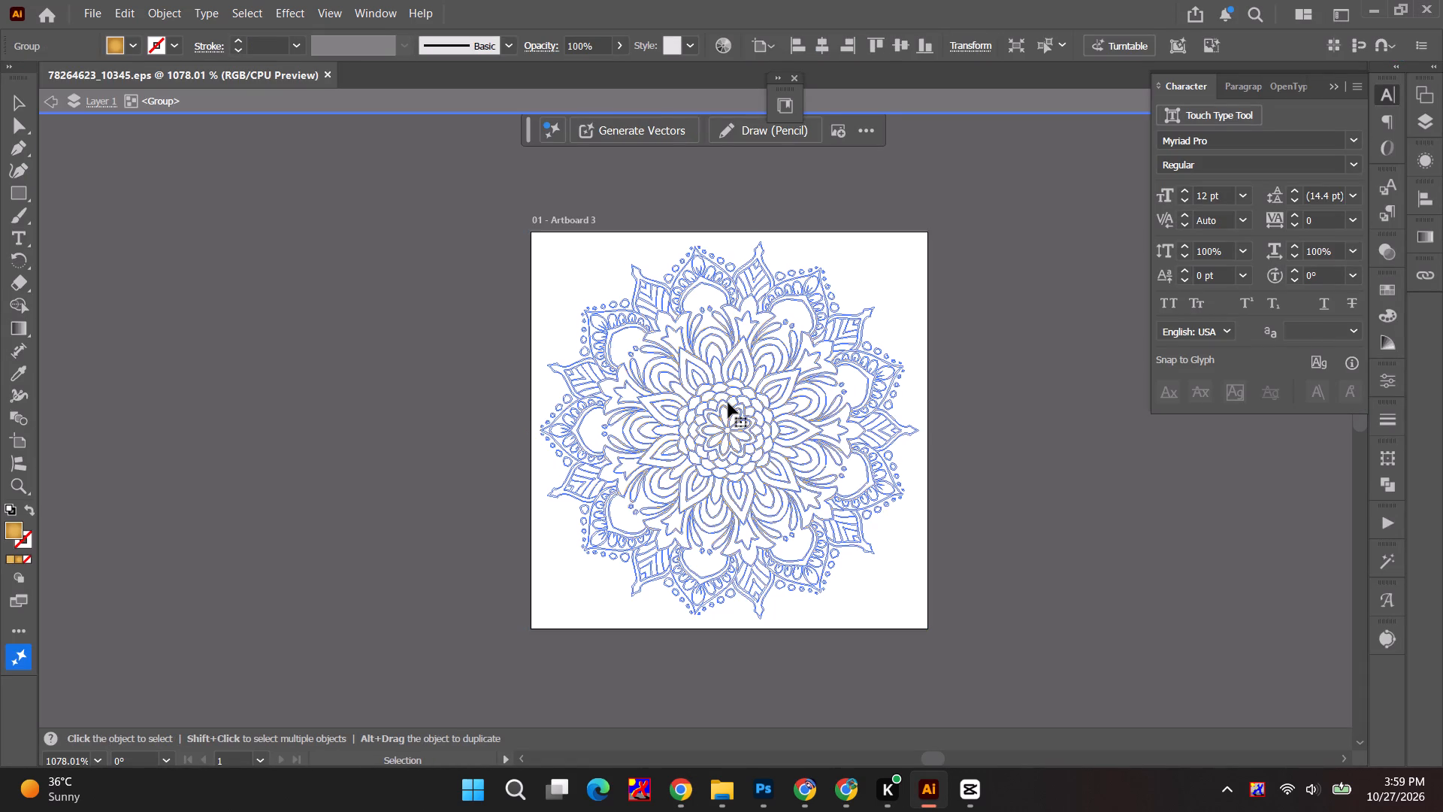
key(ctrl+c)
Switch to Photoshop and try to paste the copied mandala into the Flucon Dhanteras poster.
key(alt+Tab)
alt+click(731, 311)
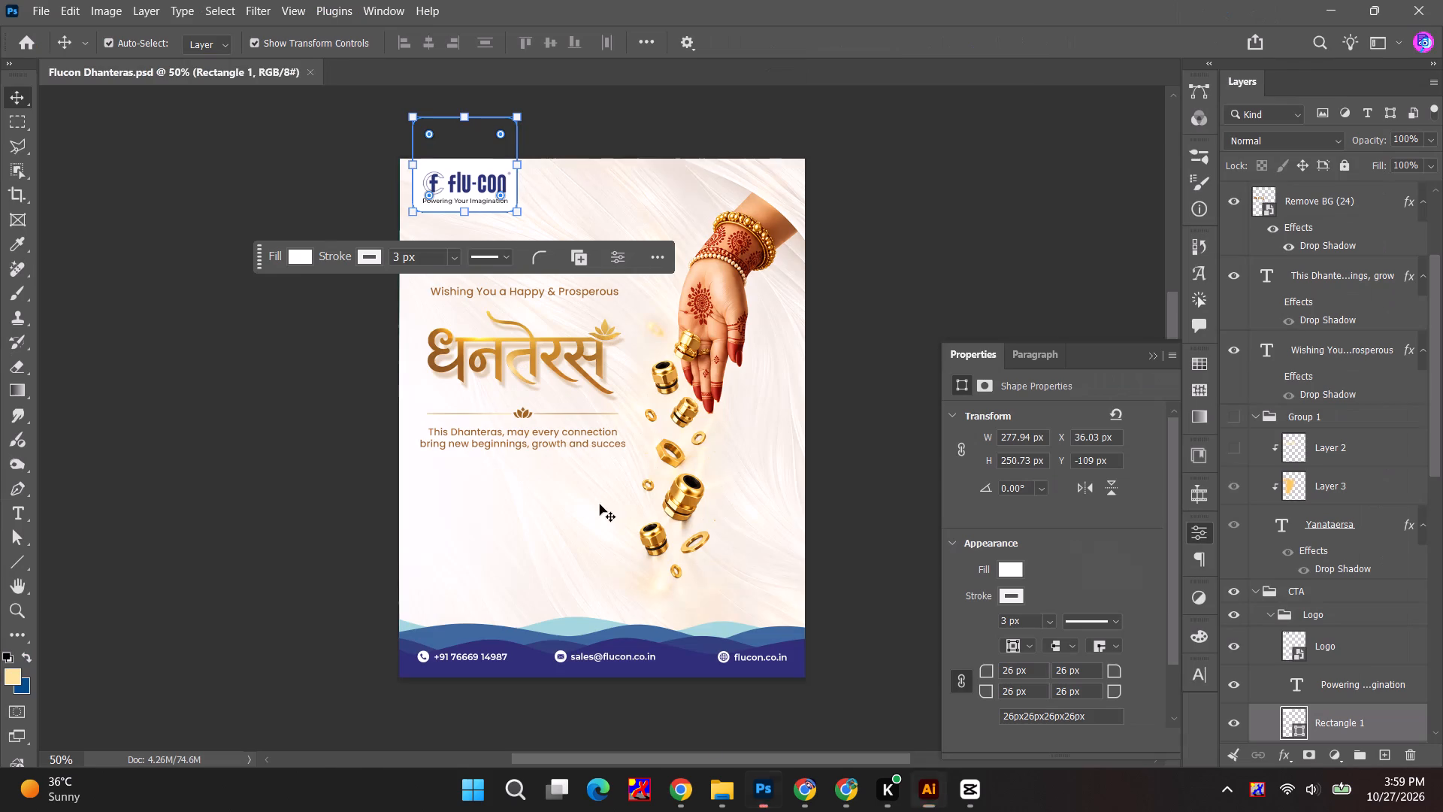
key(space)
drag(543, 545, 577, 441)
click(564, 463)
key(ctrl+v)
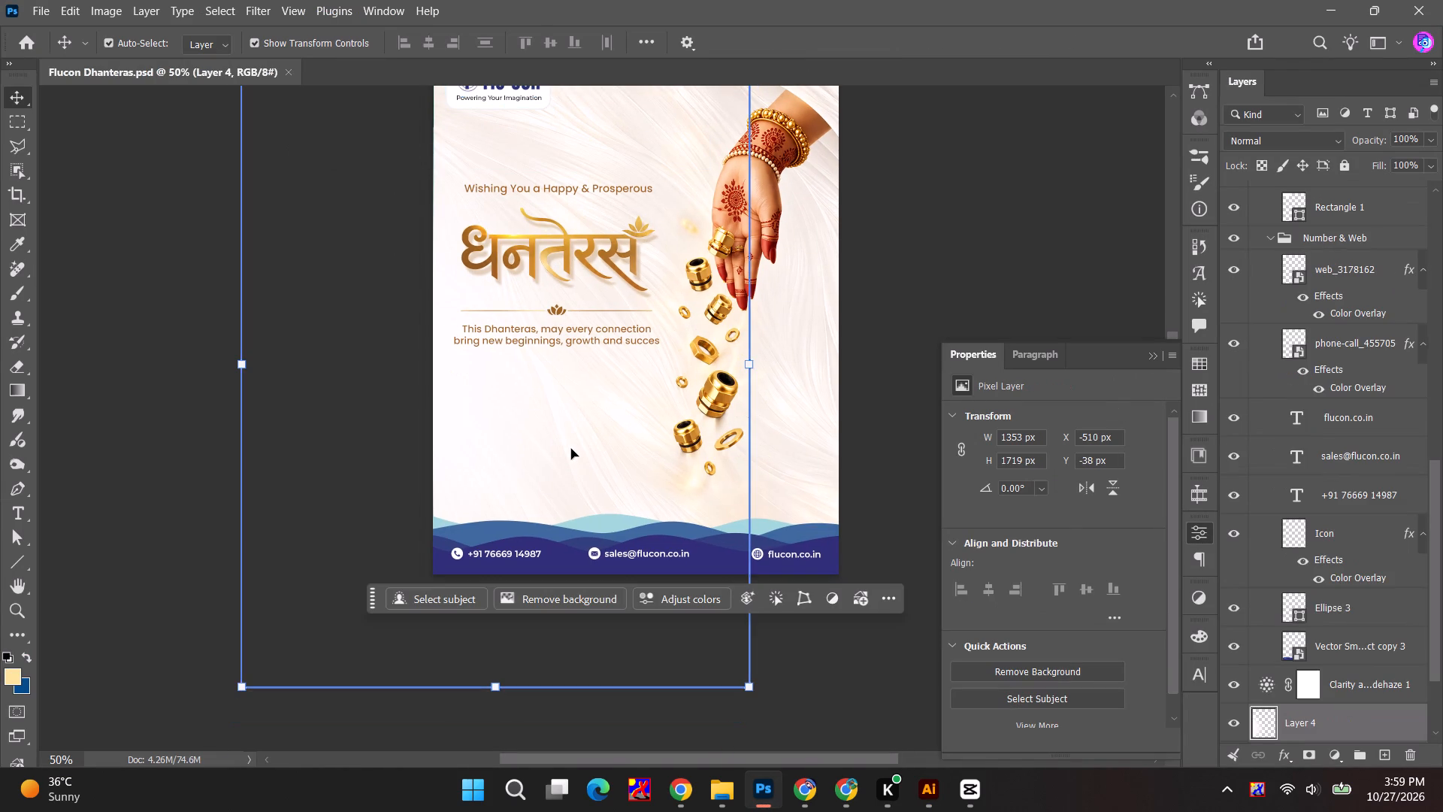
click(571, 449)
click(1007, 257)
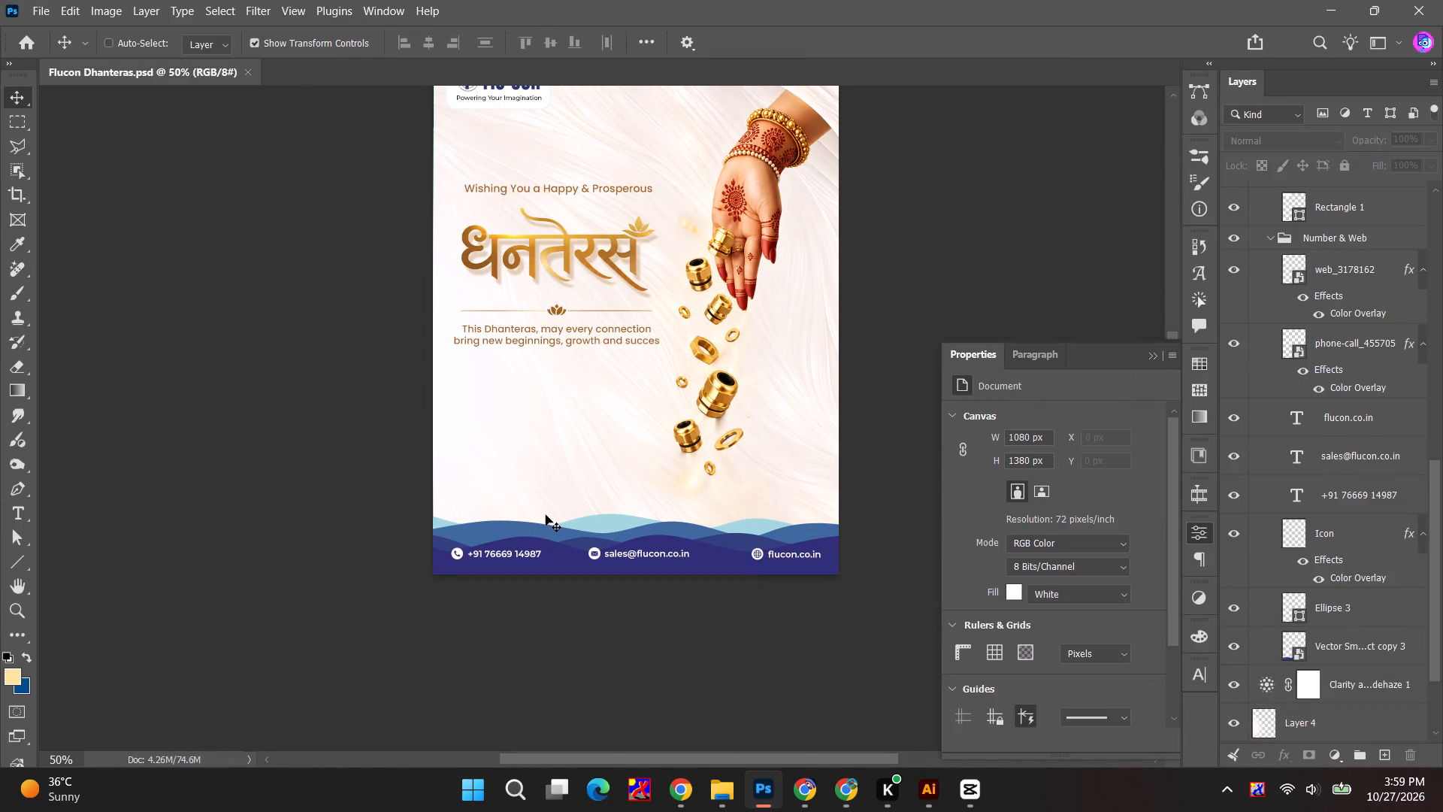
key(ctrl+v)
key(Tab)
Copy the mandala group again in Illustrator and paste it into the Flucon Dhanteras poster in Photoshop as a Smart Object.
key(alt+Tab)
key(alt+Tab)
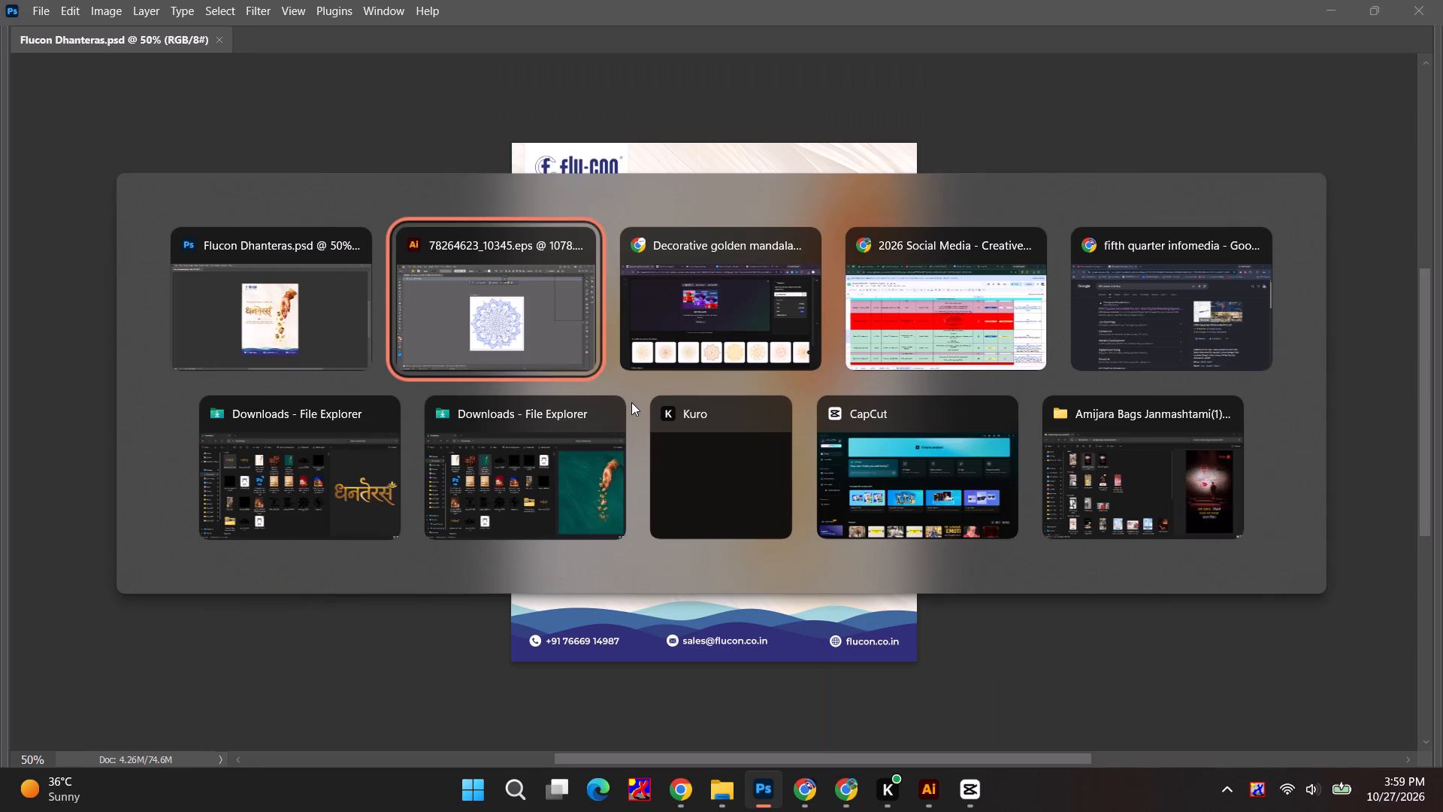
alt+click(503, 331)
key(ctrl+c)
key(ctrl+c)
key(alt+Tab)
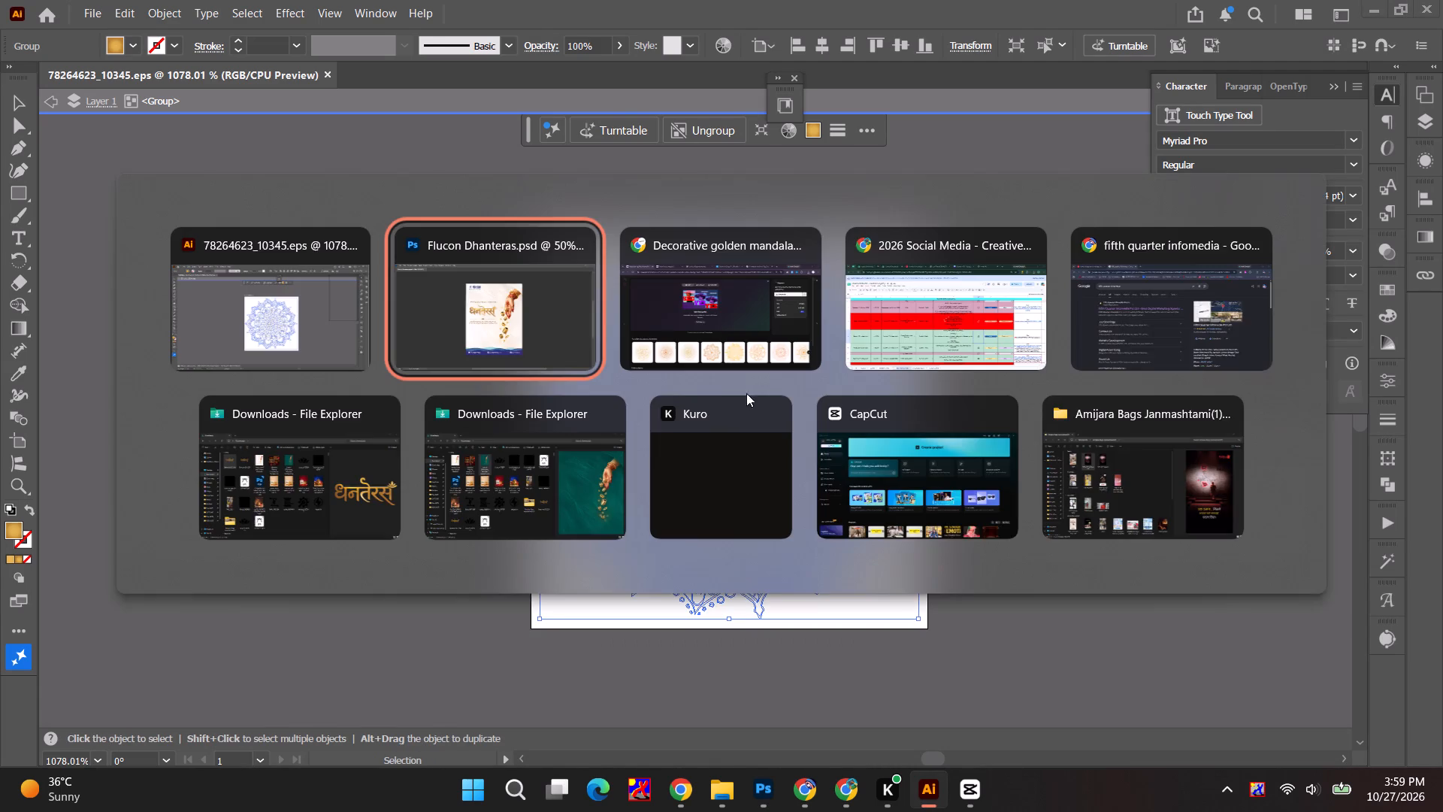
alt+click(528, 337)
click(563, 549)
key(ctrl+v)
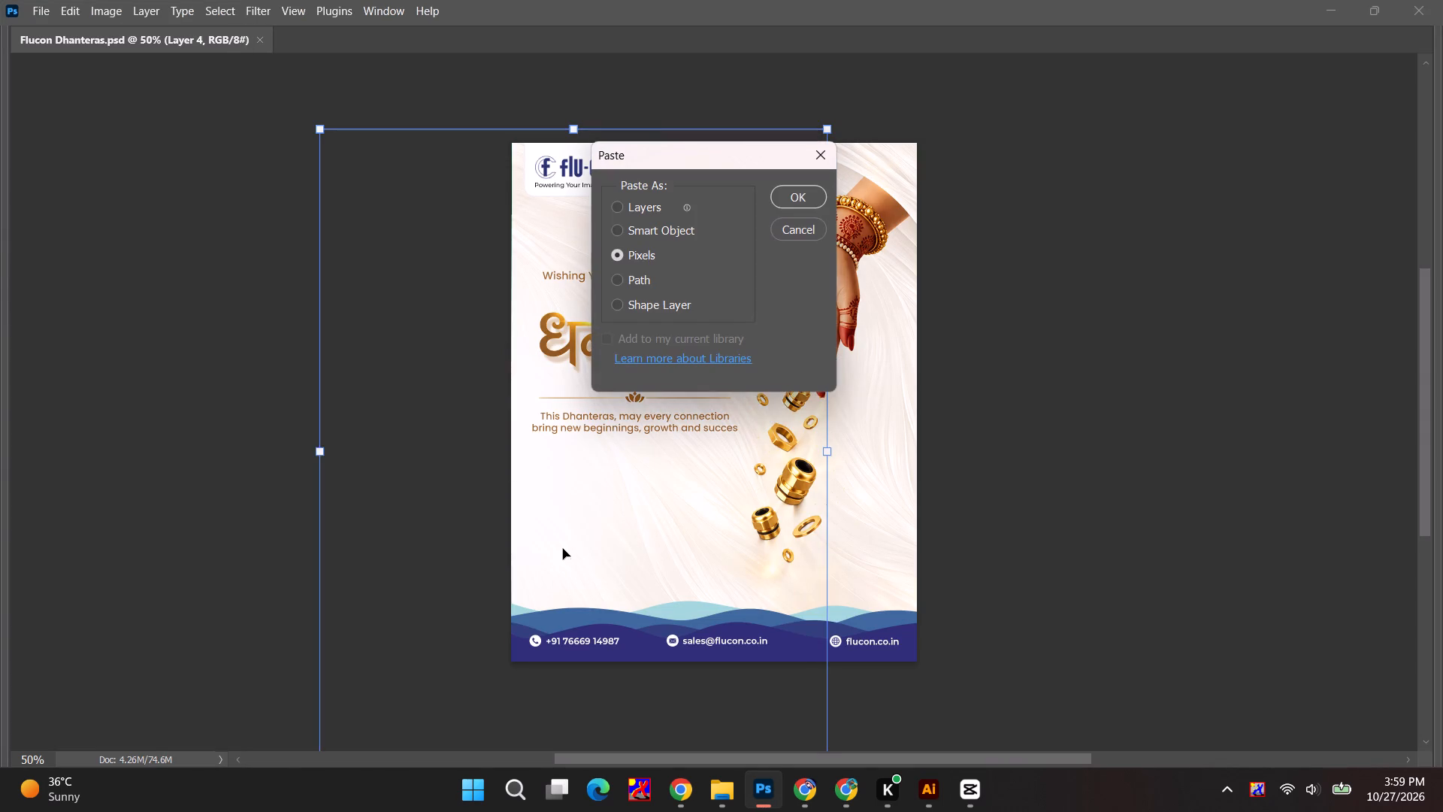
click(667, 230)
click(805, 199)
Enlarge the pasted mandala to about 926 px square and place it partly off the poster's lower-left corner, behind the footer waves.
key(space)
key(space)
key(space)
key(space)
key(space)
drag(712, 482, 697, 308)
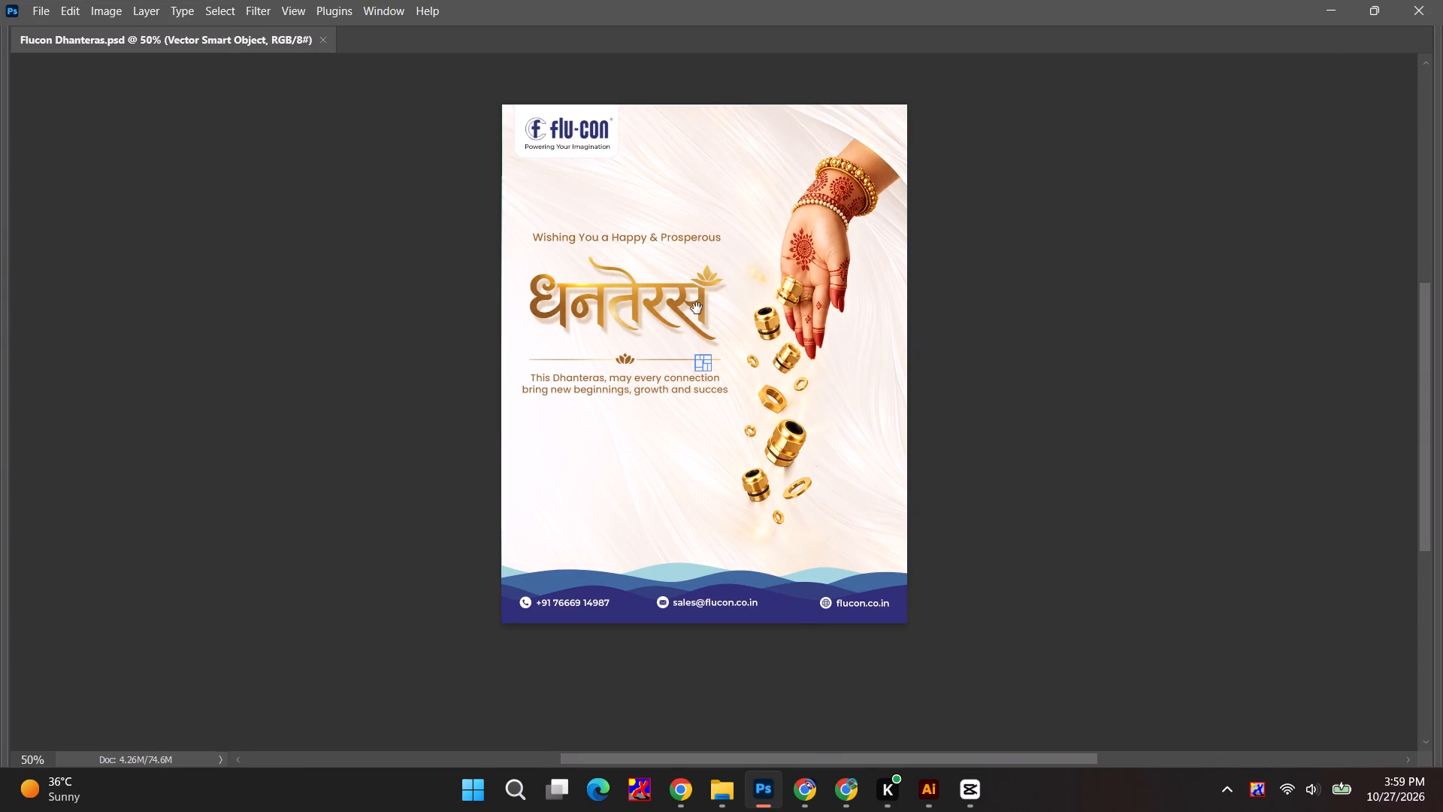
drag(697, 308, 698, 285)
alt+shift+drag(707, 213, 873, 386)
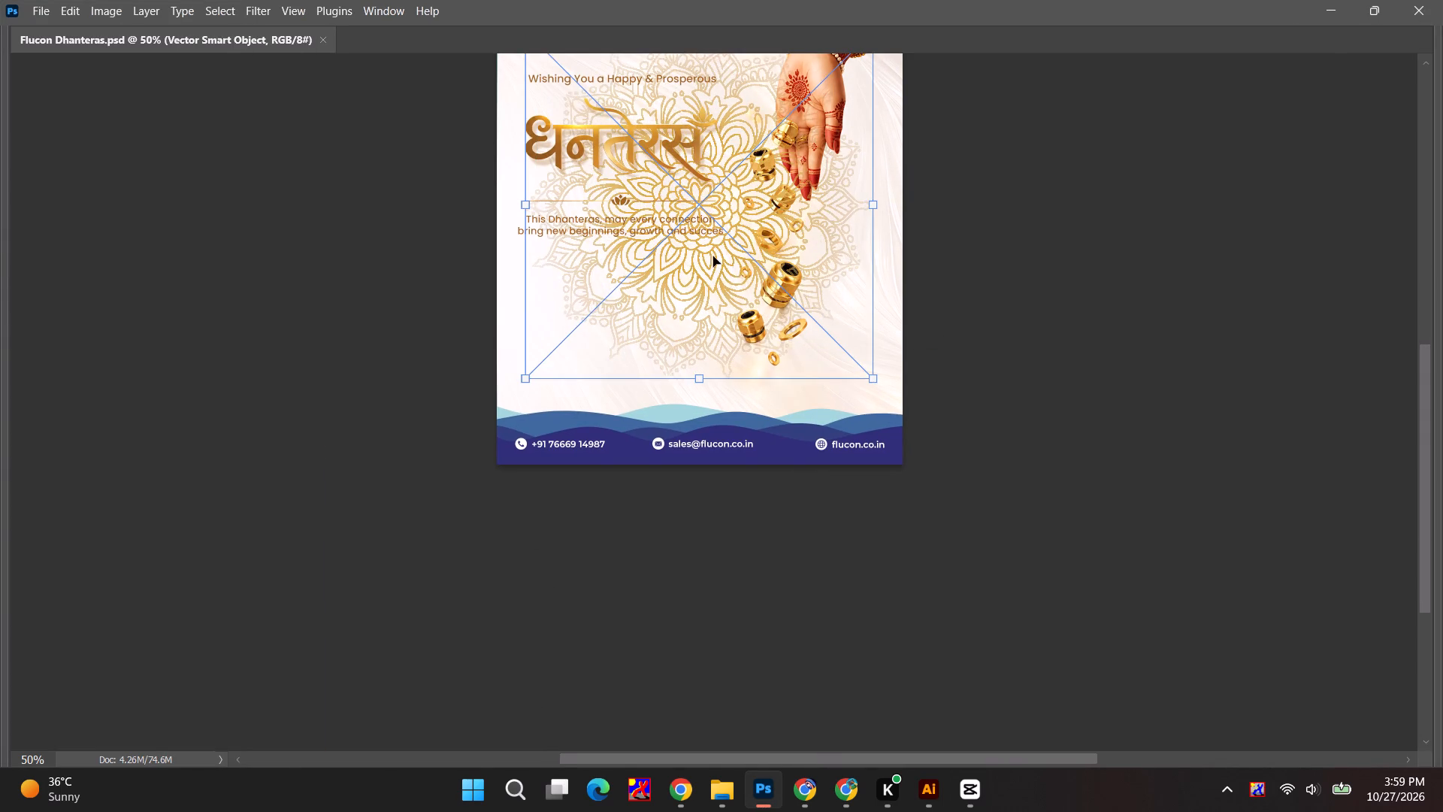
drag(712, 256, 552, 482)
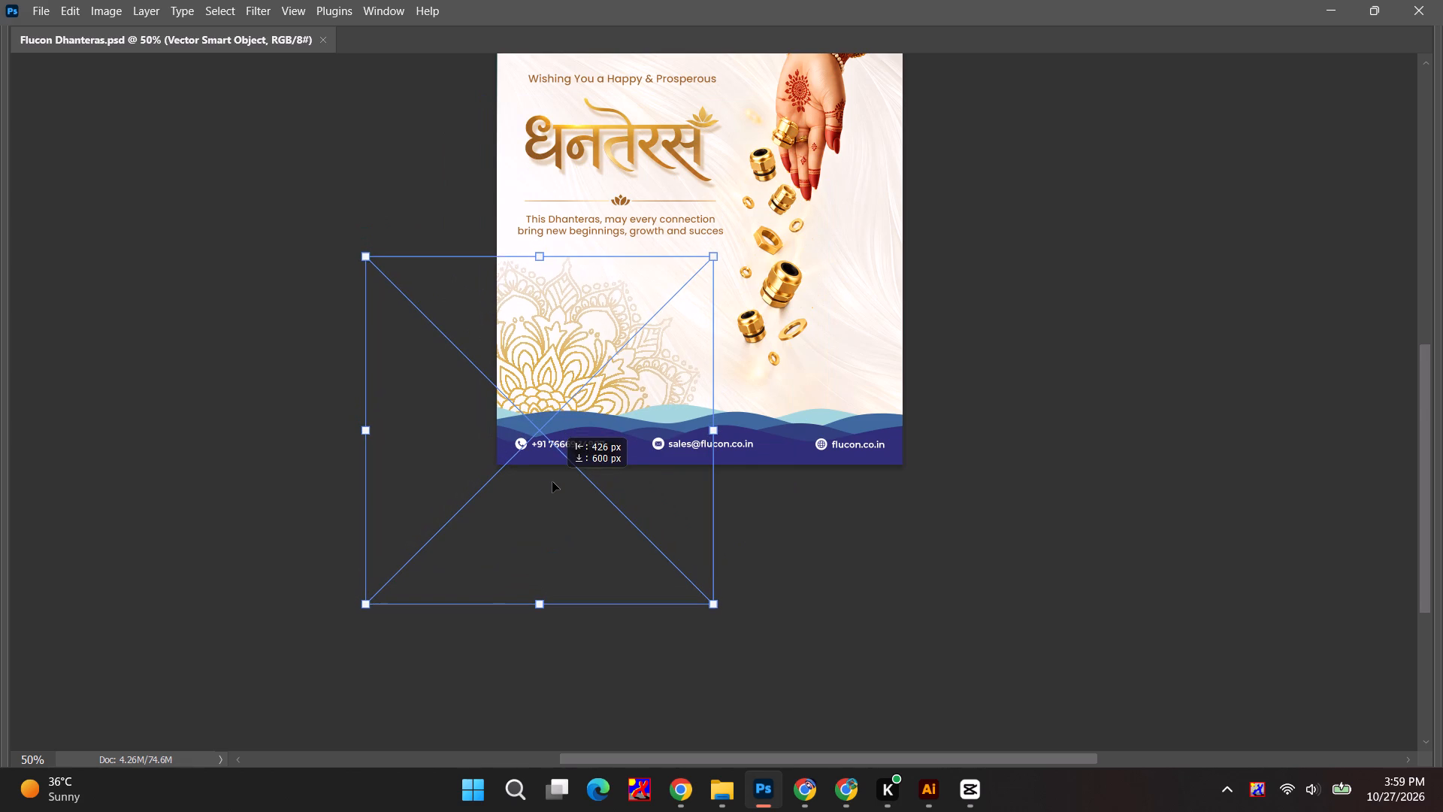
drag(552, 482, 541, 474)
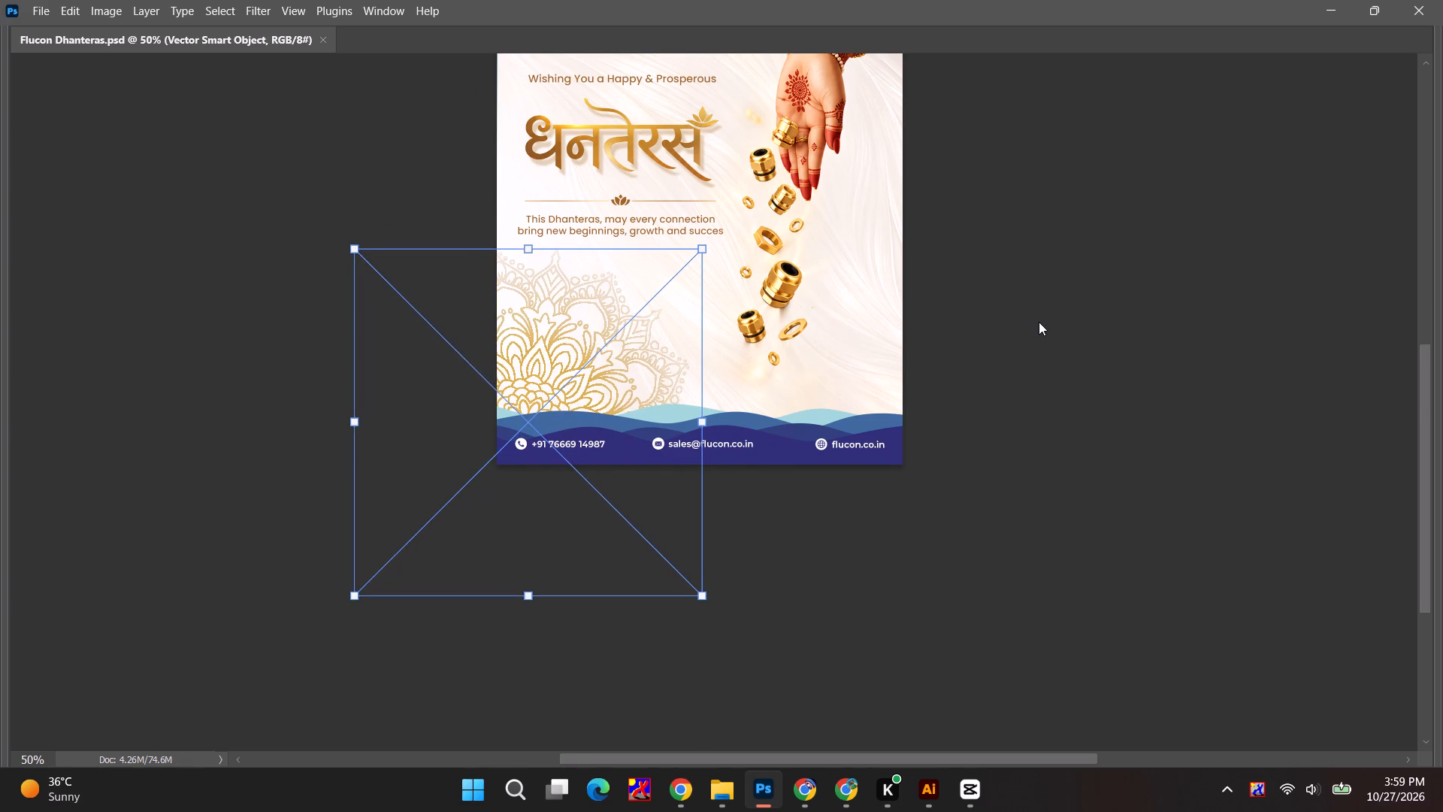
click(1039, 322)
click(1039, 322)
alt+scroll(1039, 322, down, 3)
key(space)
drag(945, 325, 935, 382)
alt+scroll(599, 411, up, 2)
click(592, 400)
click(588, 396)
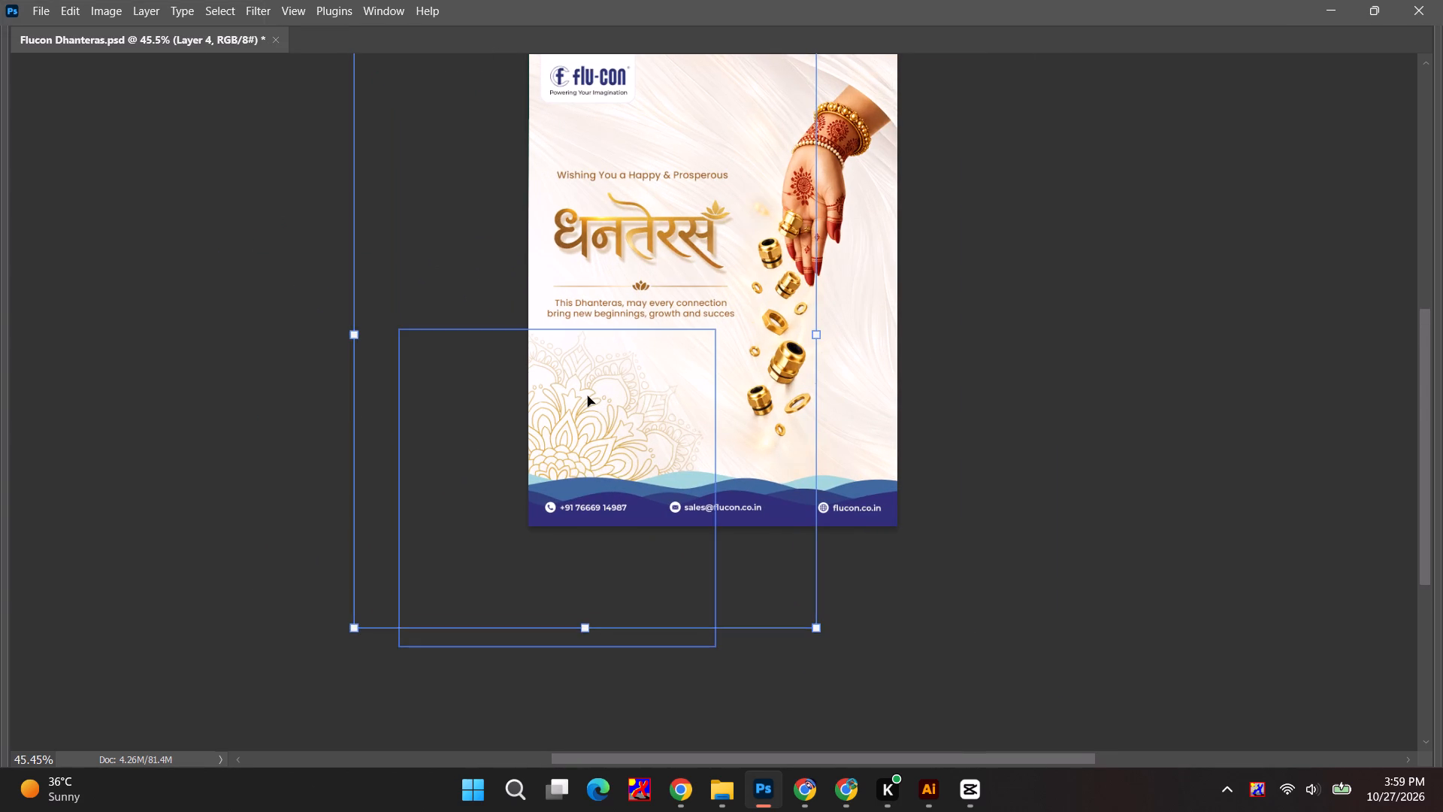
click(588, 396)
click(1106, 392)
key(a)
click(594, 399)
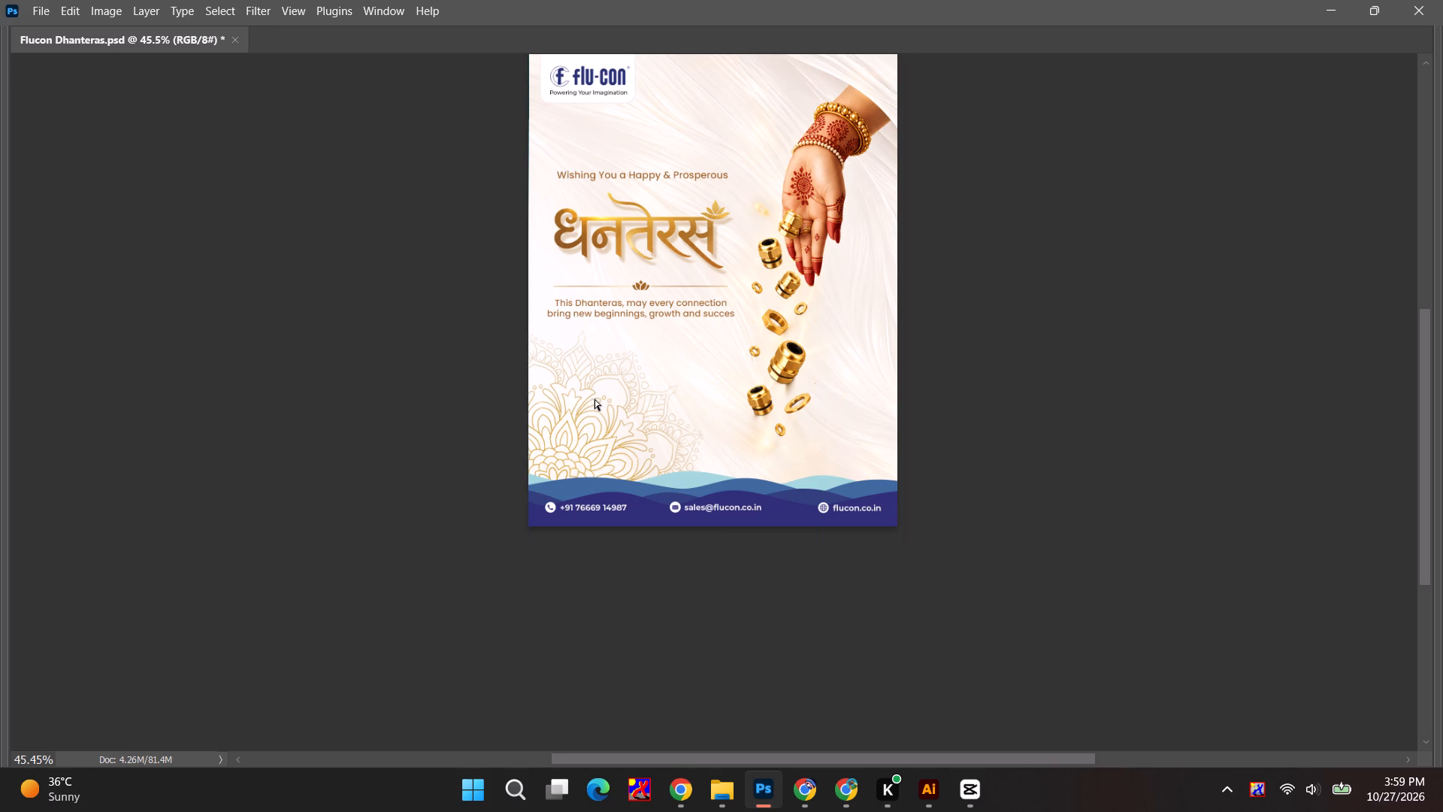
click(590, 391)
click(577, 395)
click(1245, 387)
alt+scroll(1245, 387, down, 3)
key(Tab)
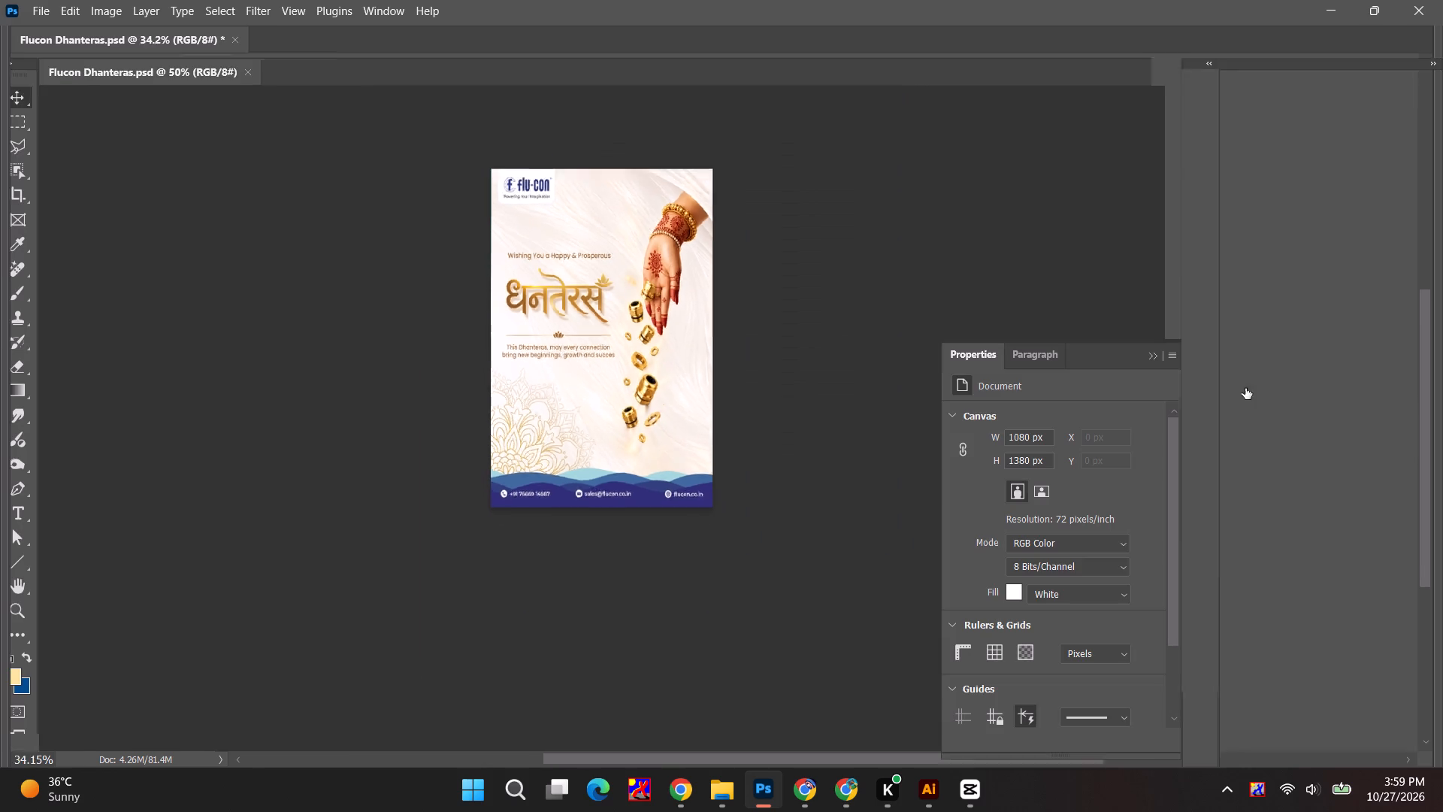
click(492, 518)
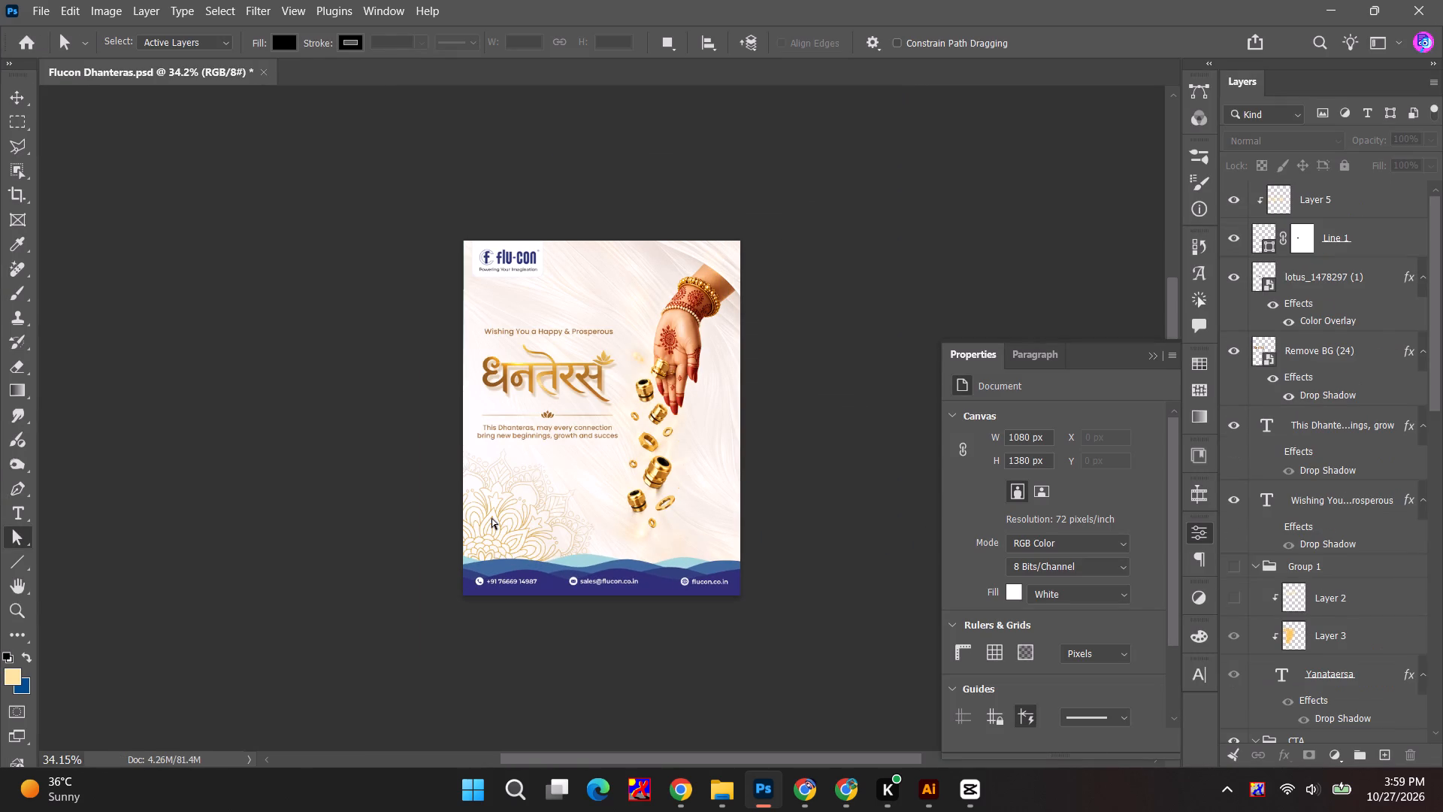
Hide the mandala layer and show it again to compare the poster with and without it.
key(v)
click(503, 523)
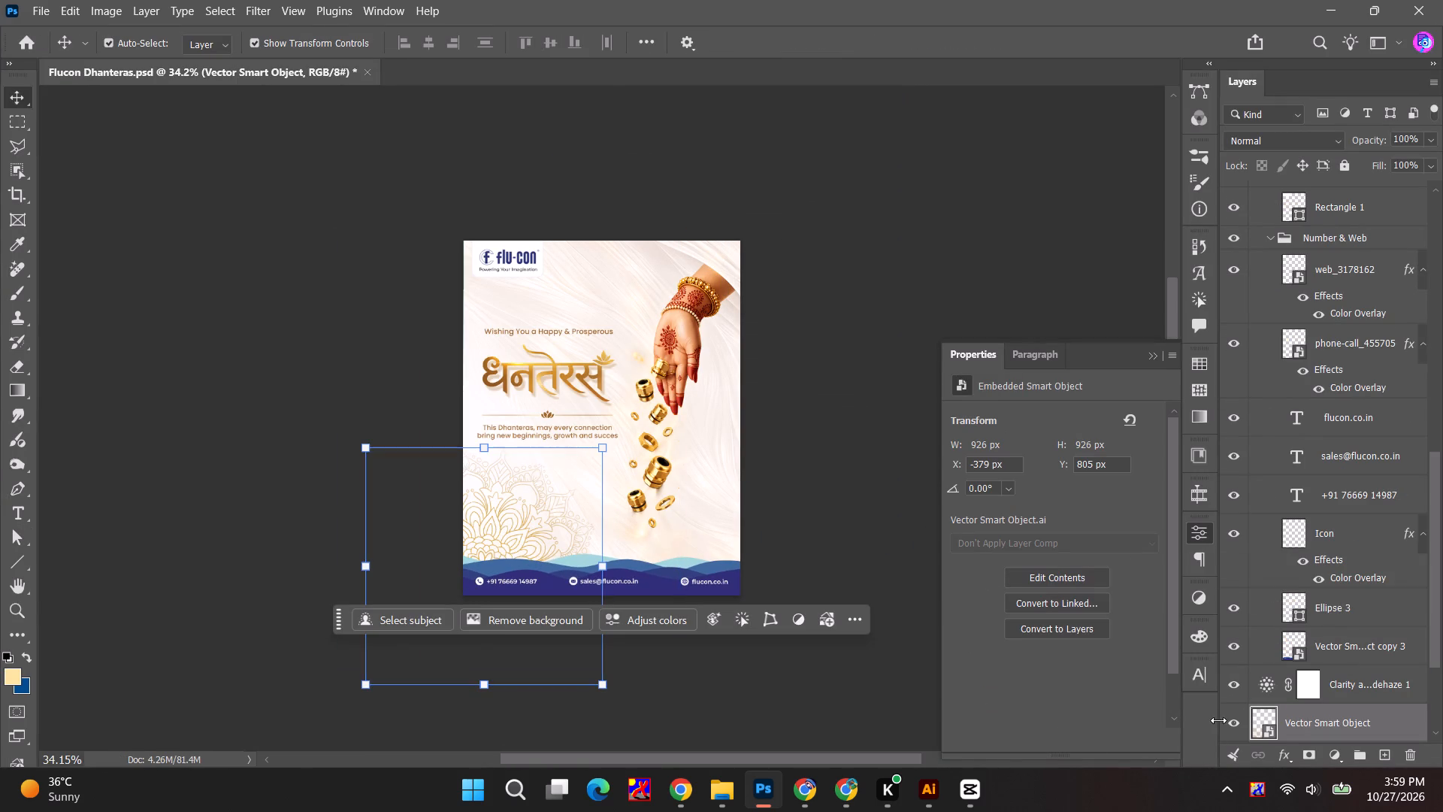
click(1231, 723)
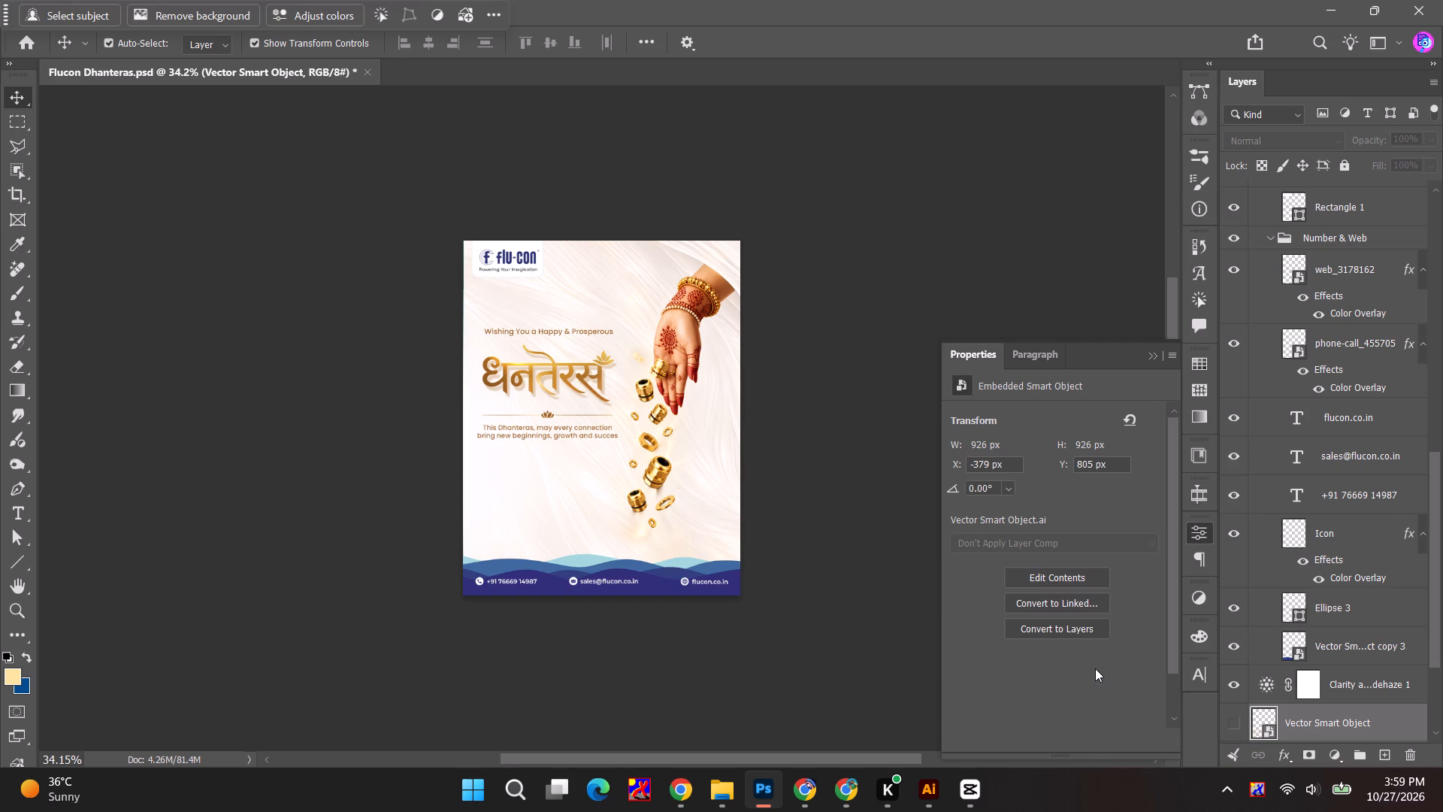
click(1048, 224)
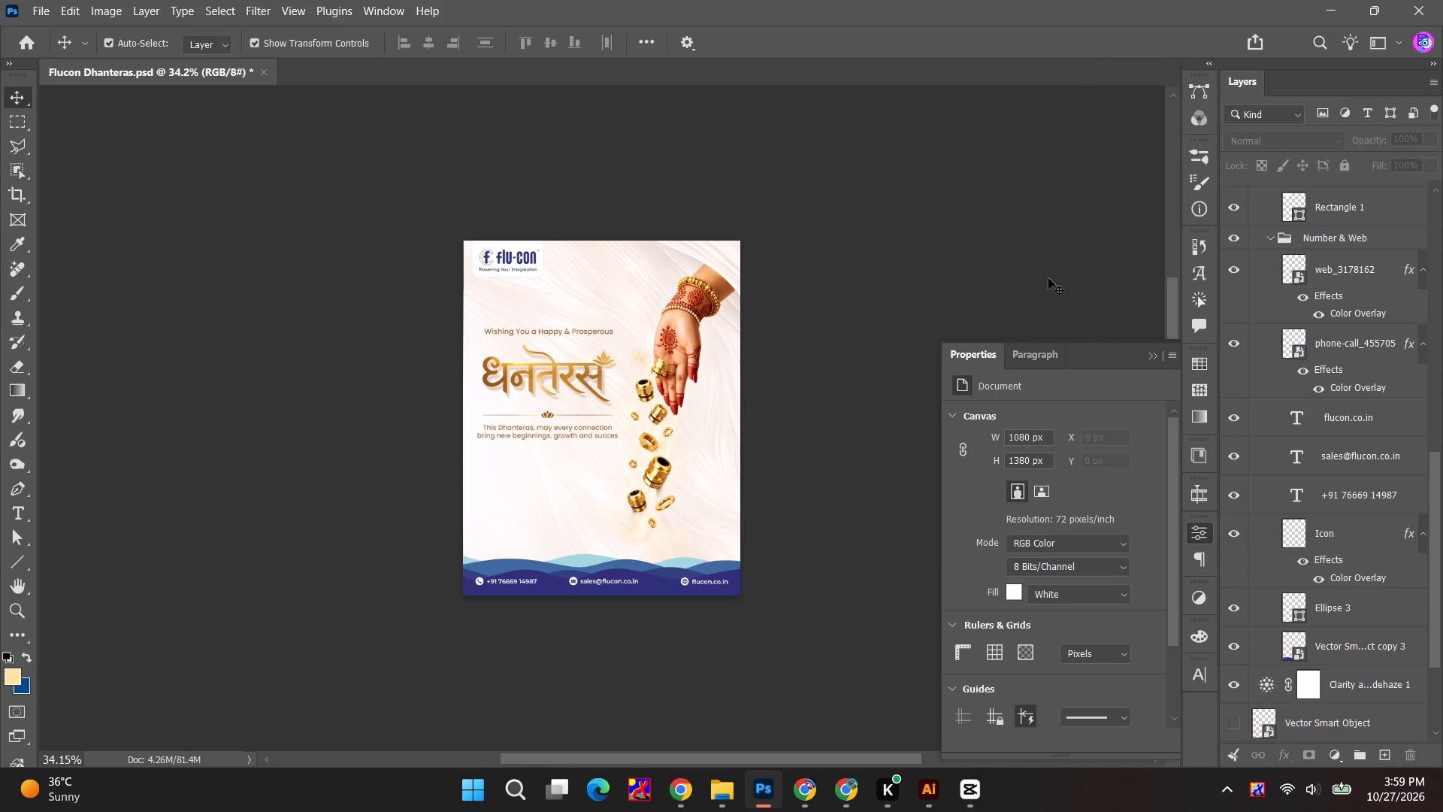
key(ctrl+shift+z)
click(1225, 720)
click(890, 226)
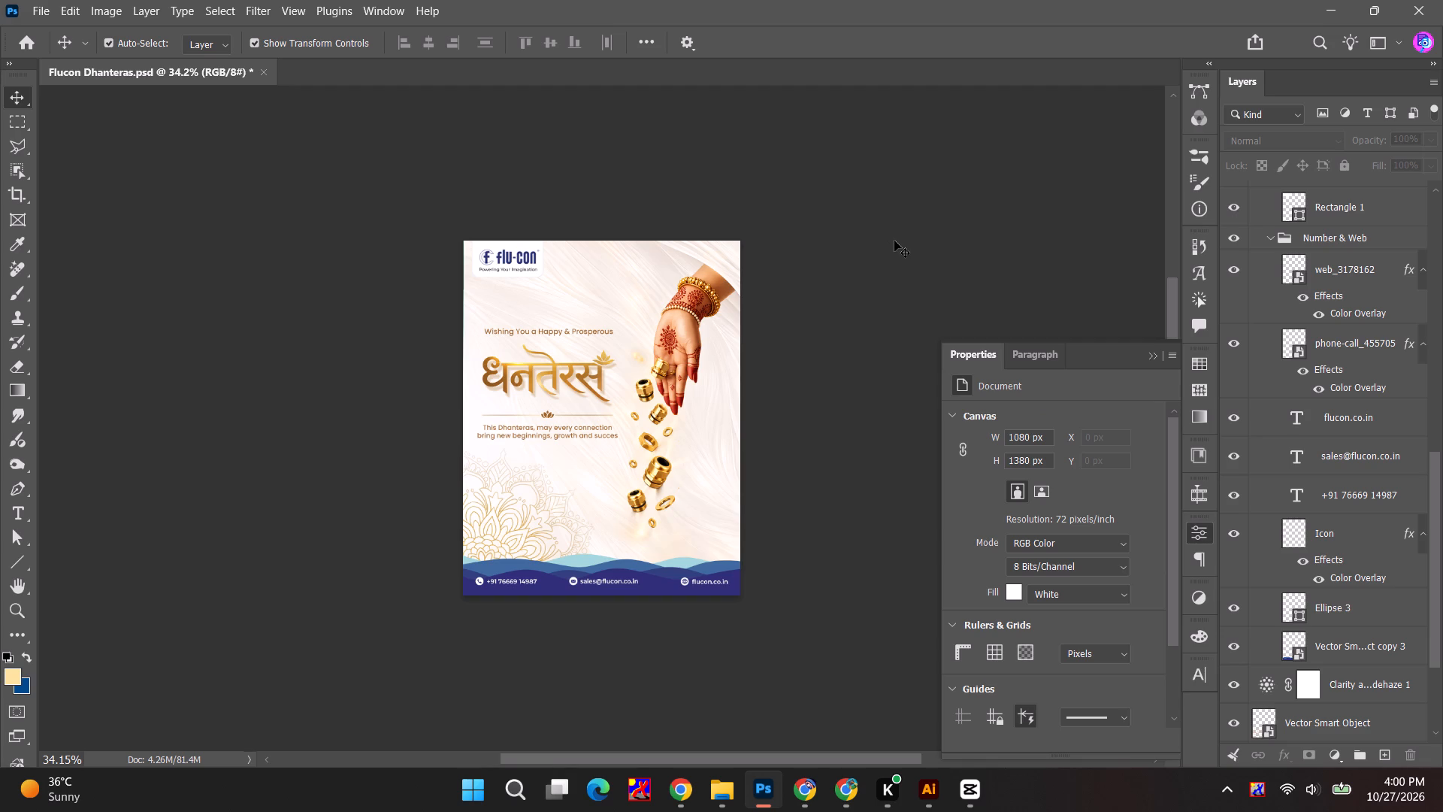
Hide the clarity and dehaze adjustment layer directly above the mandala layer.
click(1232, 690)
Set the opacity of the mandala's Vector Smart Object layer to 57%.
click(1330, 714)
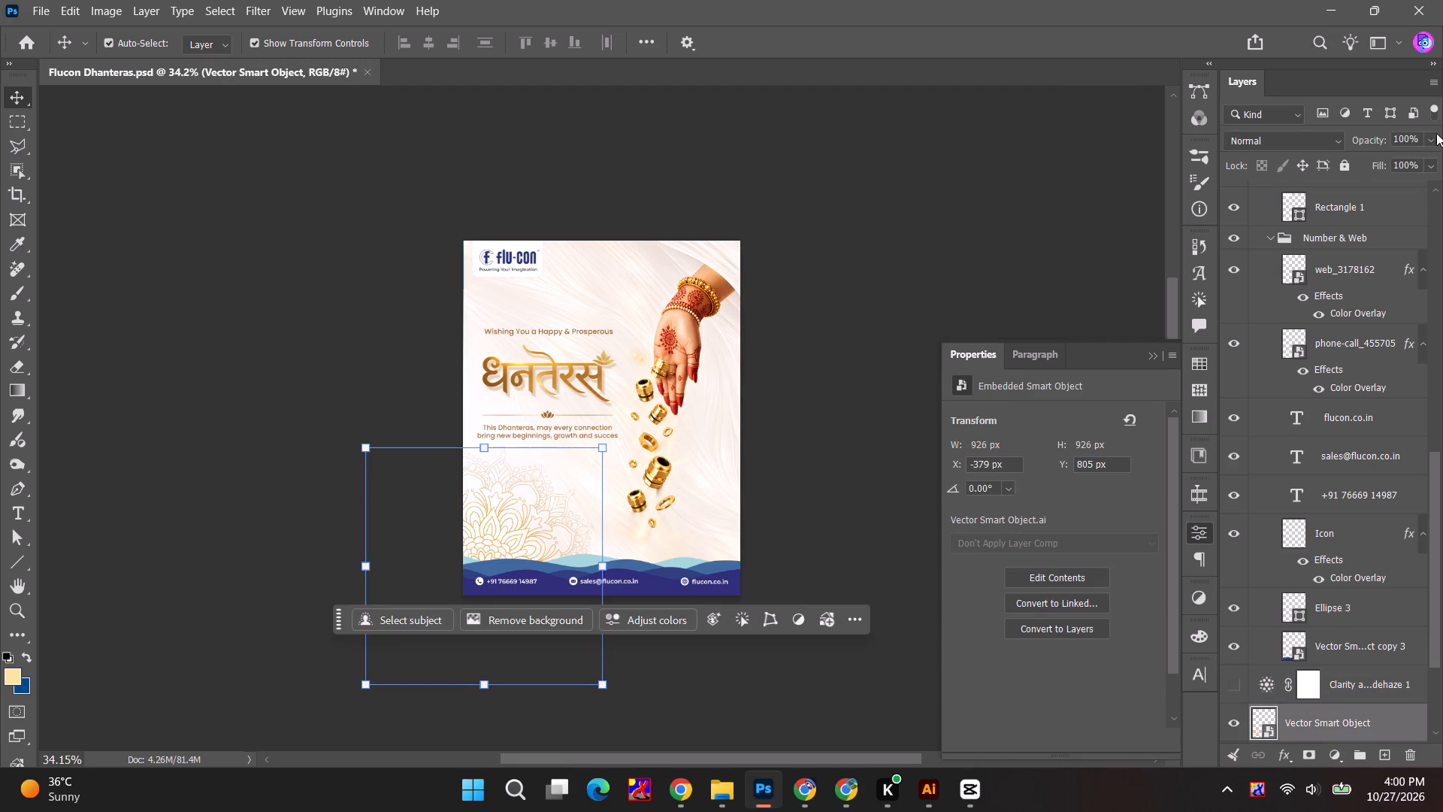
click(1426, 134)
click(1390, 159)
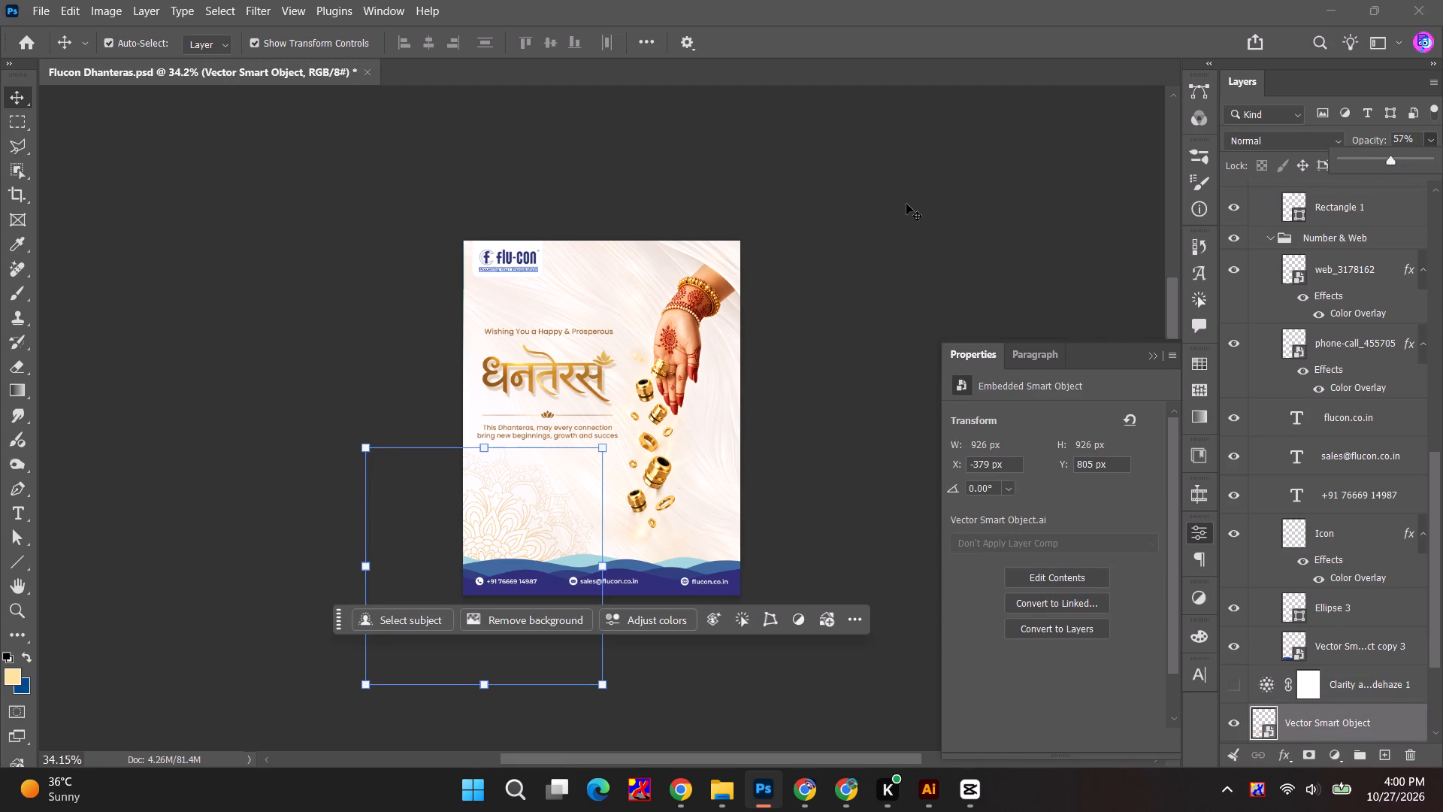
click(886, 204)
click(512, 201)
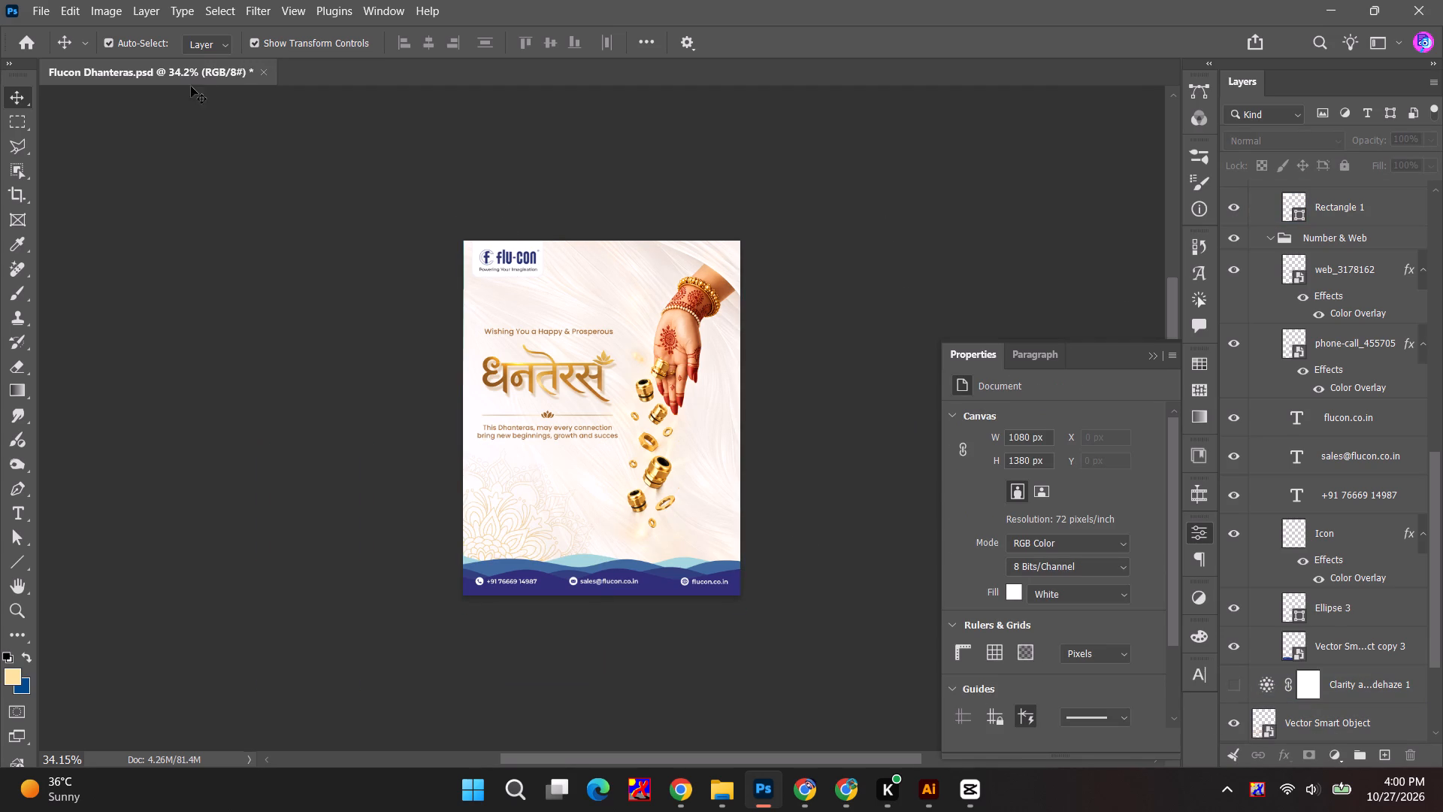
Export the poster as a PNG, replacing the existing Flucon Dhanteras image in Flucon's Nov 2026 folder.
click(41, 1)
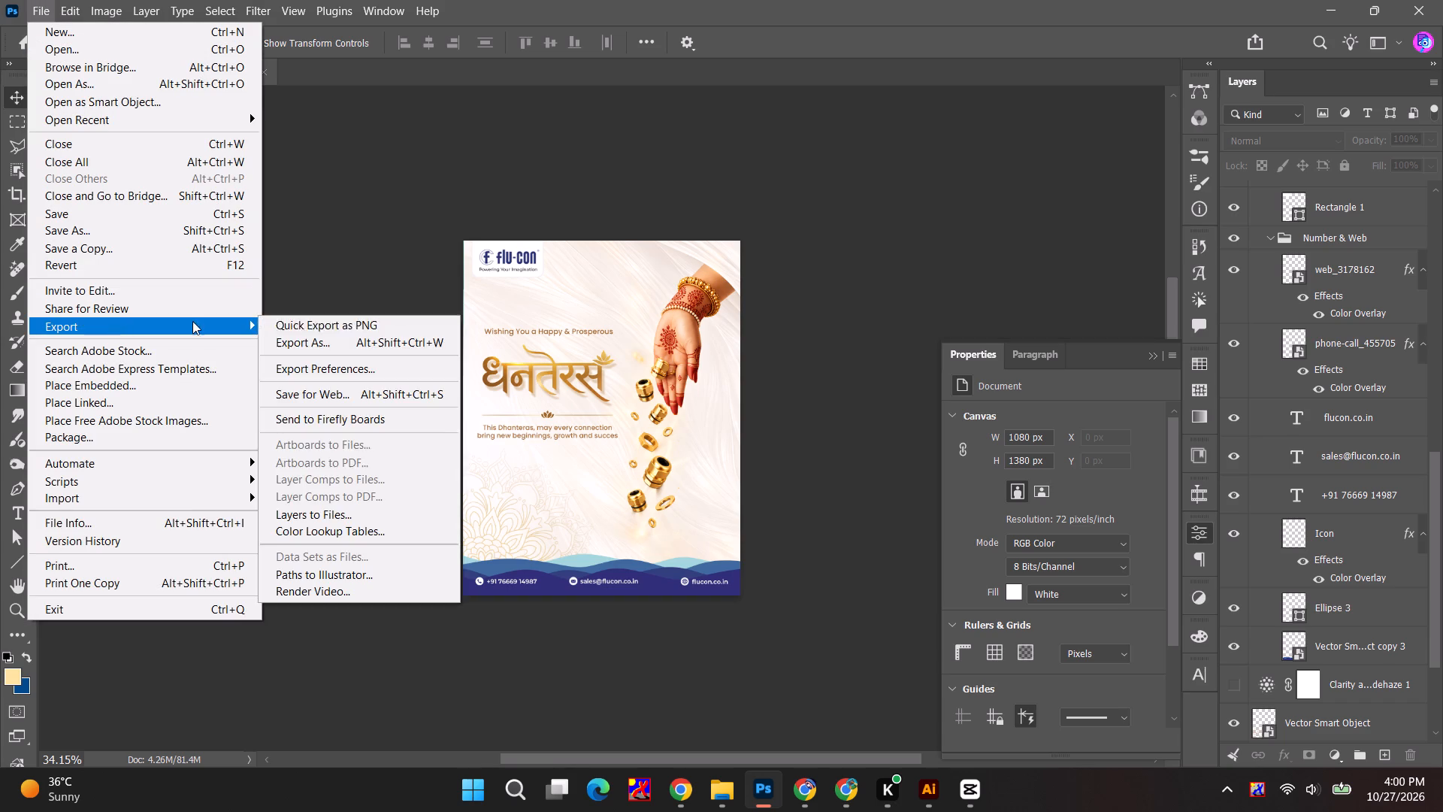
click(328, 323)
click(362, 191)
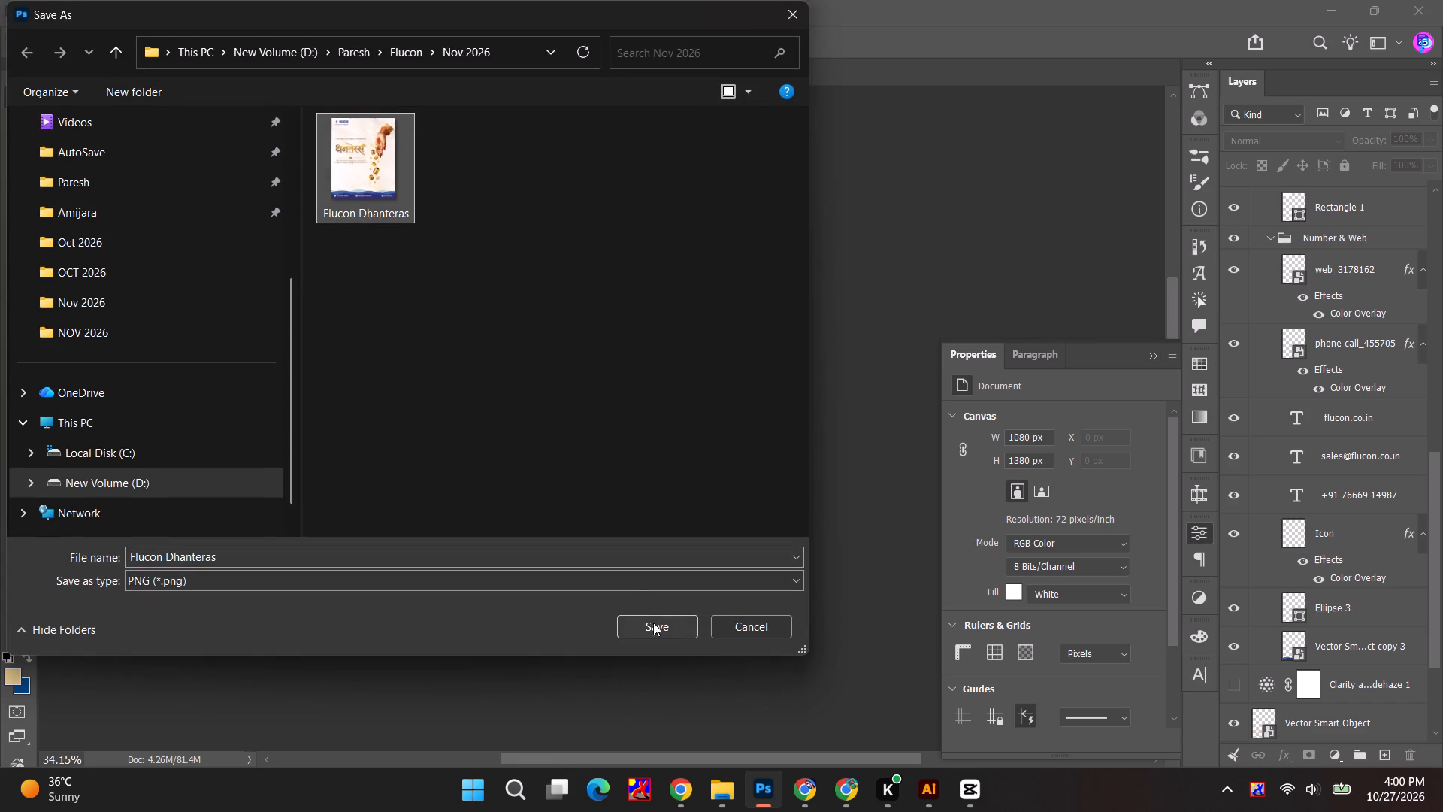
click(653, 623)
click(762, 404)
Switch to the Downloads window in File Explorer.
key(alt+Tab)
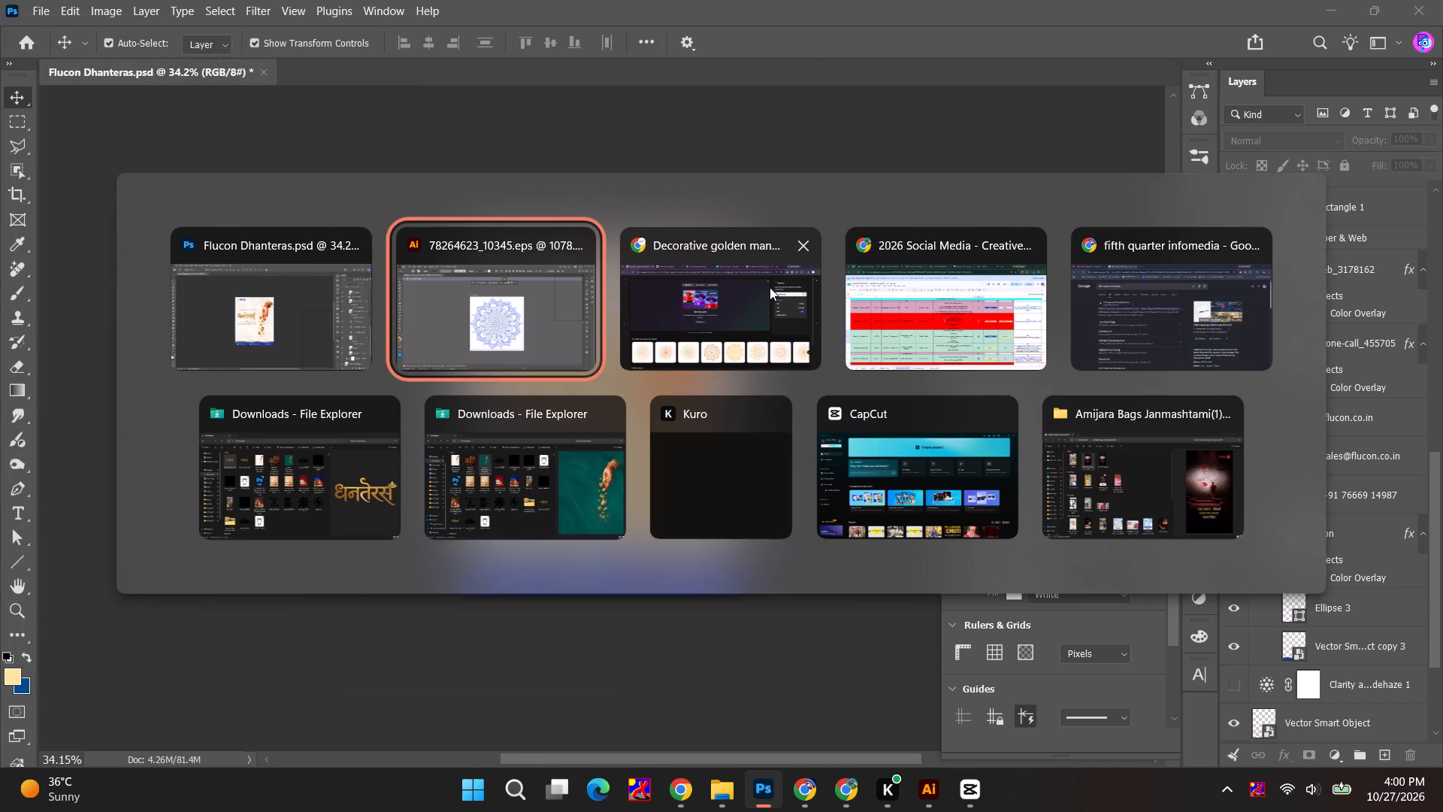
alt+click(315, 483)
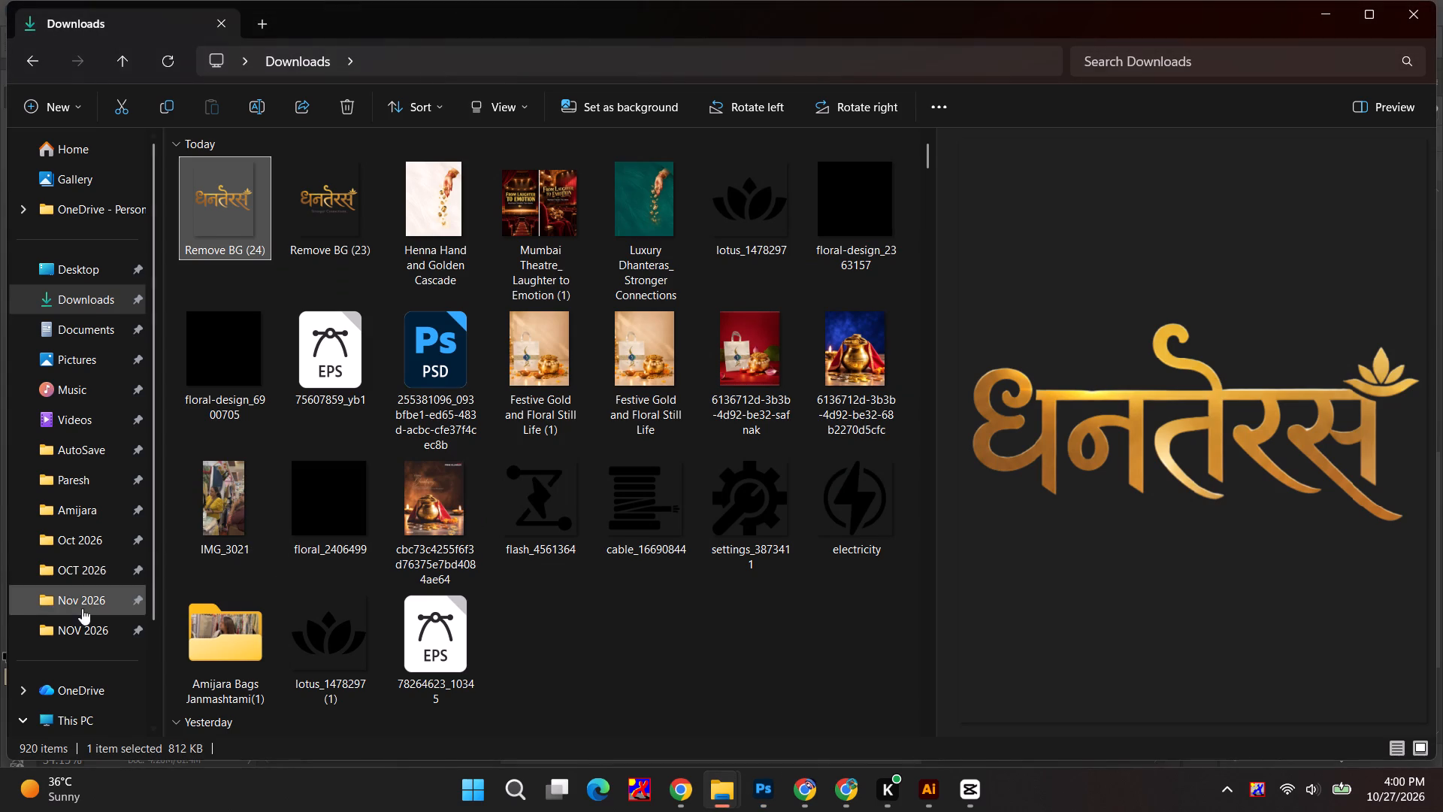
Find and open the Flucon folder inside the Paresh folder on New Volume (D:).
click(82, 618)
click(73, 618)
click(87, 596)
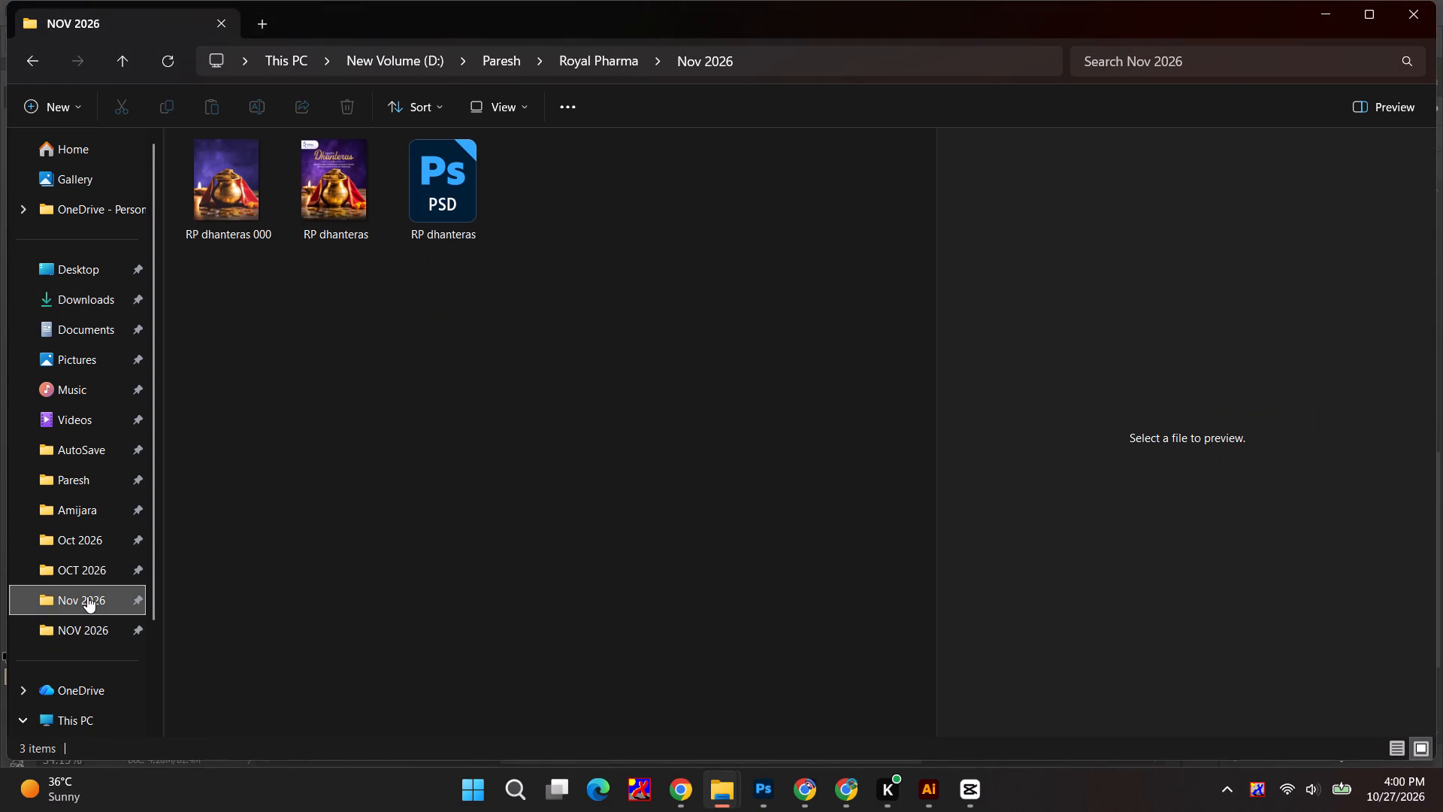
click(95, 572)
click(100, 550)
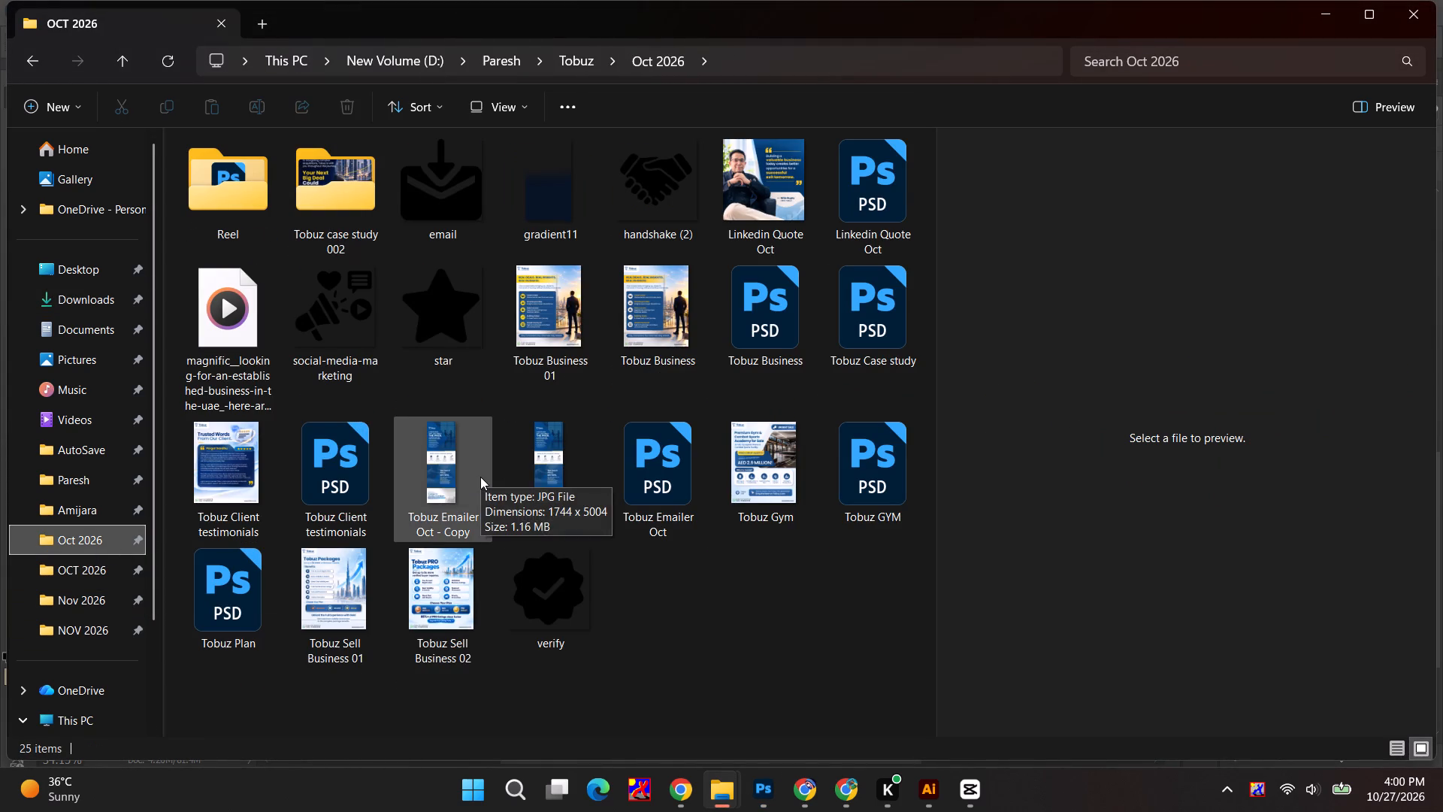
click(77, 556)
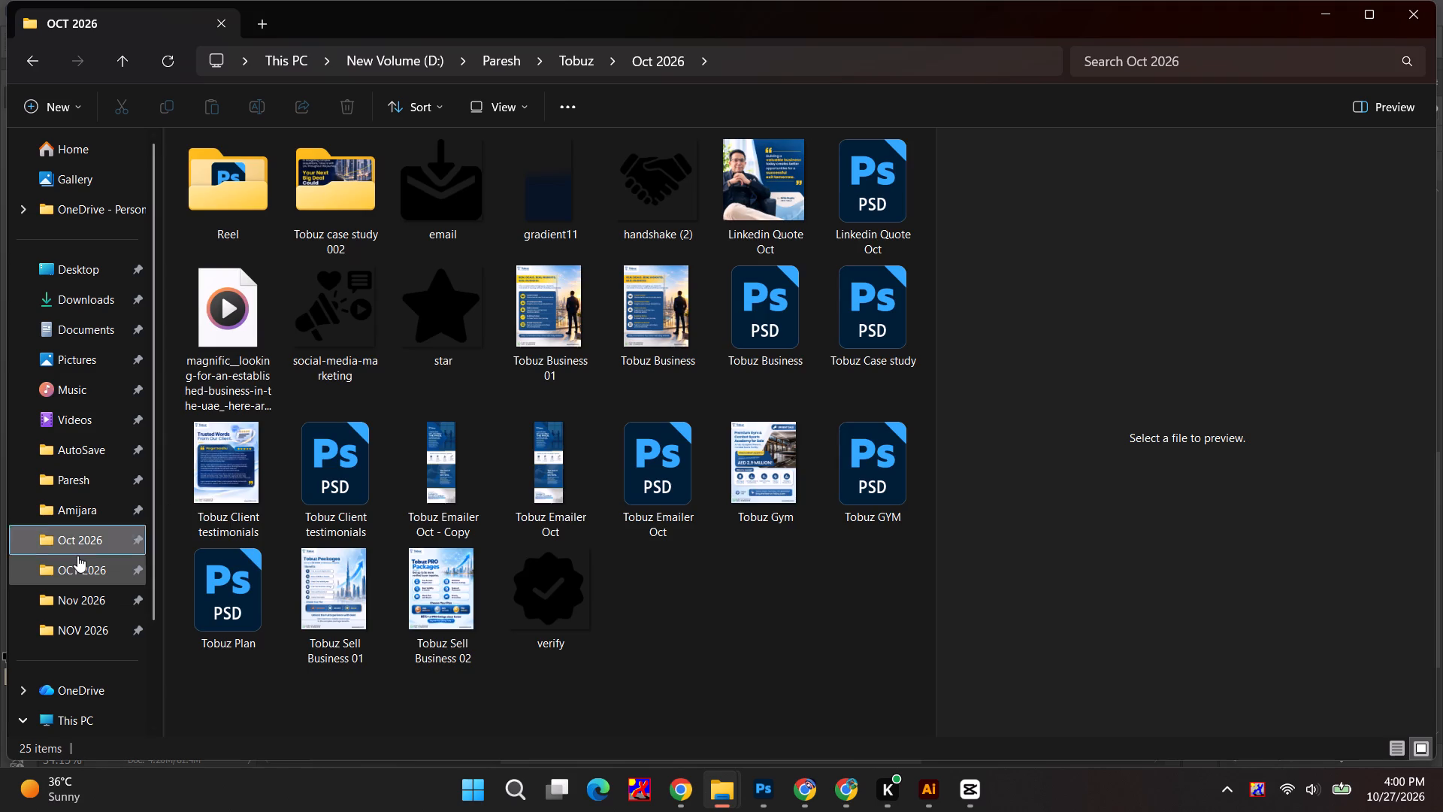
click(68, 542)
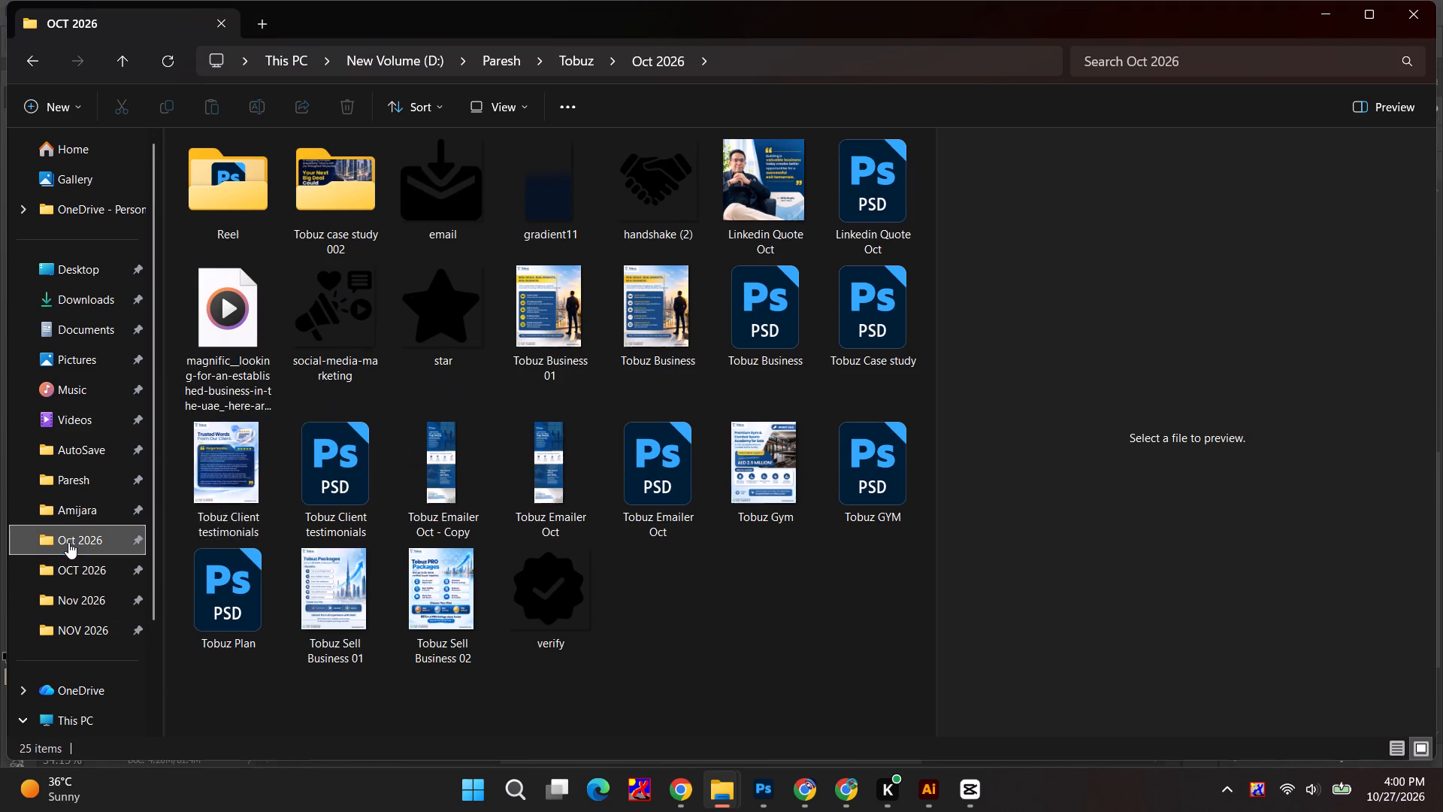
click(514, 65)
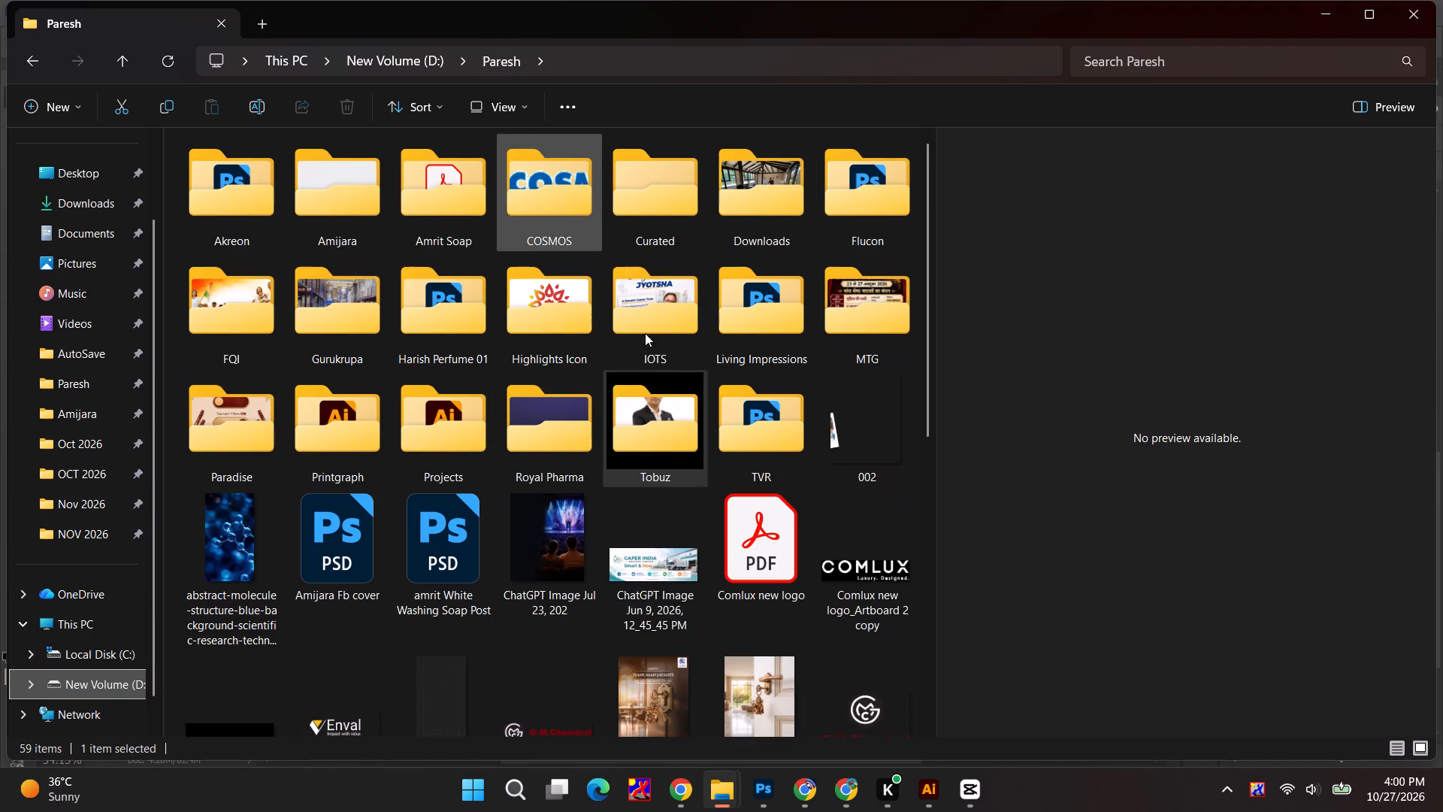
click(671, 333)
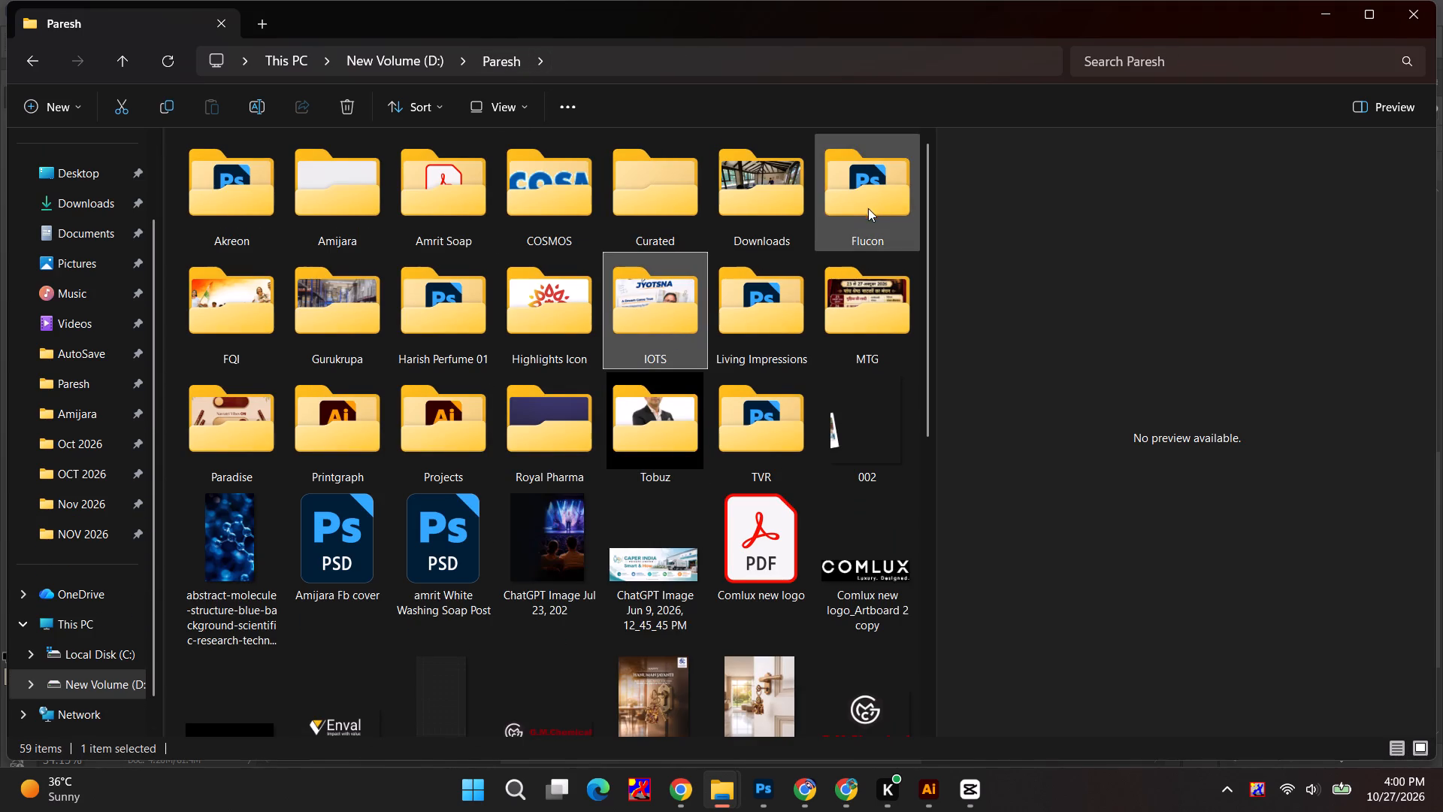
double_click(876, 205)
click(890, 221)
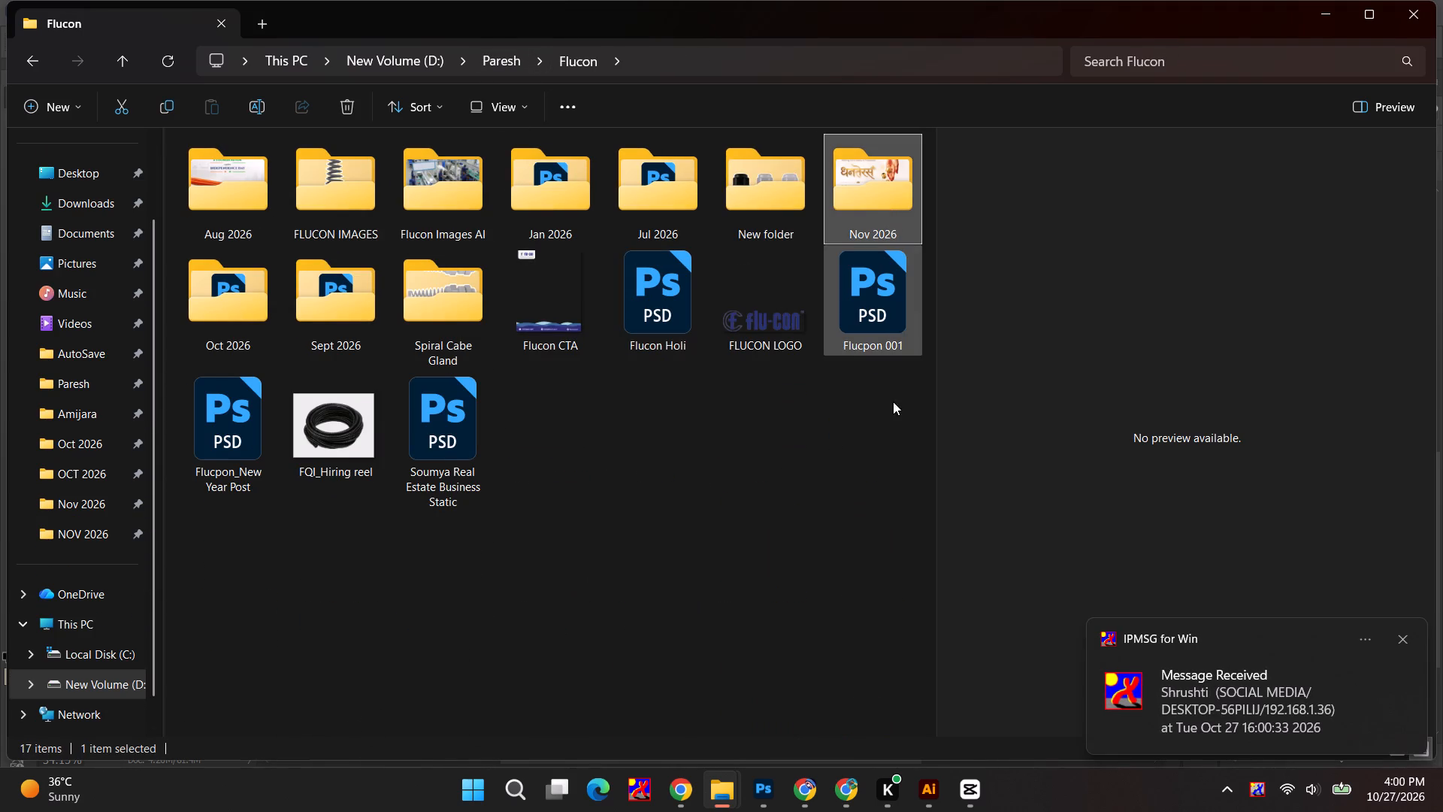
click(1191, 730)
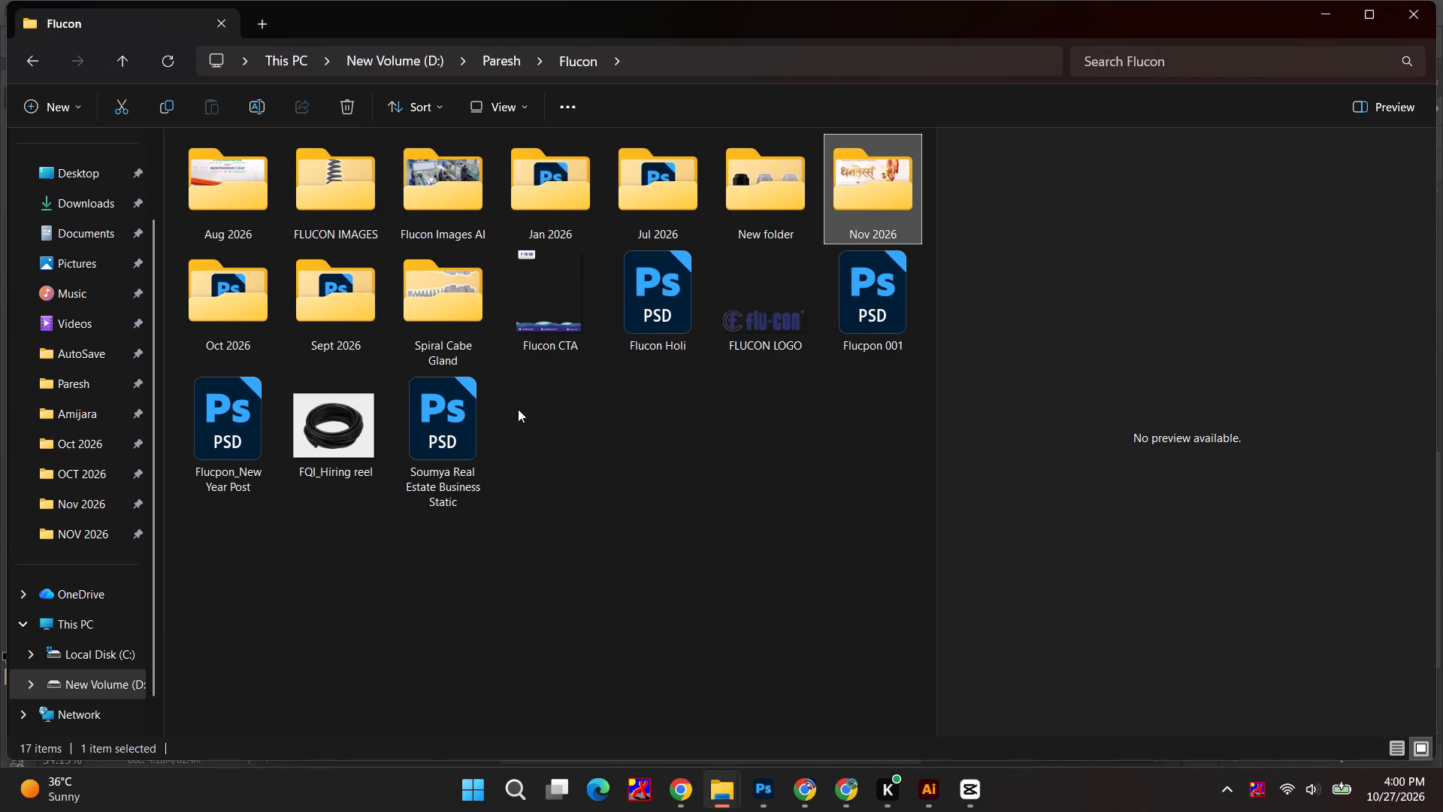
click(743, 236)
double_click(869, 221)
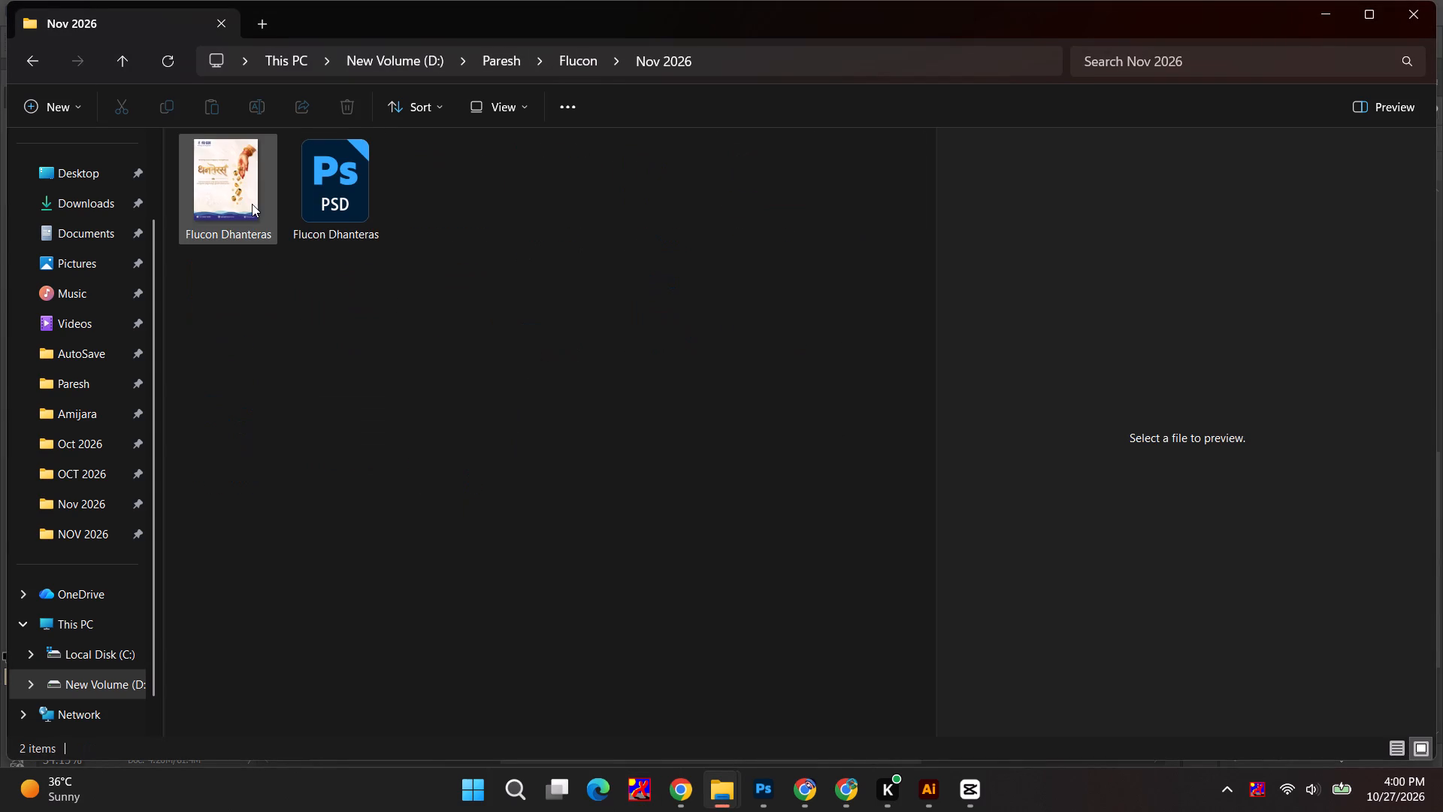
click(252, 204)
double_click(1260, 788)
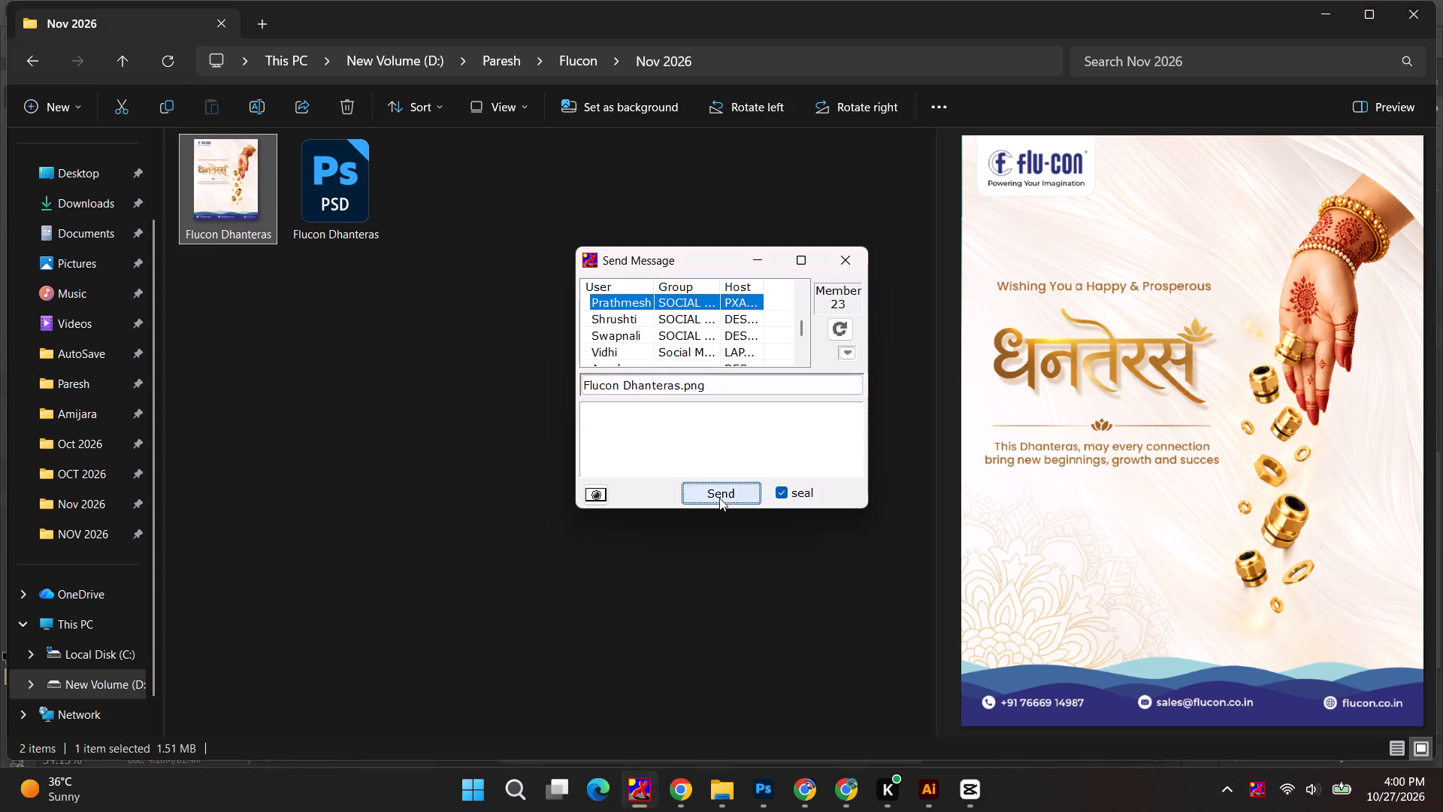
Switch to Photoshop, save the Flucon Dhanteras PSD and close it.
key(alt+Tab)
alt+click(540, 330)
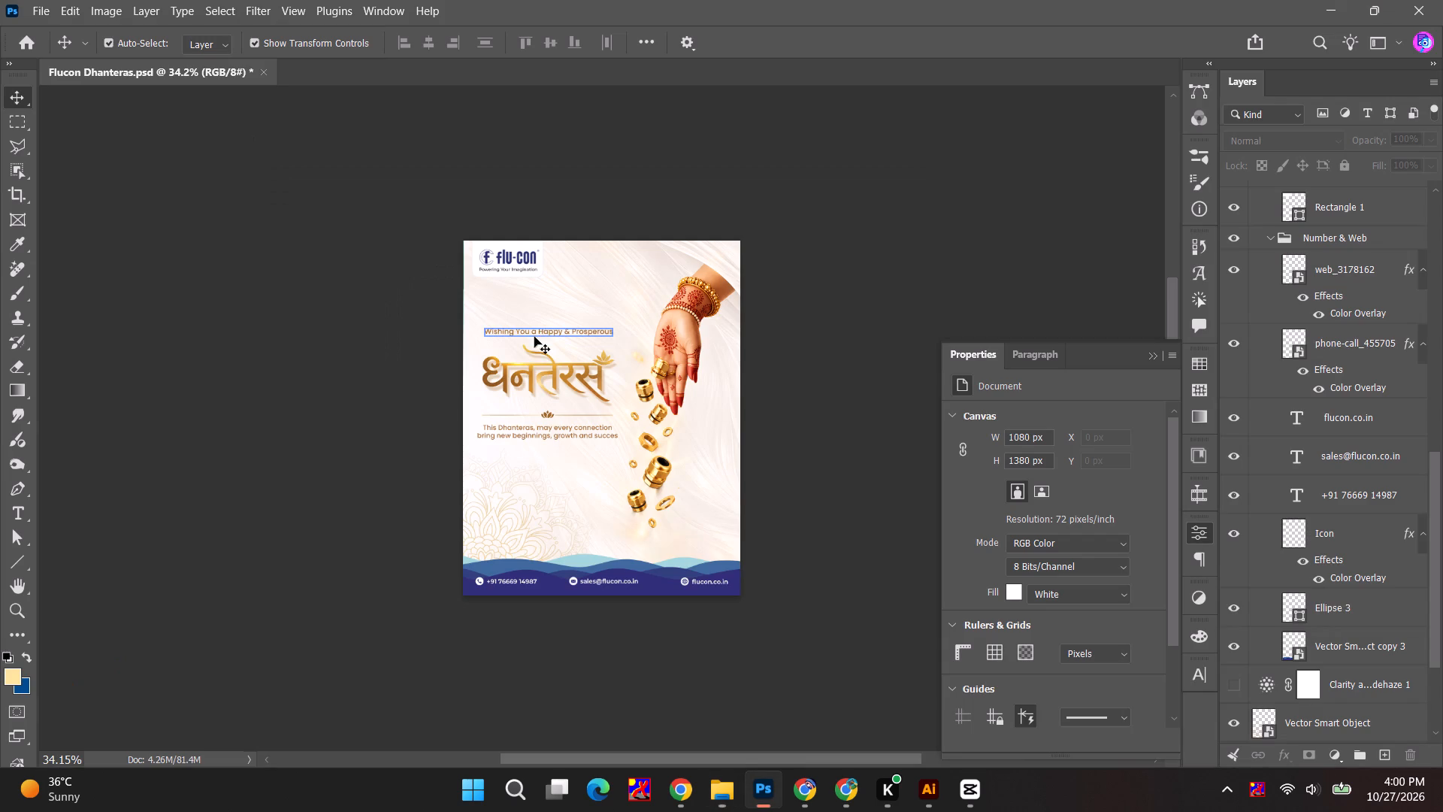
key(ctrl+s)
key(ctrl+w)
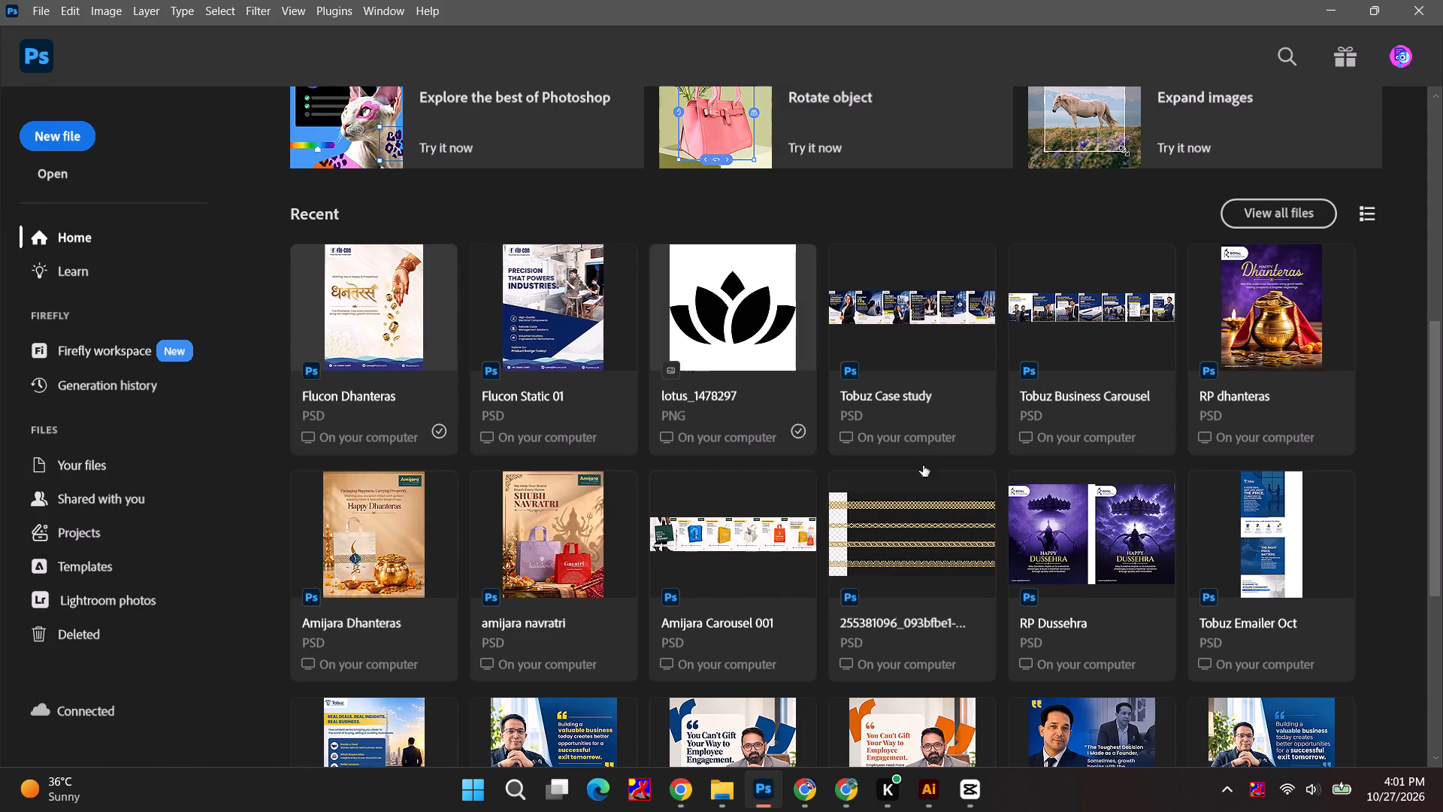
Switch to the Nov 2026 window in File Explorer.
key(alt+Tab)
alt+click(540, 323)
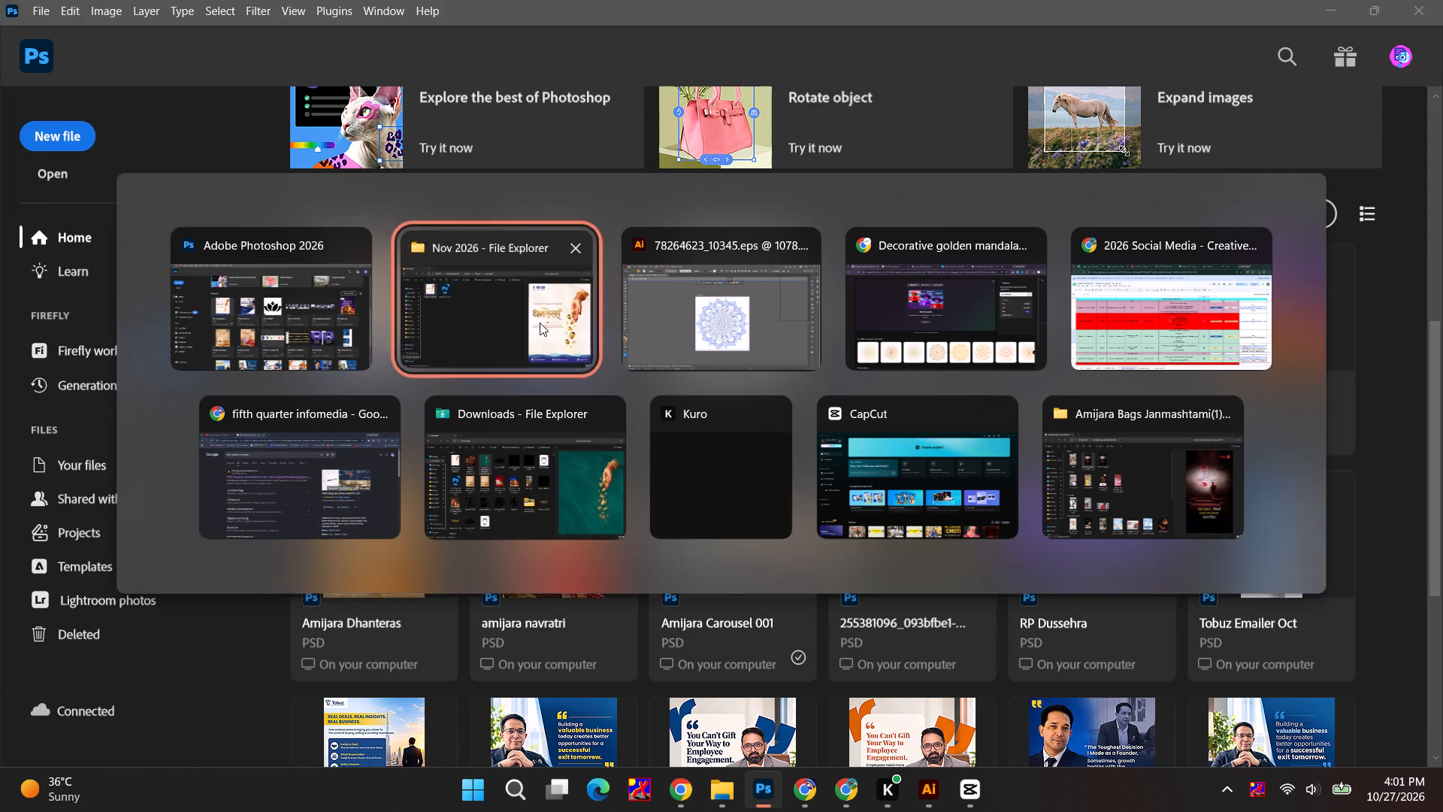
Switch to Photoshop and open RP dhanteras from the recent files.
click(763, 788)
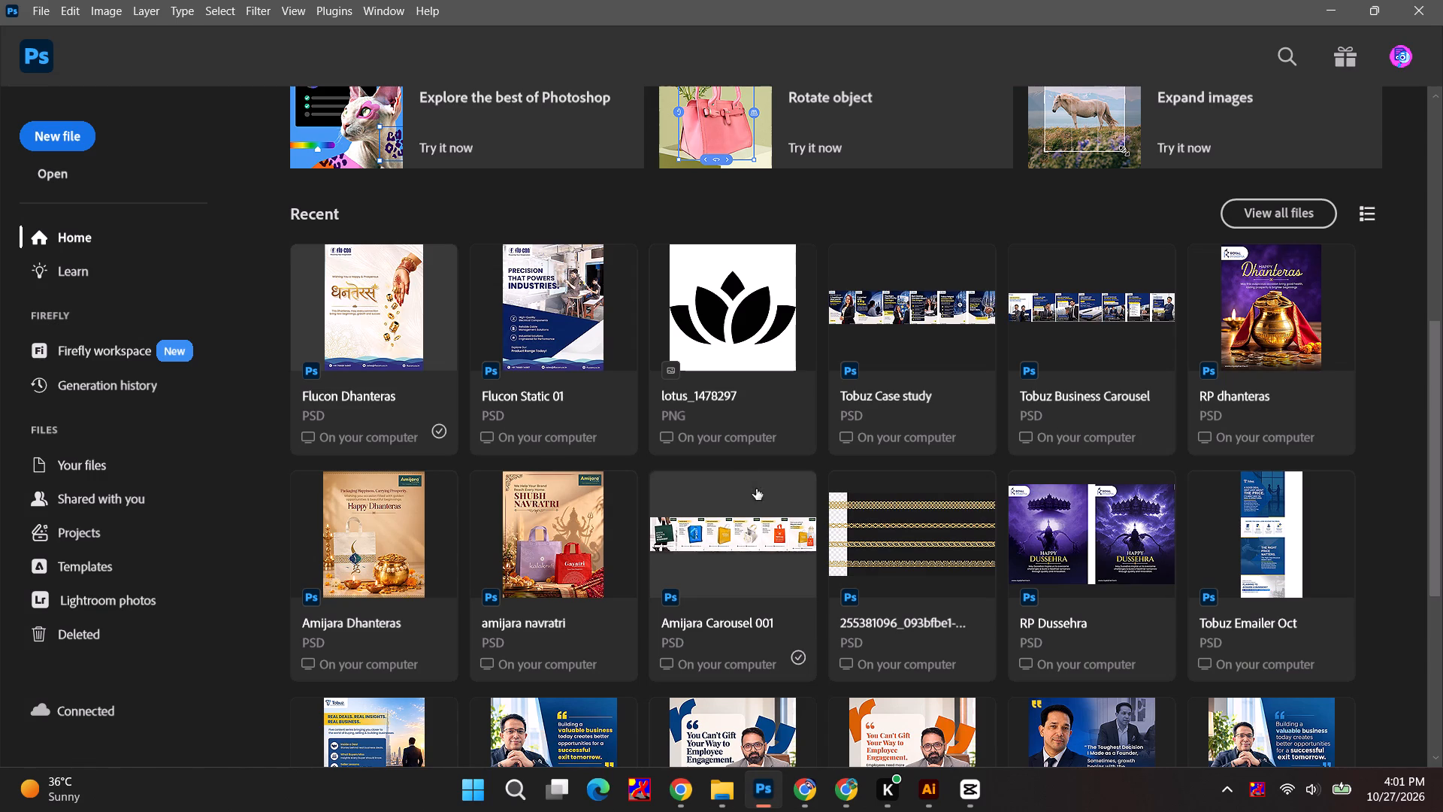
scroll(1100, 587, down, 1)
click(1258, 250)
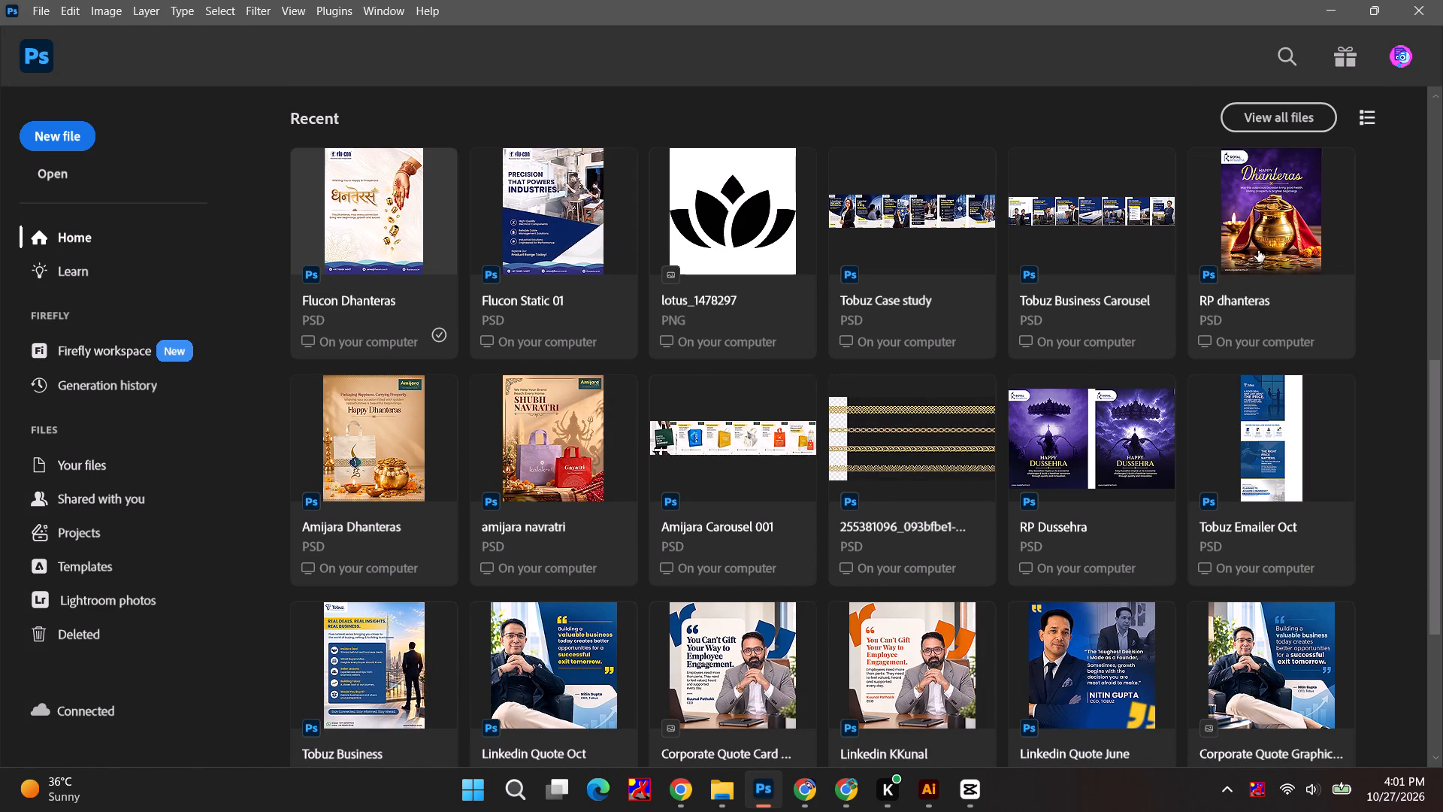
In the Hue/Saturation 5 adjustment, set the bluish-purple range to hue +3, saturation -56 and lightness +17, undoing a trial master hue shift.
click(1287, 310)
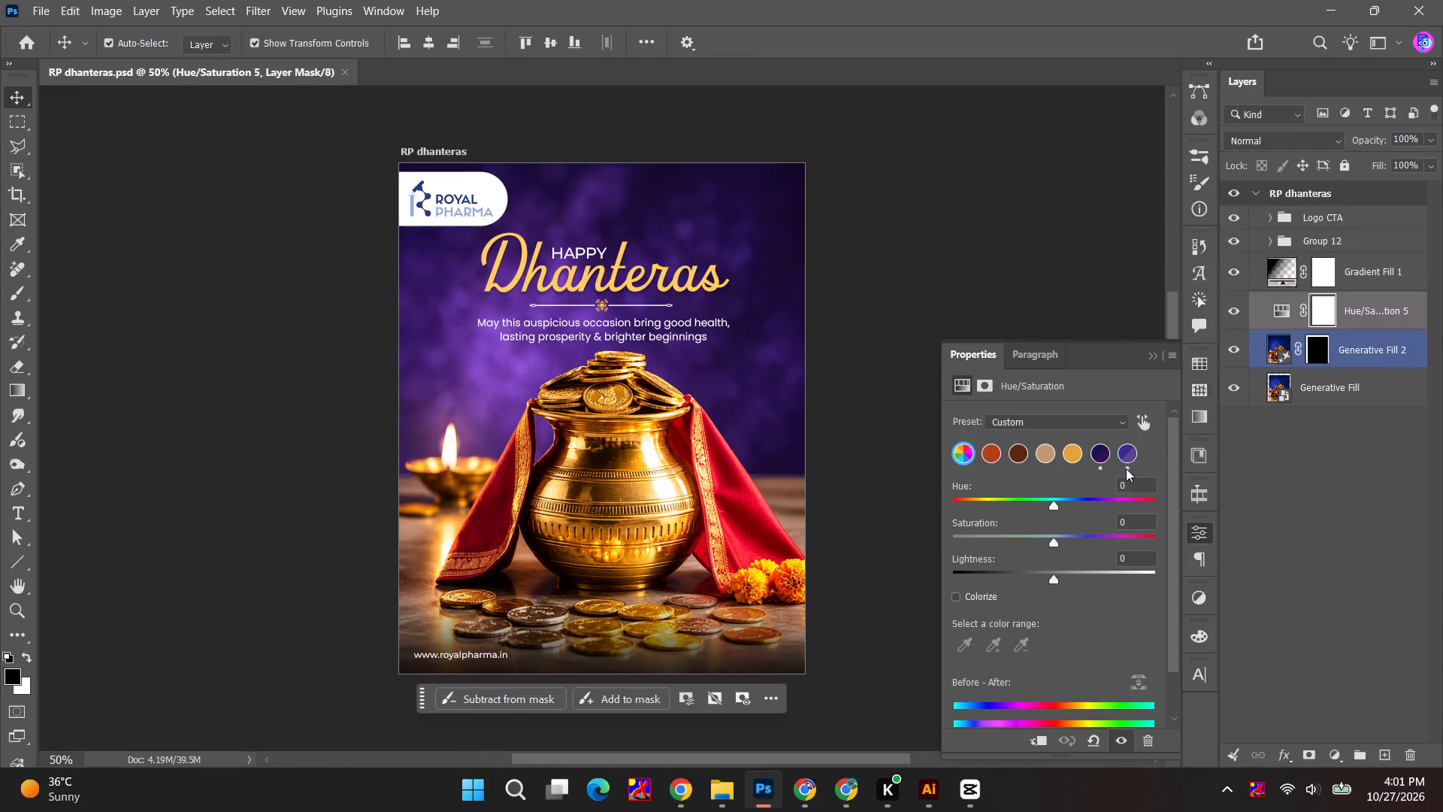
click(1057, 507)
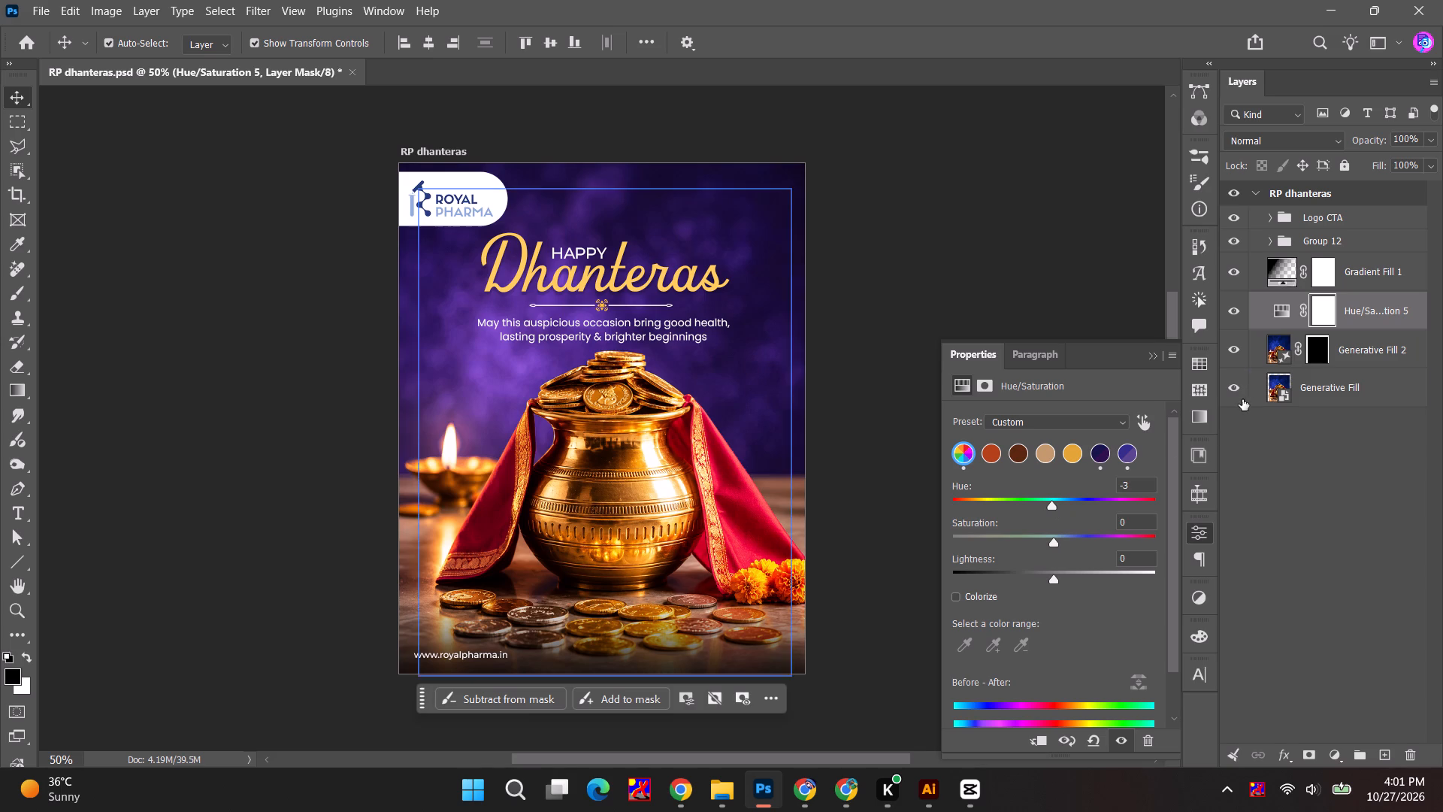
click(1124, 455)
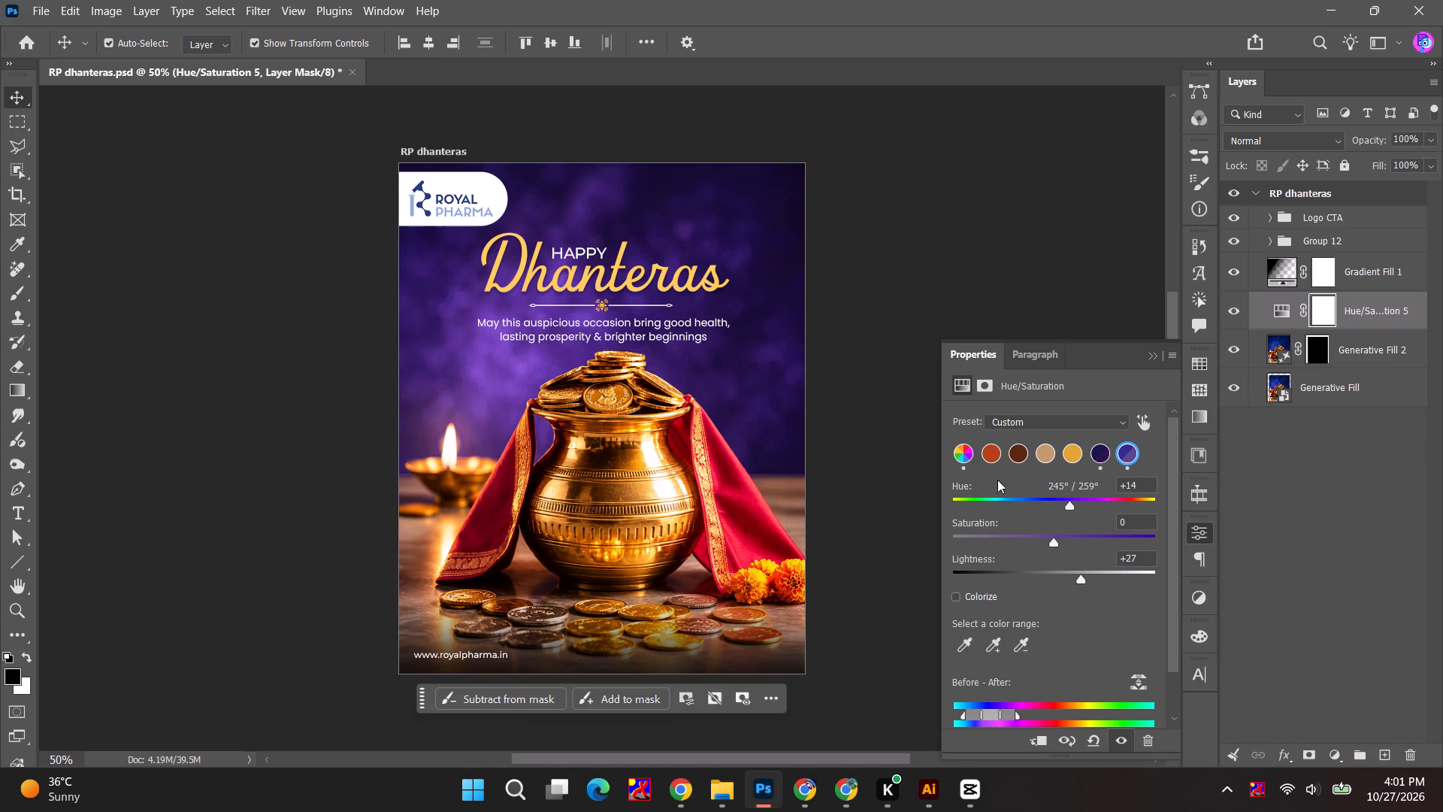
key(ctrl+z)
drag(1076, 504, 1059, 502)
drag(1059, 502, 1057, 502)
drag(1051, 536, 1022, 534)
drag(1022, 534, 997, 531)
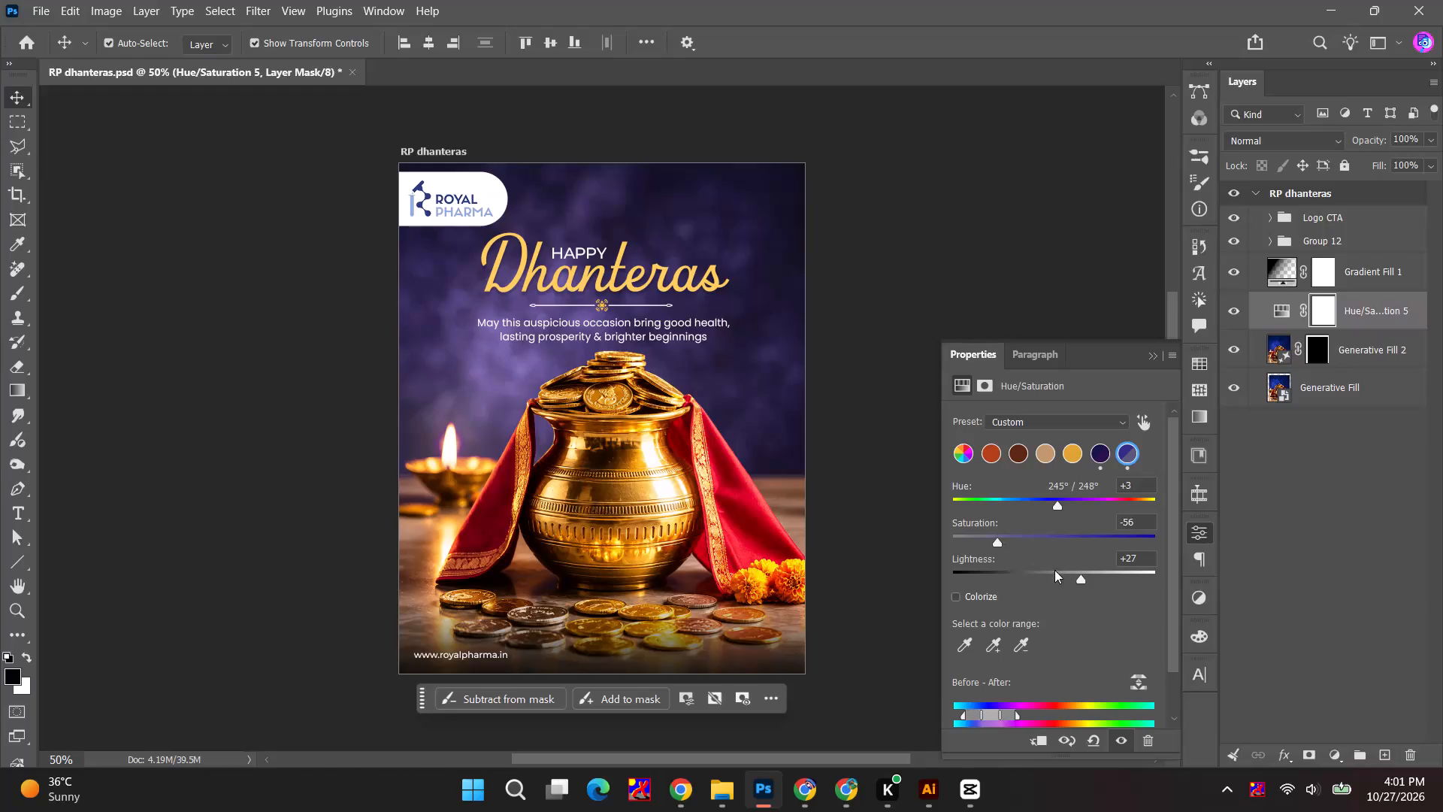
click(1074, 577)
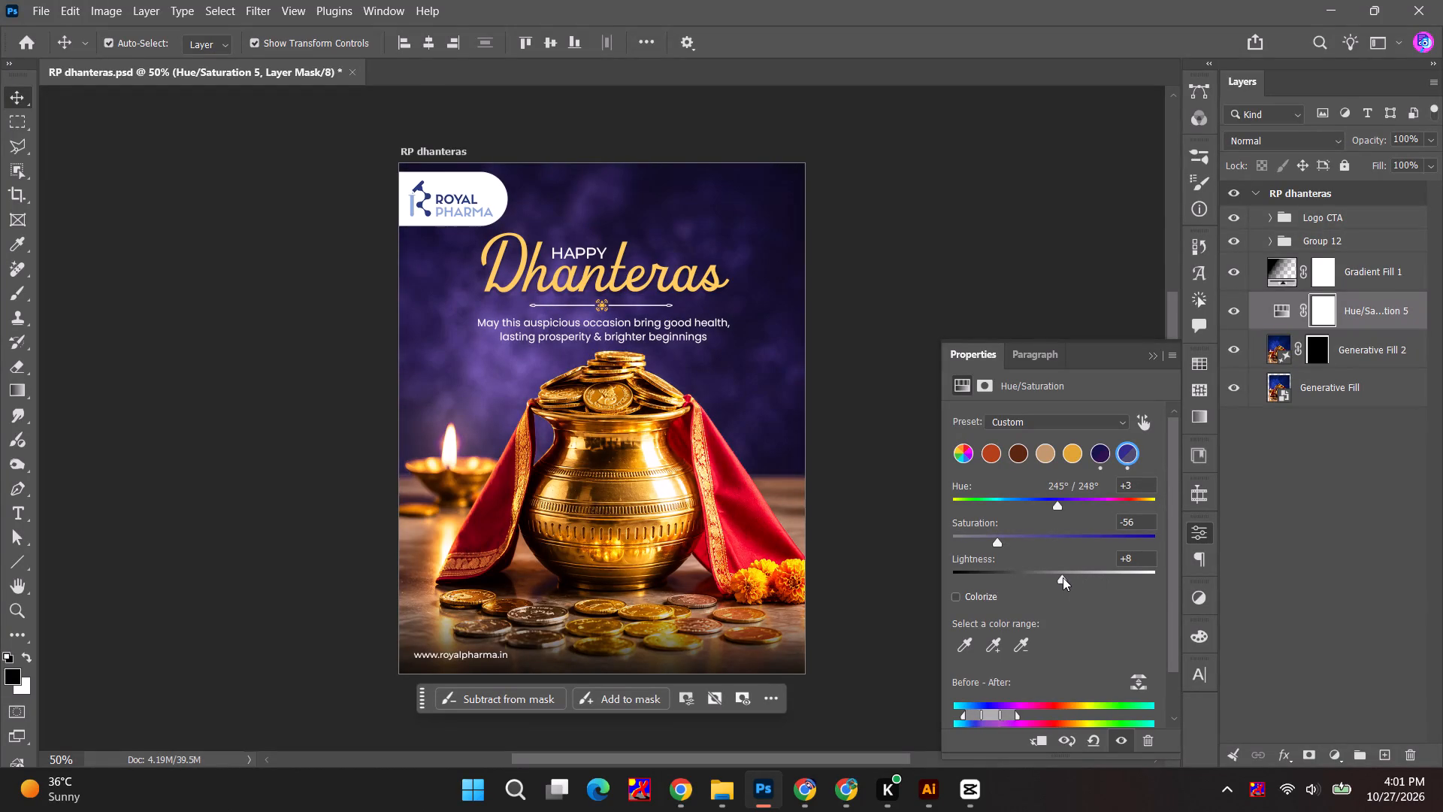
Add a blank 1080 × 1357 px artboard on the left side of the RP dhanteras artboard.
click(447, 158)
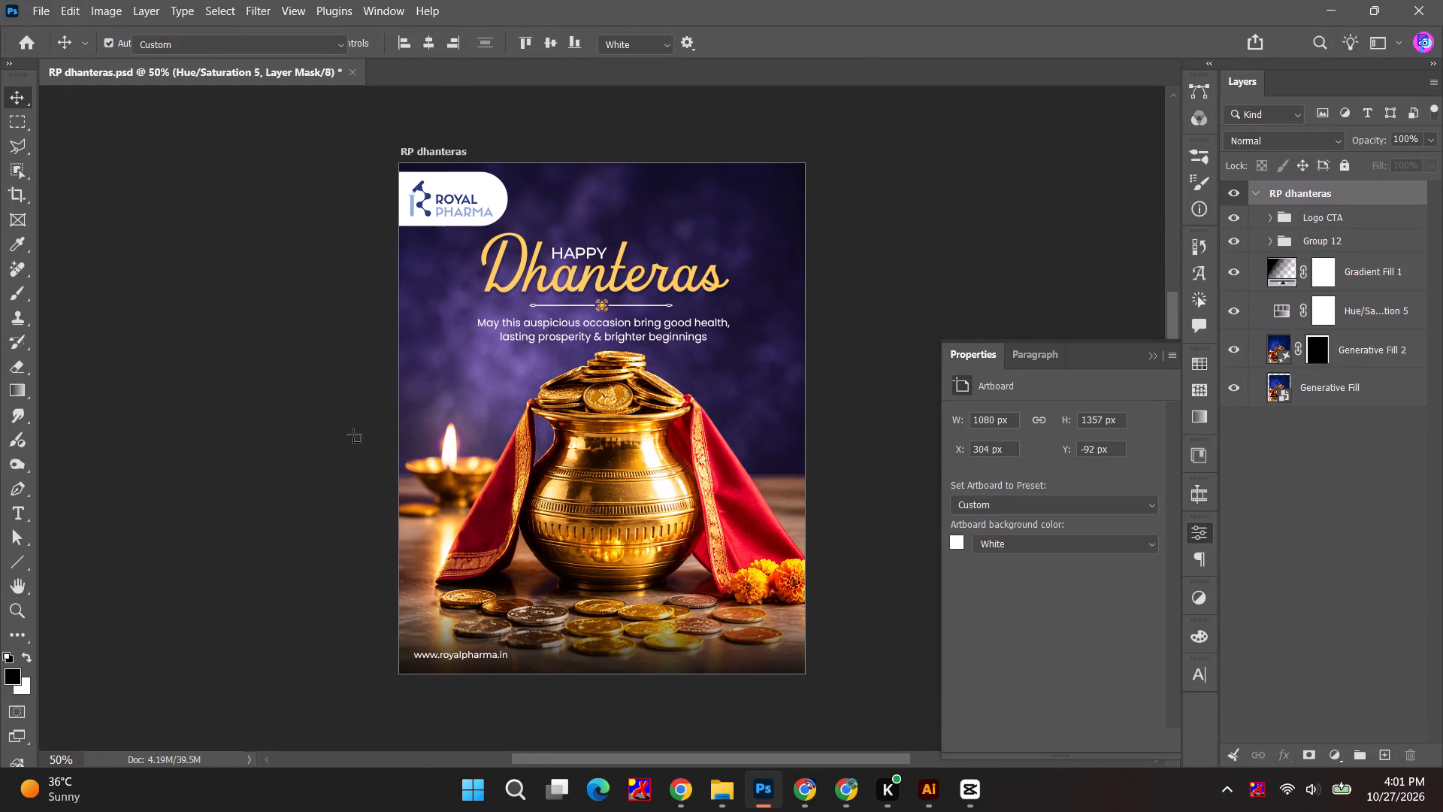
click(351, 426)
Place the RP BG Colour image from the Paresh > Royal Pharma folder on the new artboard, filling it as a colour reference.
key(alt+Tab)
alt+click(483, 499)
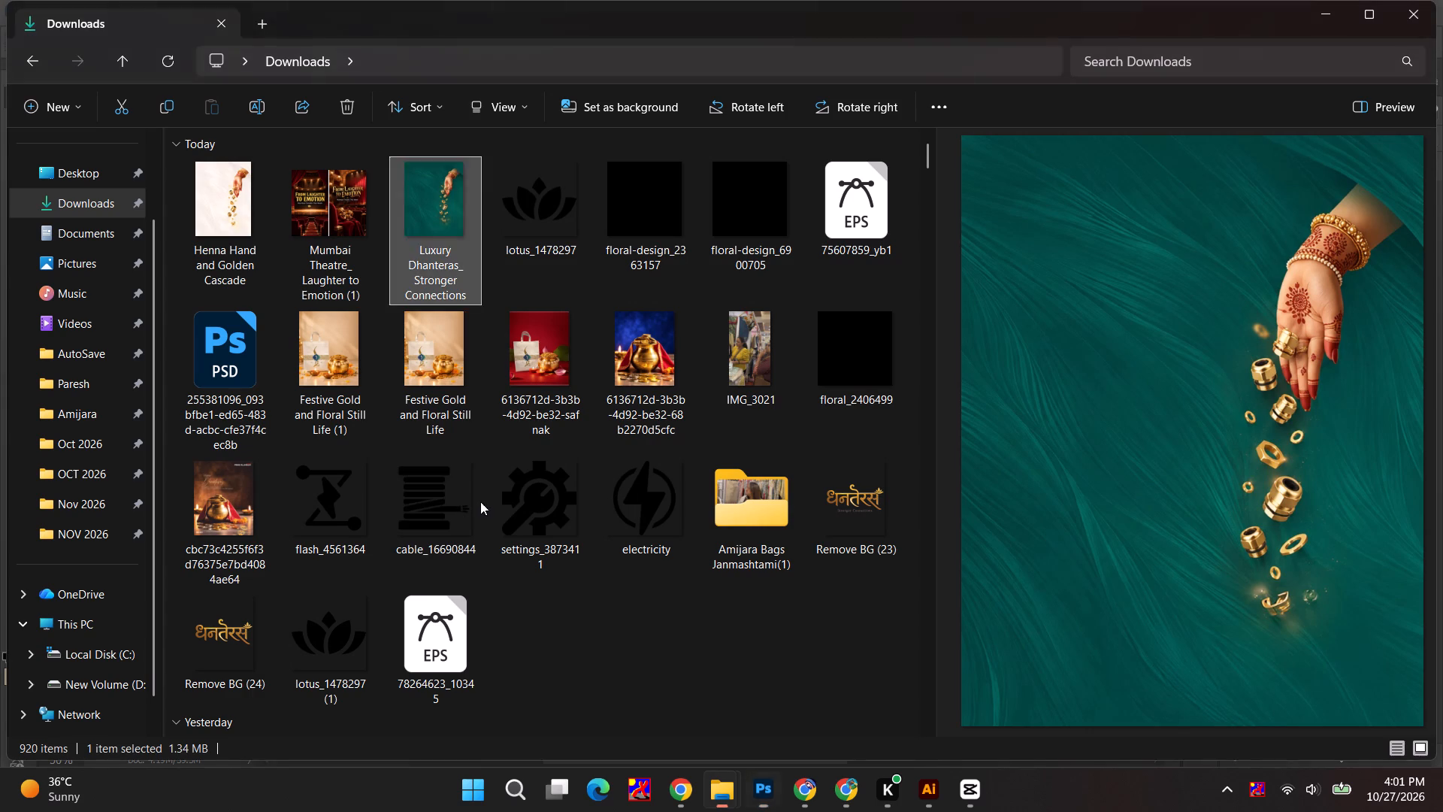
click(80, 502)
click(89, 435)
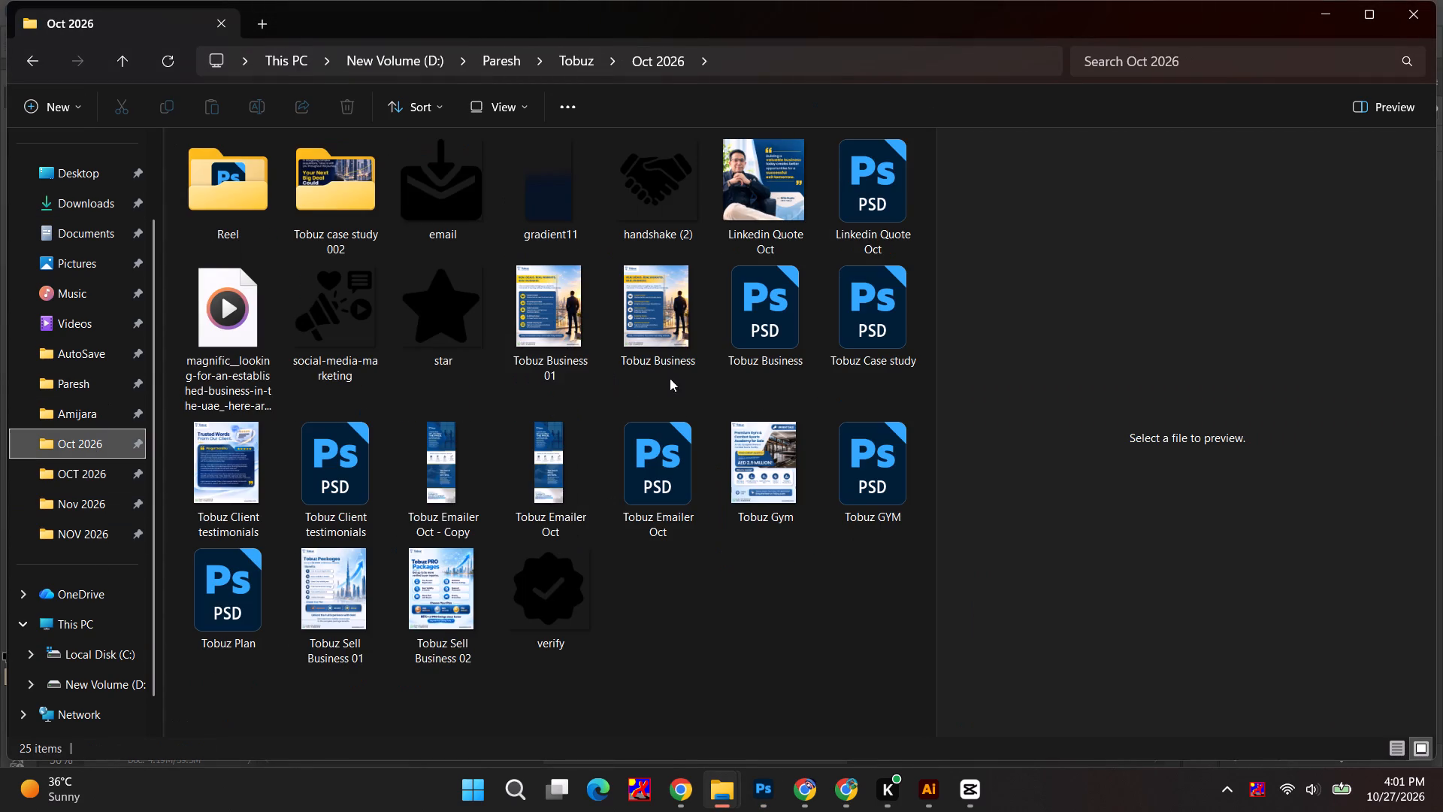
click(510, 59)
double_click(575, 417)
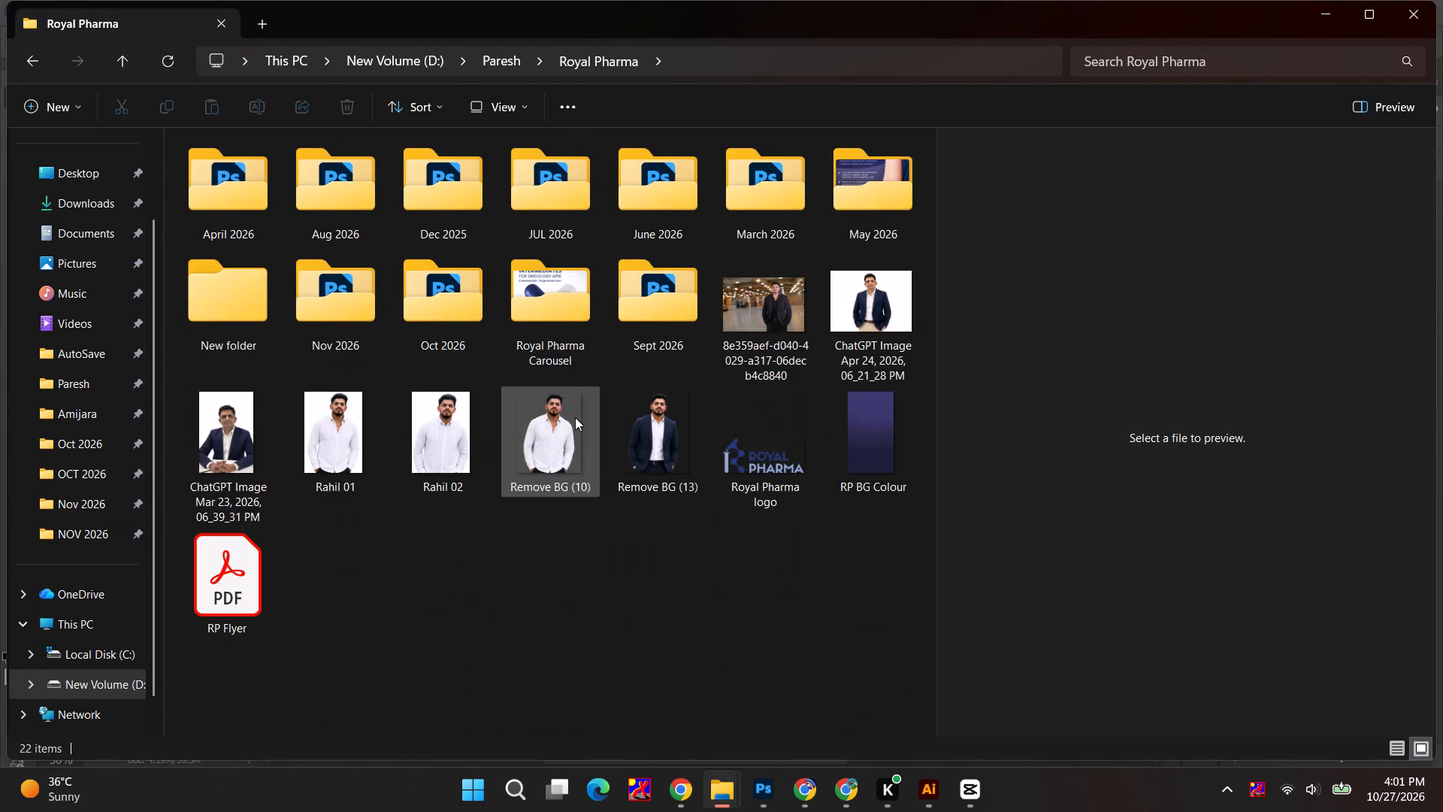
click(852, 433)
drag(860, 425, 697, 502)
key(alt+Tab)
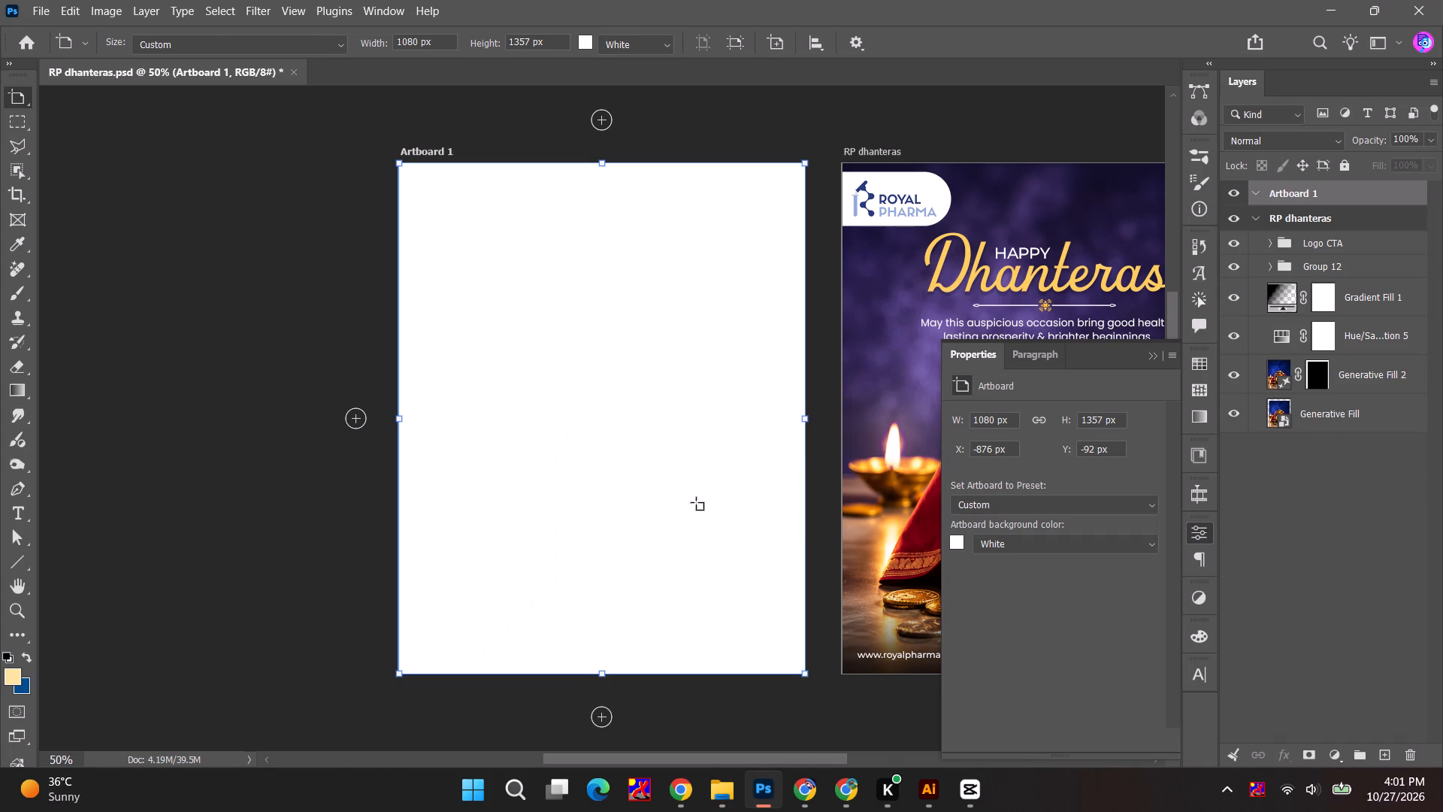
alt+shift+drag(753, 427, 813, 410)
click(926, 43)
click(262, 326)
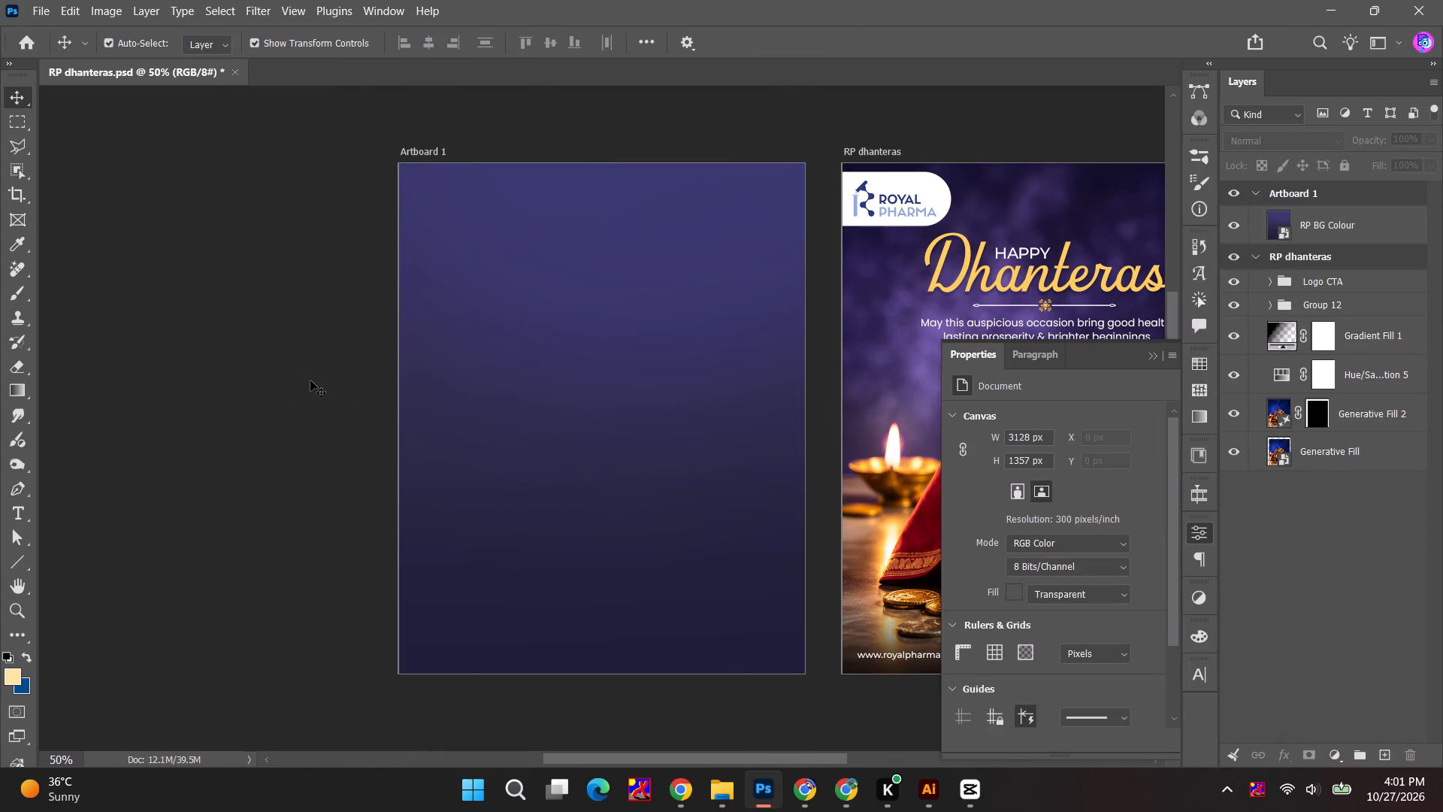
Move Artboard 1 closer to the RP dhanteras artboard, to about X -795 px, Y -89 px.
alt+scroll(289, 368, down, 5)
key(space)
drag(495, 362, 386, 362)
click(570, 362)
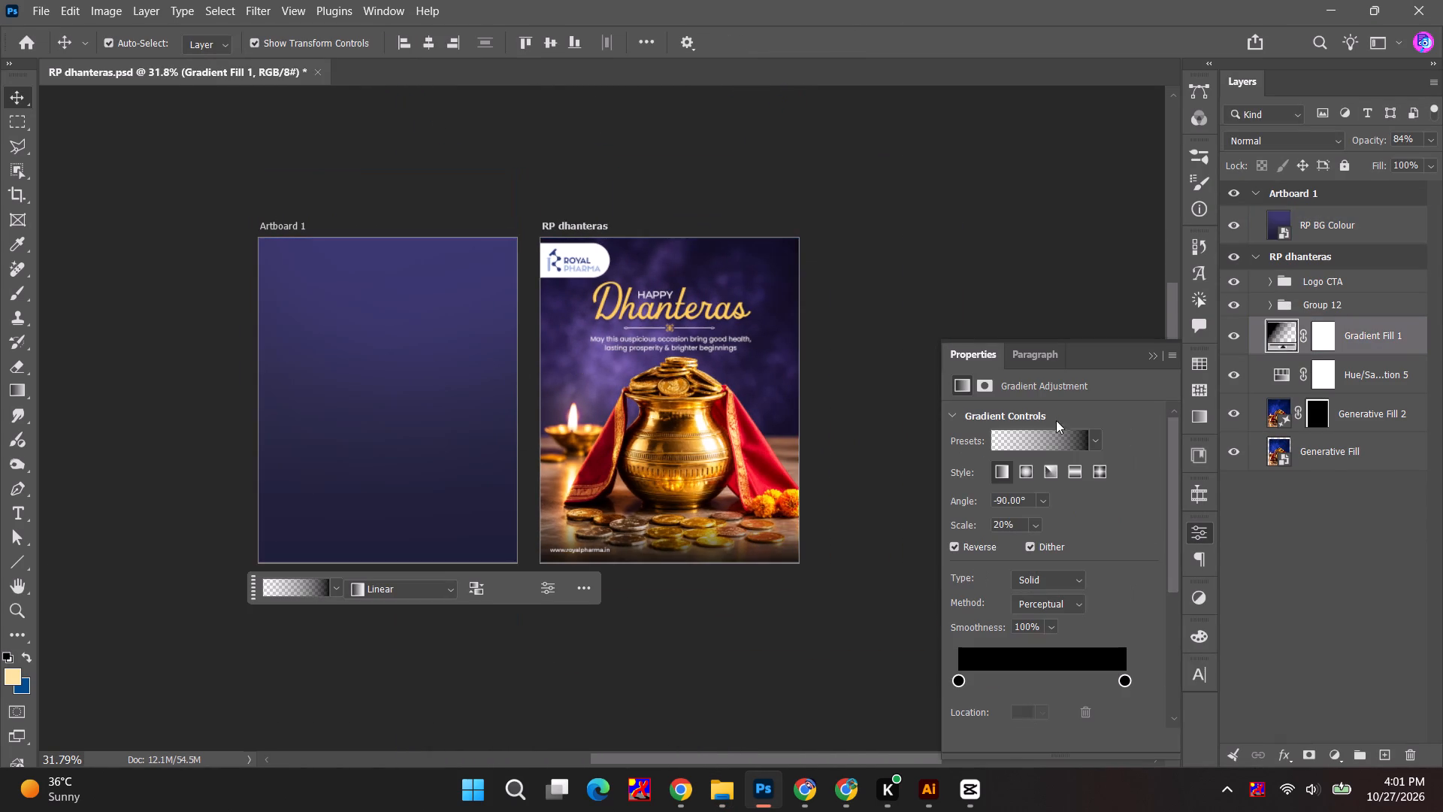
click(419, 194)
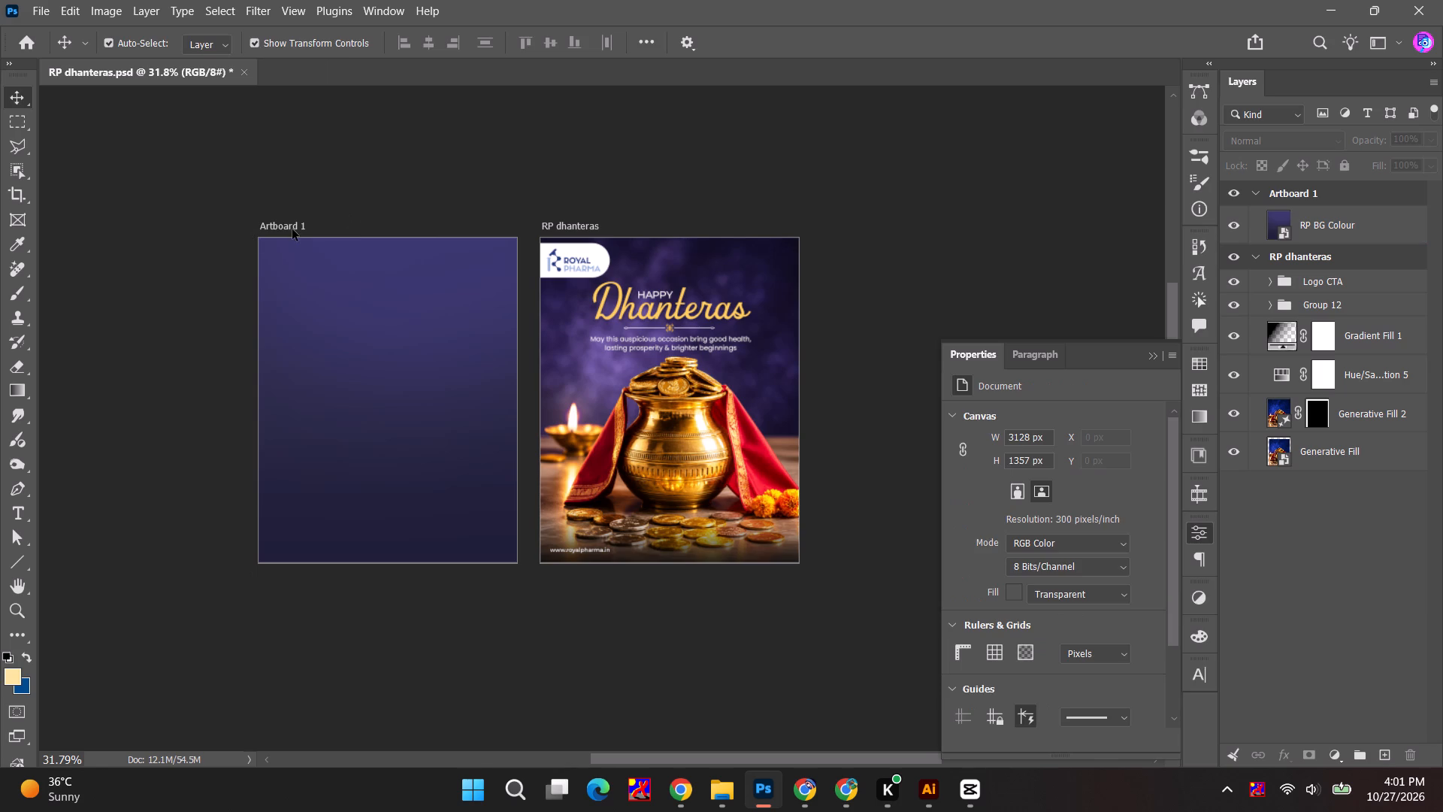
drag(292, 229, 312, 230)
Shift the bluish-purple range in Hue/Saturation 5 to a hue of about -6 and fine-tune its saturation to match the reference colour.
click(1290, 380)
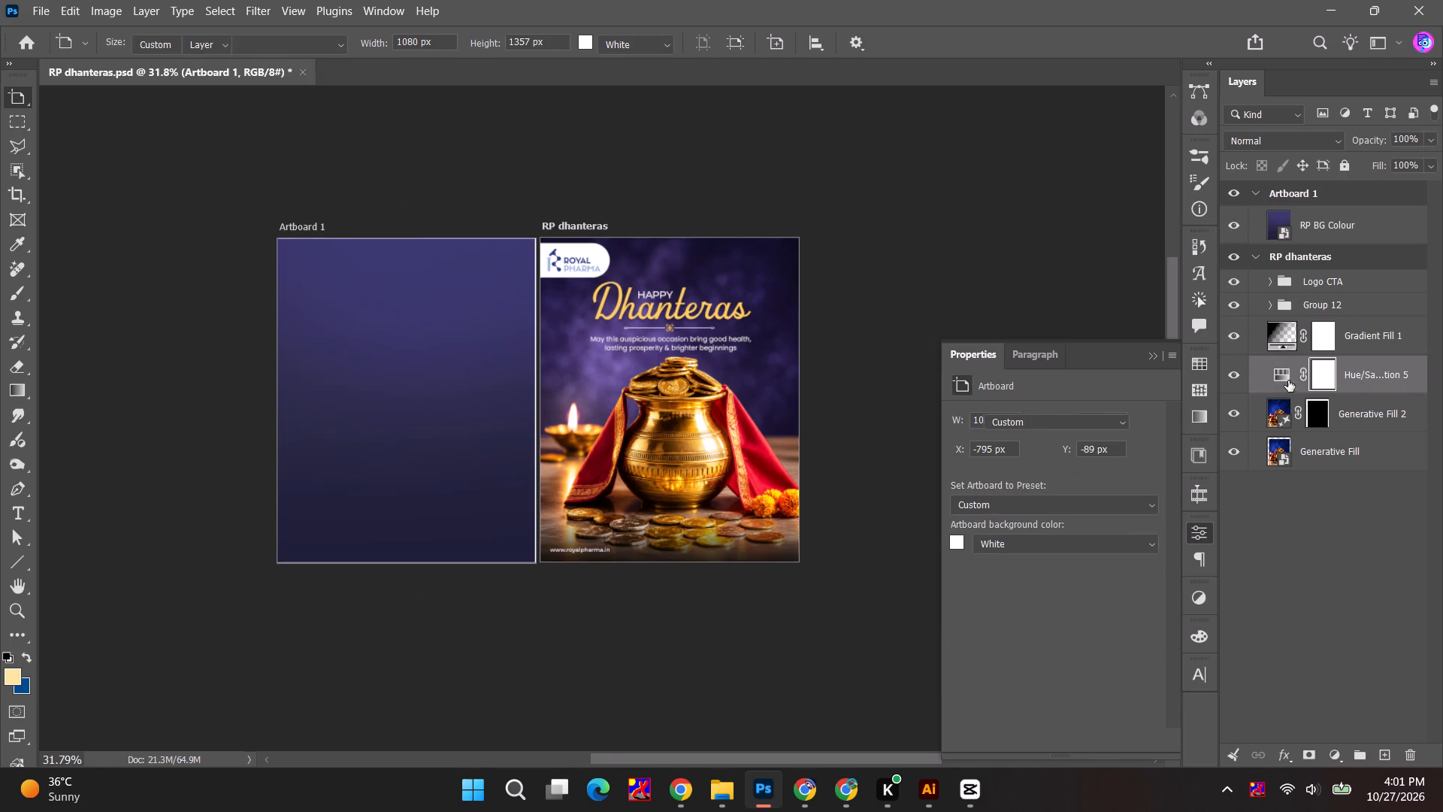
click(1130, 455)
drag(1059, 507, 1063, 507)
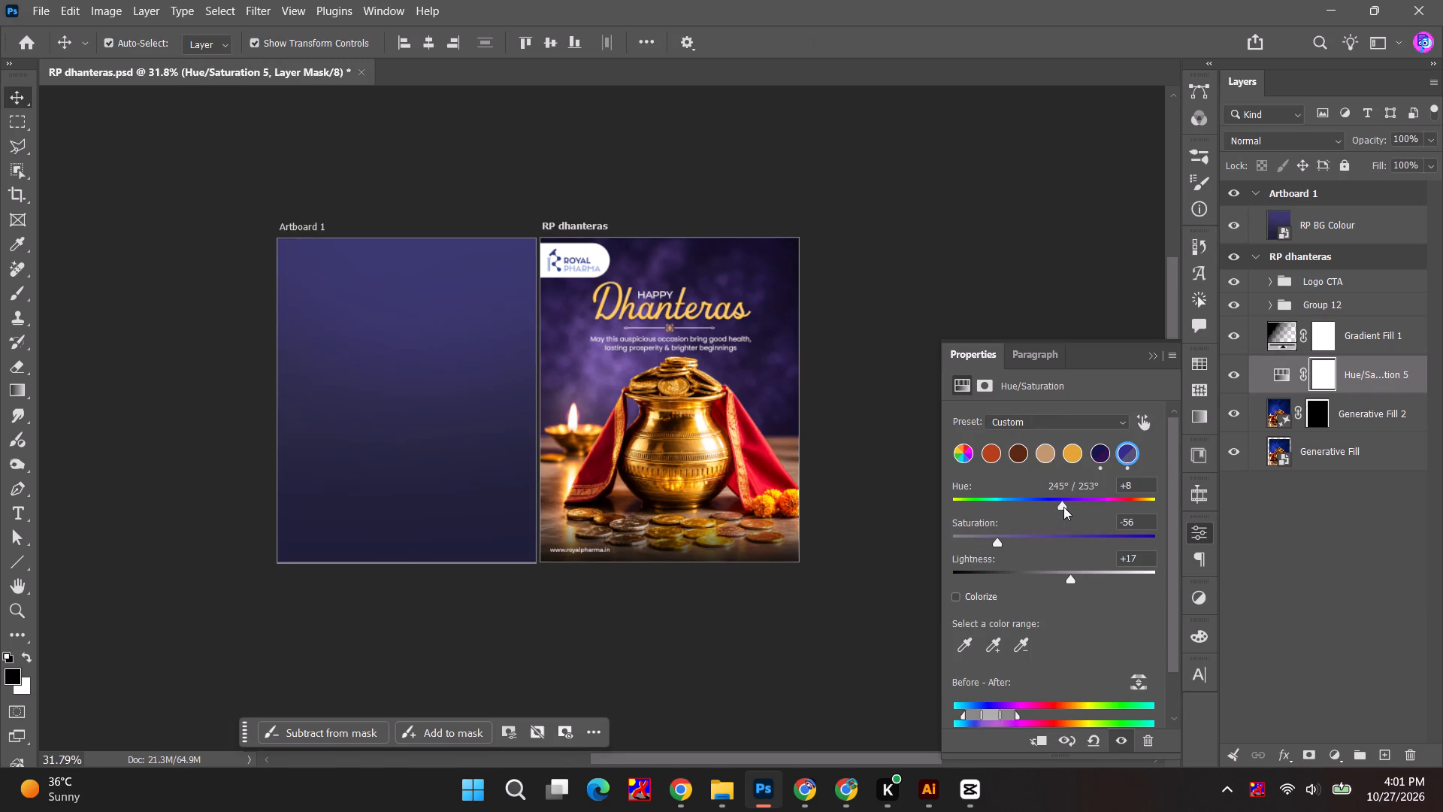
drag(1063, 507, 1047, 506)
drag(1047, 506, 1046, 506)
drag(1004, 546, 991, 545)
click(871, 234)
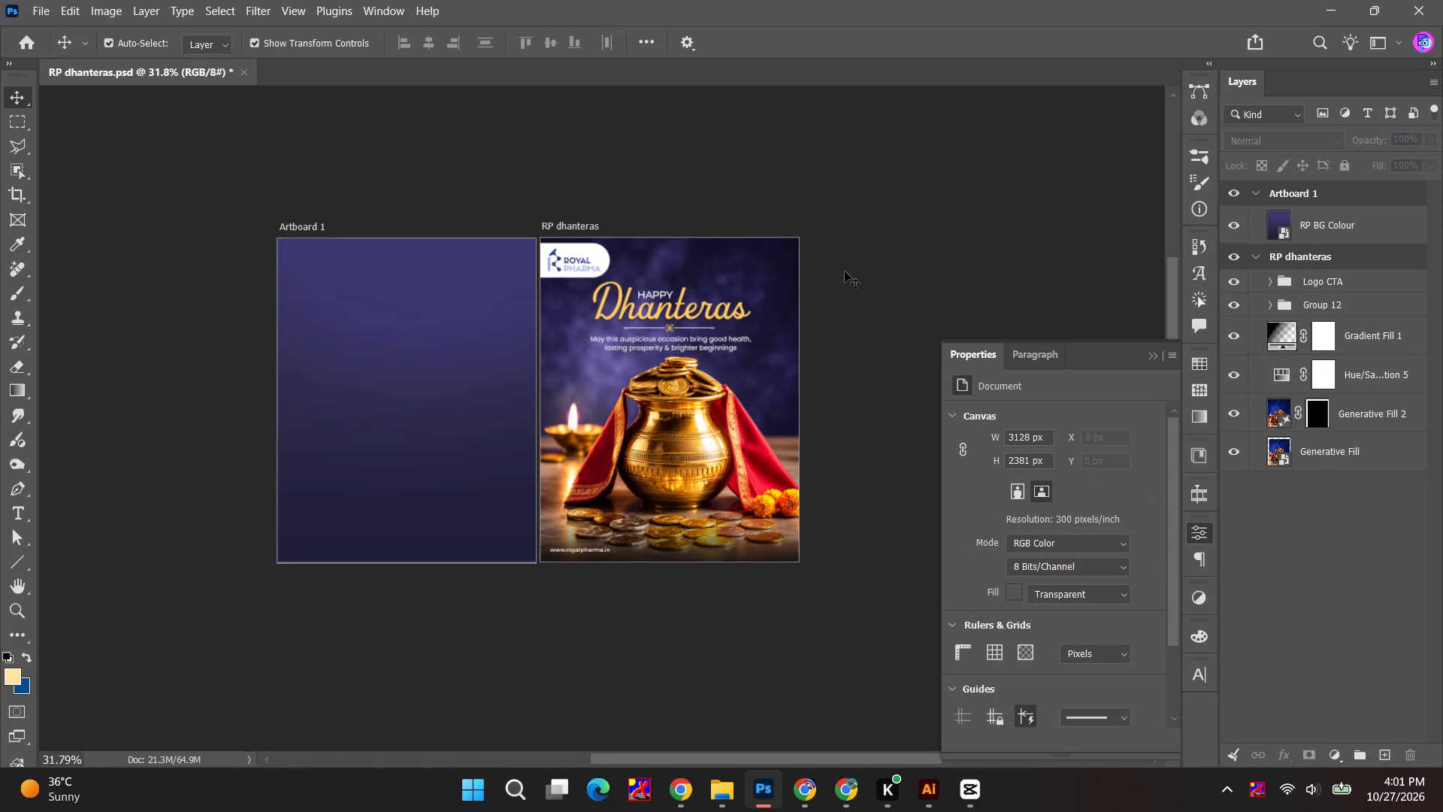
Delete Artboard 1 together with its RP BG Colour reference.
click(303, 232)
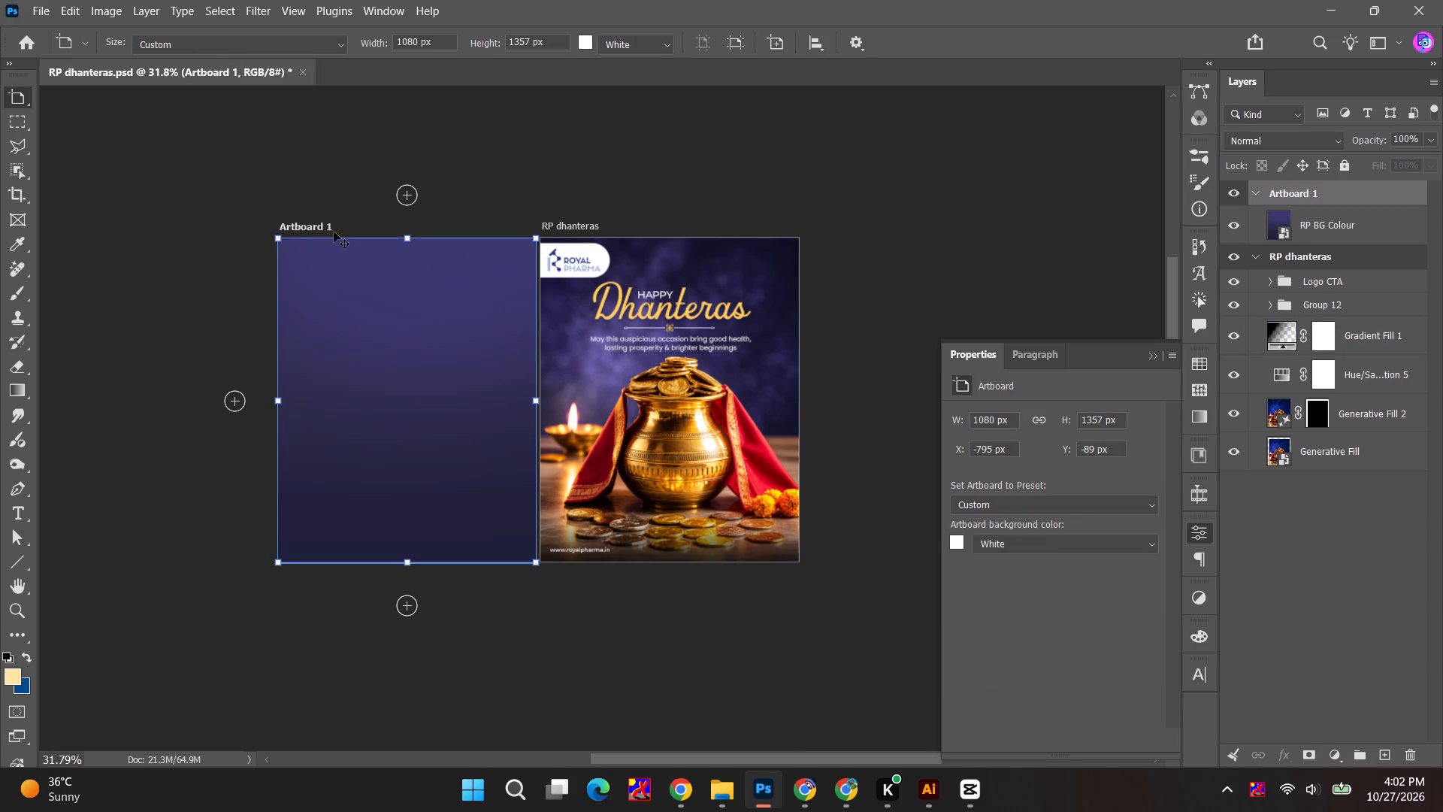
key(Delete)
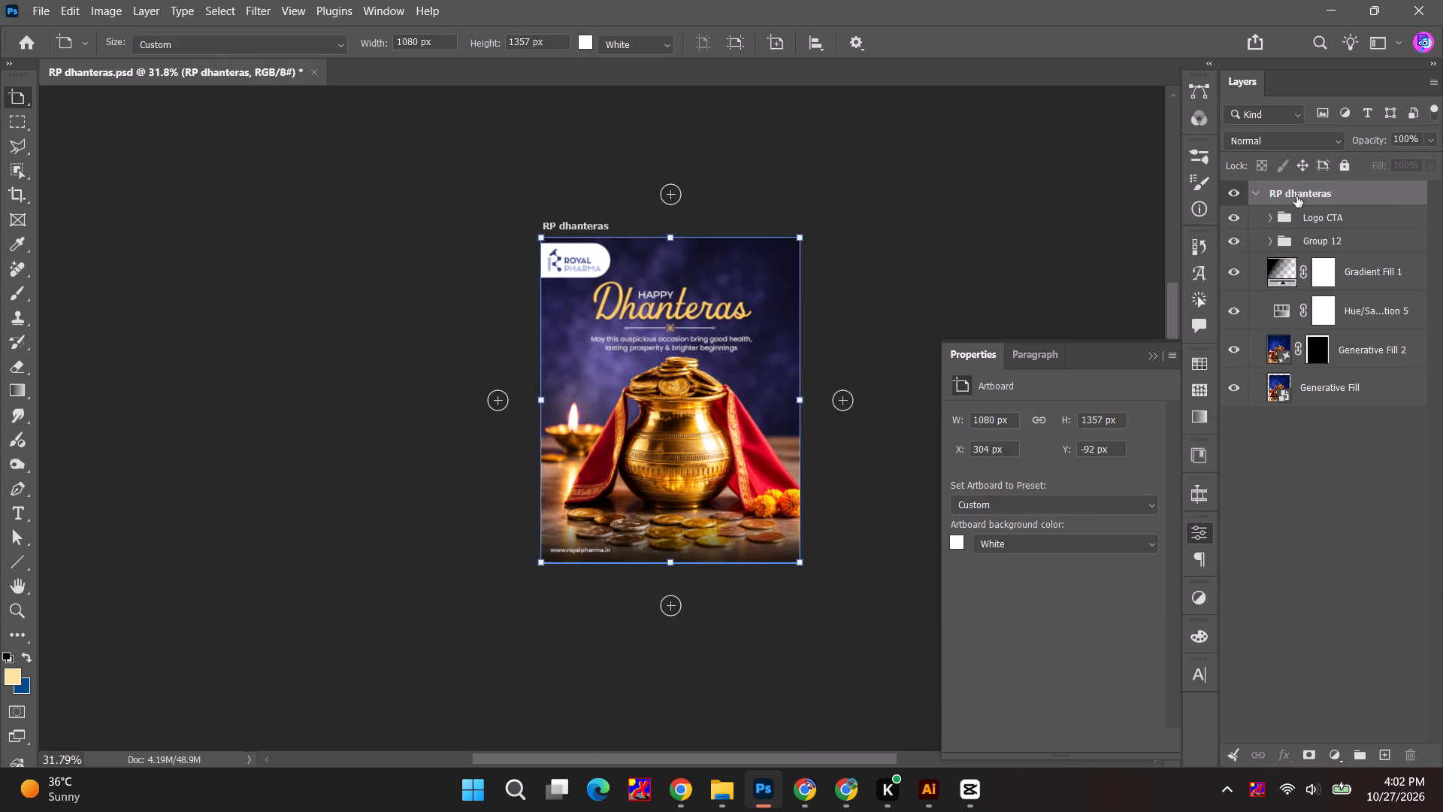
Export the RP dhanteras artboard as a PNG, replacing the existing RP dhanteras image in Royal Pharma's Nov 2026 folder.
right_click(1297, 195)
click(1311, 315)
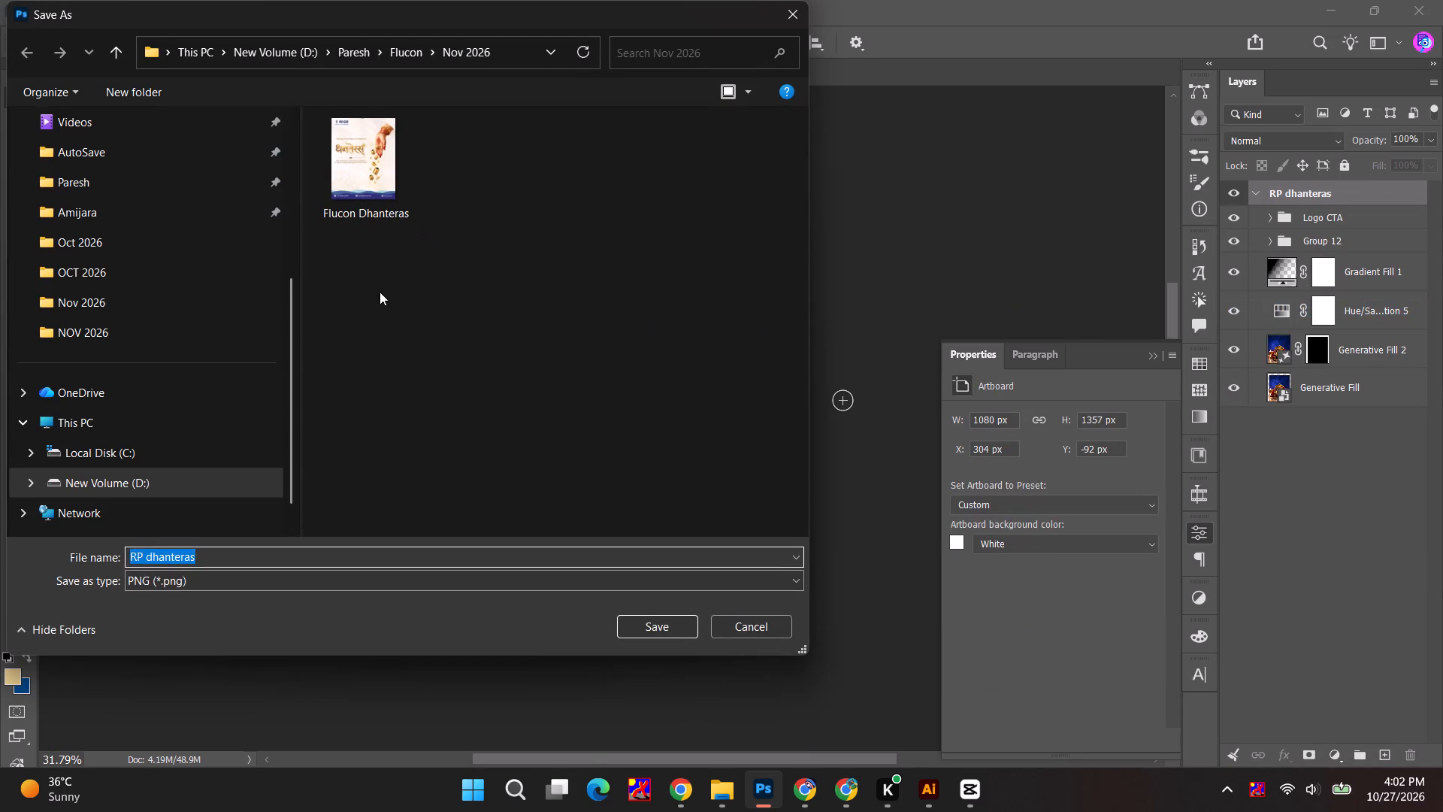
click(149, 316)
click(431, 196)
click(460, 186)
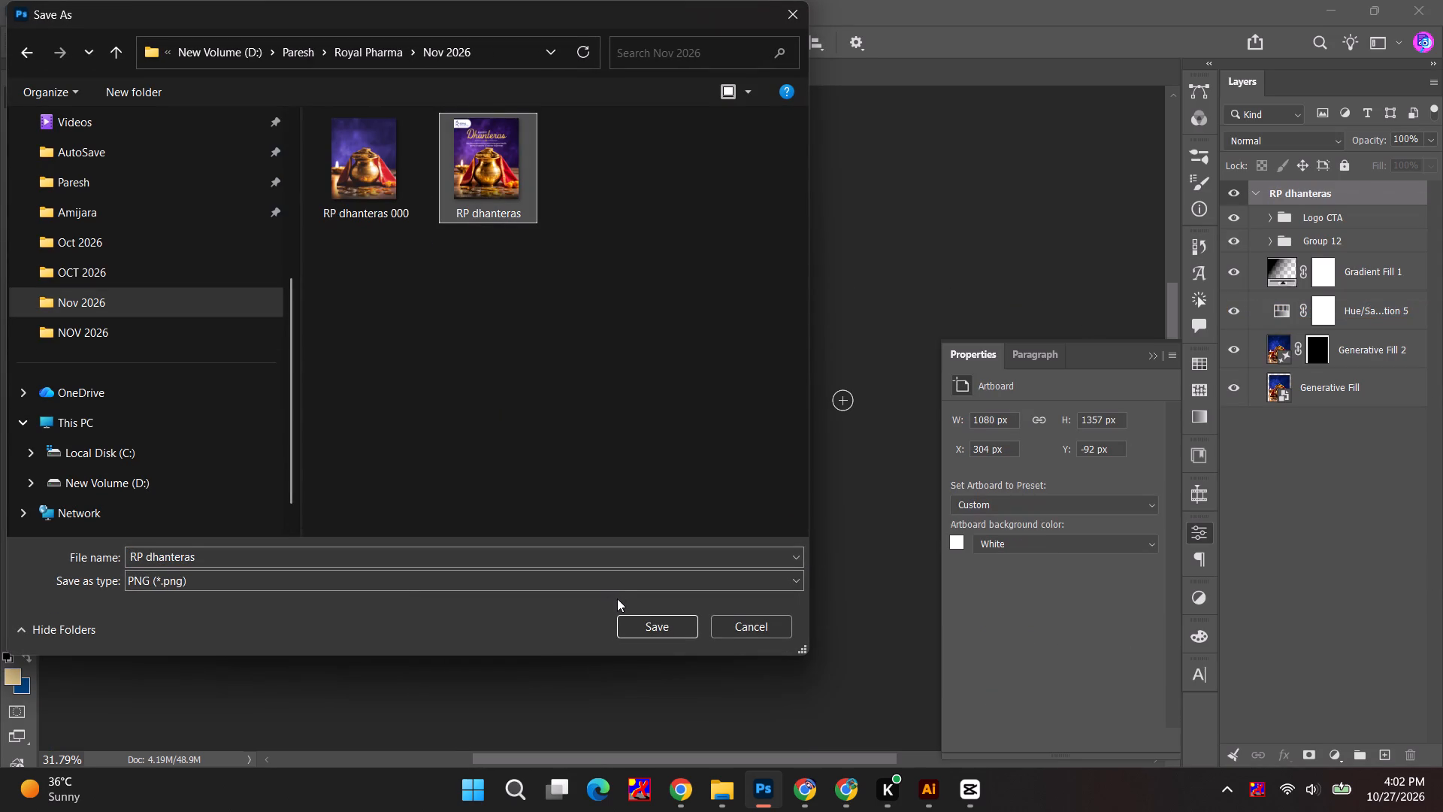
click(646, 629)
click(740, 394)
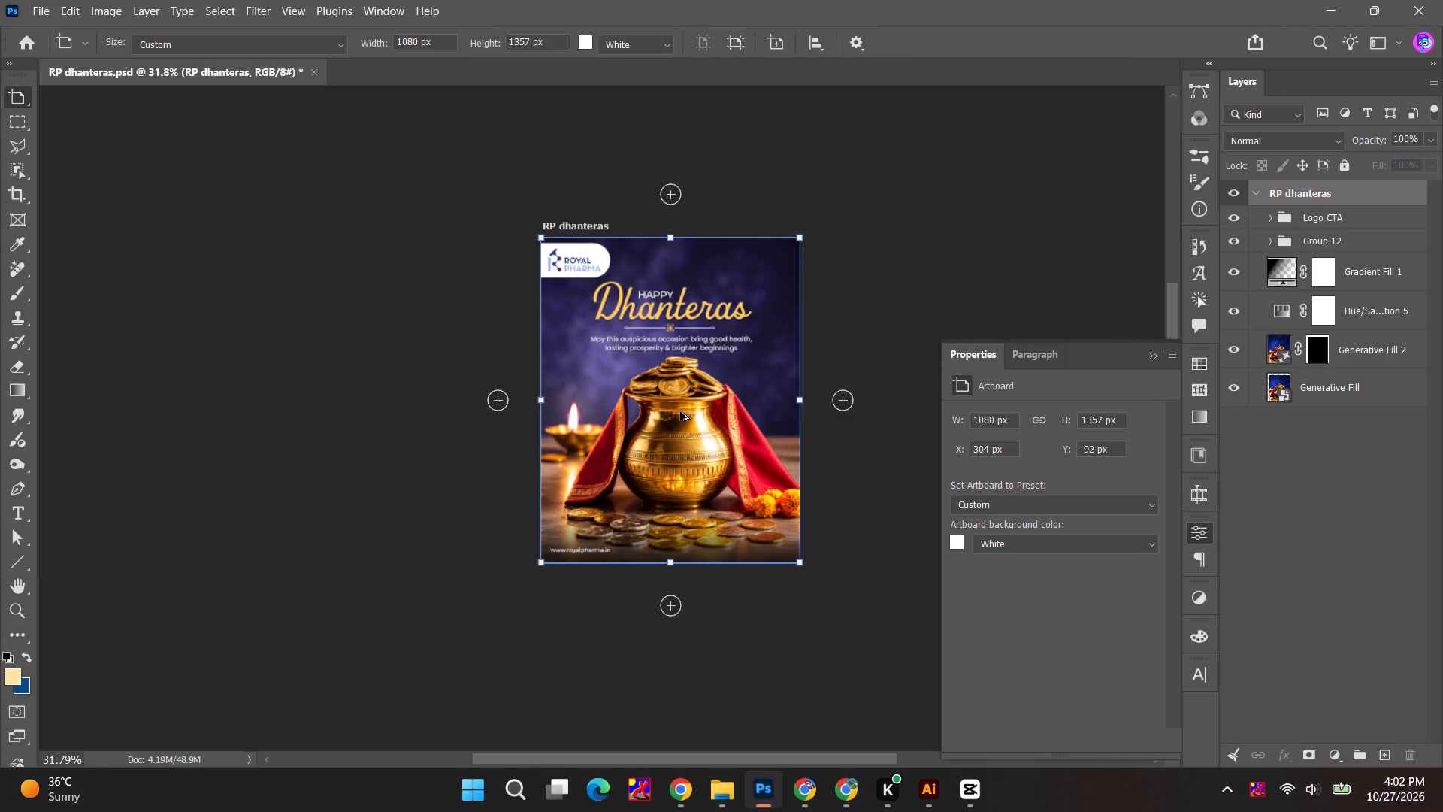
Switch to File Explorer, open Royal Pharma's Nov 2026 folder and check the newly exported RP dhanteras image against RP dhanteras 000.
key(alt+Tab)
alt+click(477, 314)
key(alt+Tab)
alt+click(666, 308)
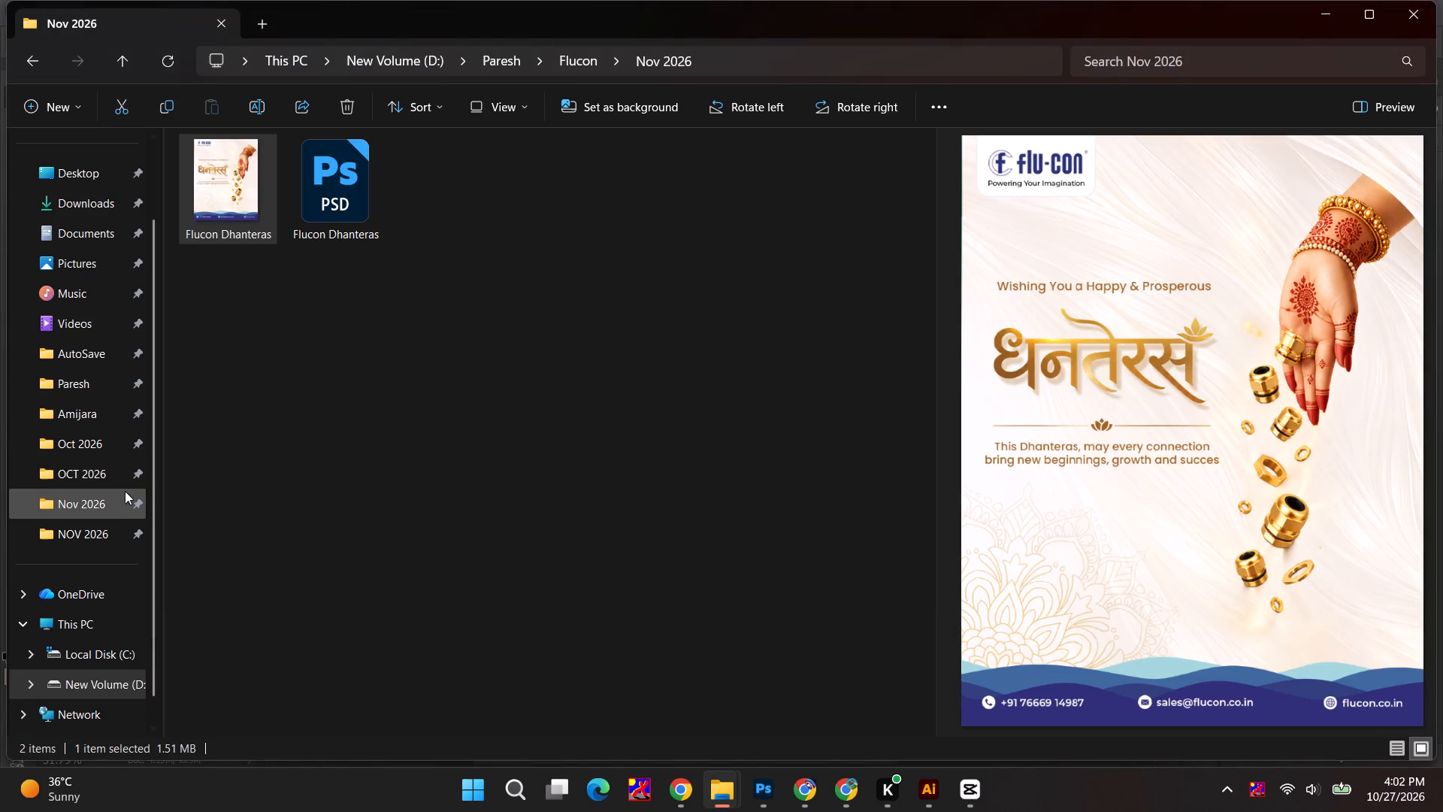
click(118, 503)
click(332, 199)
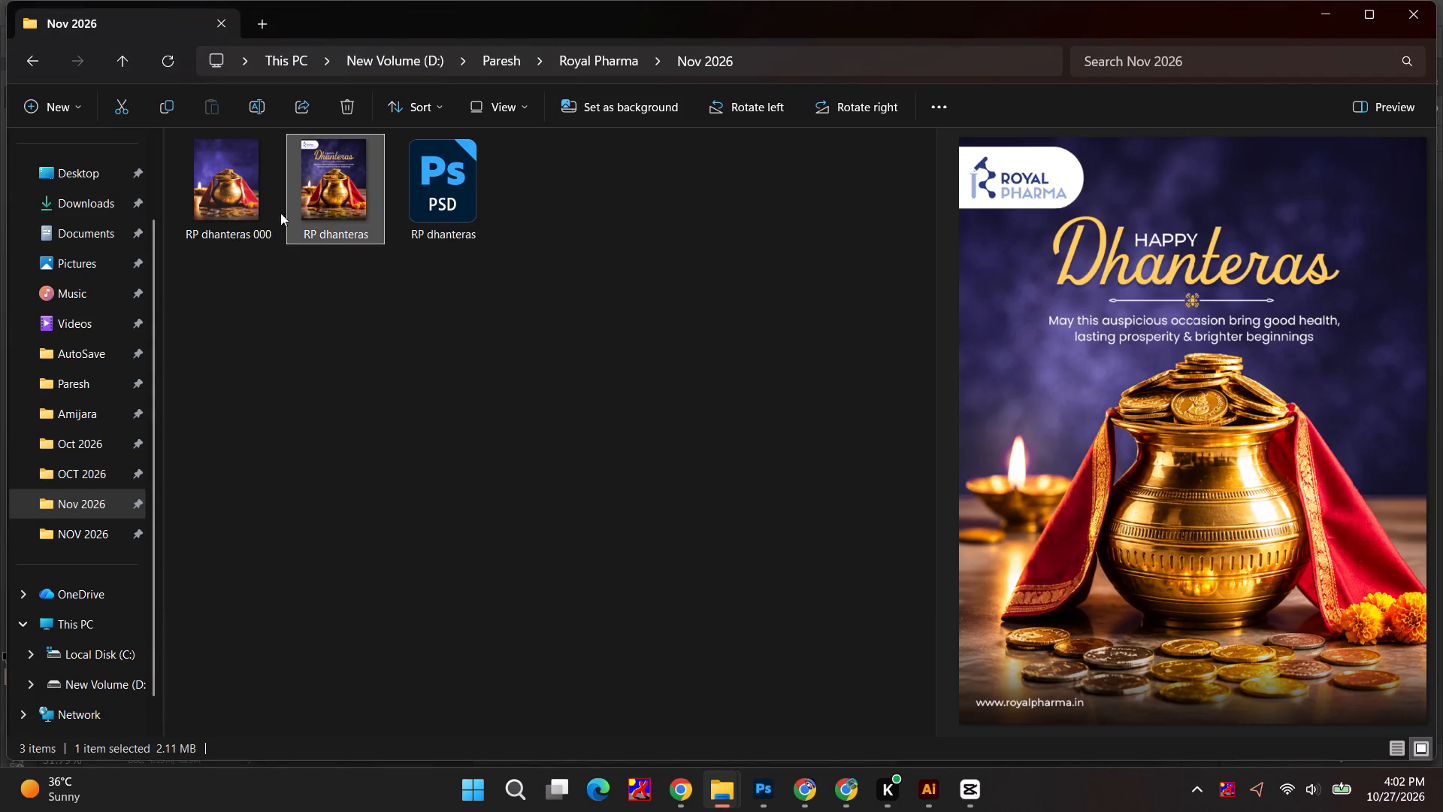
click(254, 209)
click(323, 209)
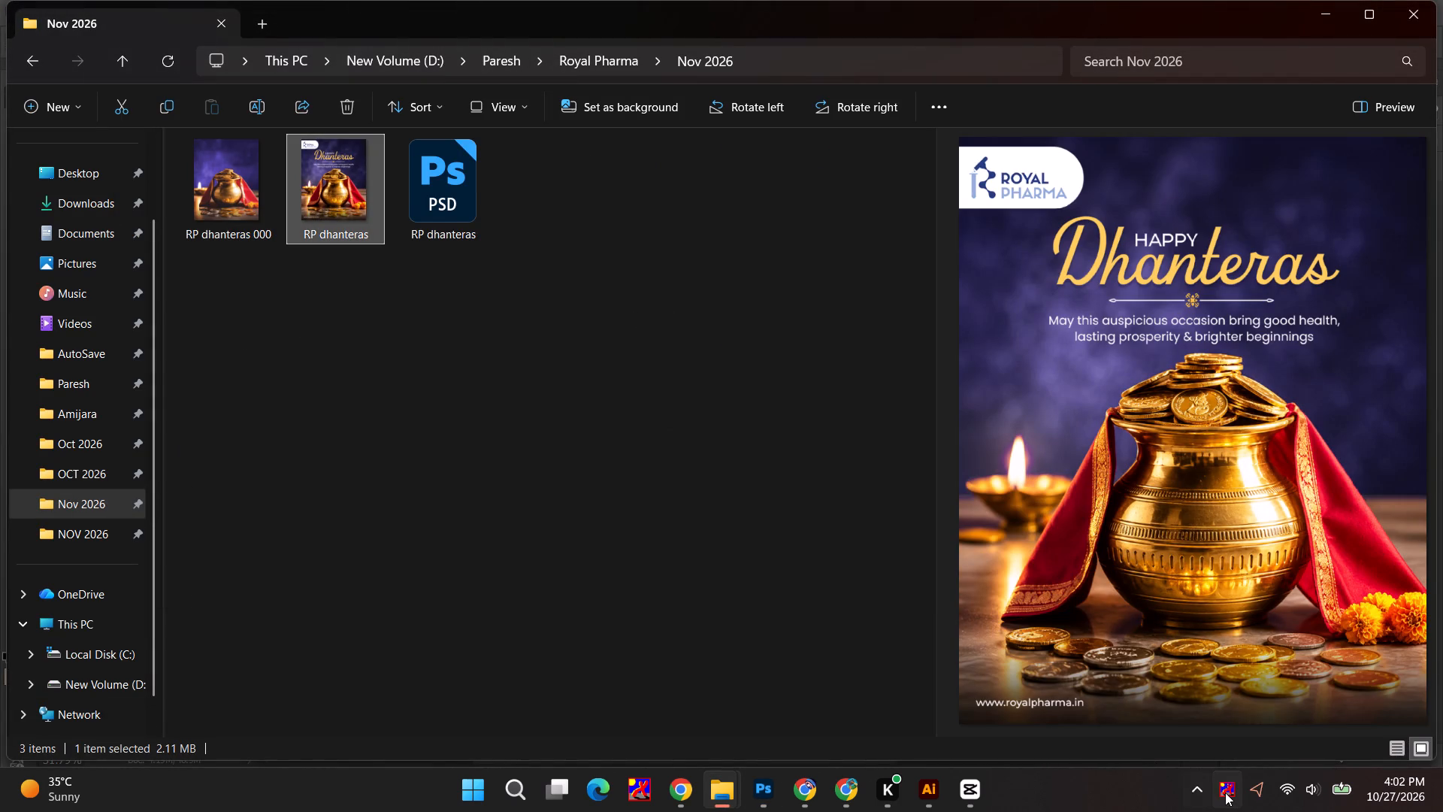
double_click(1225, 792)
drag(323, 208, 696, 323)
click(658, 239)
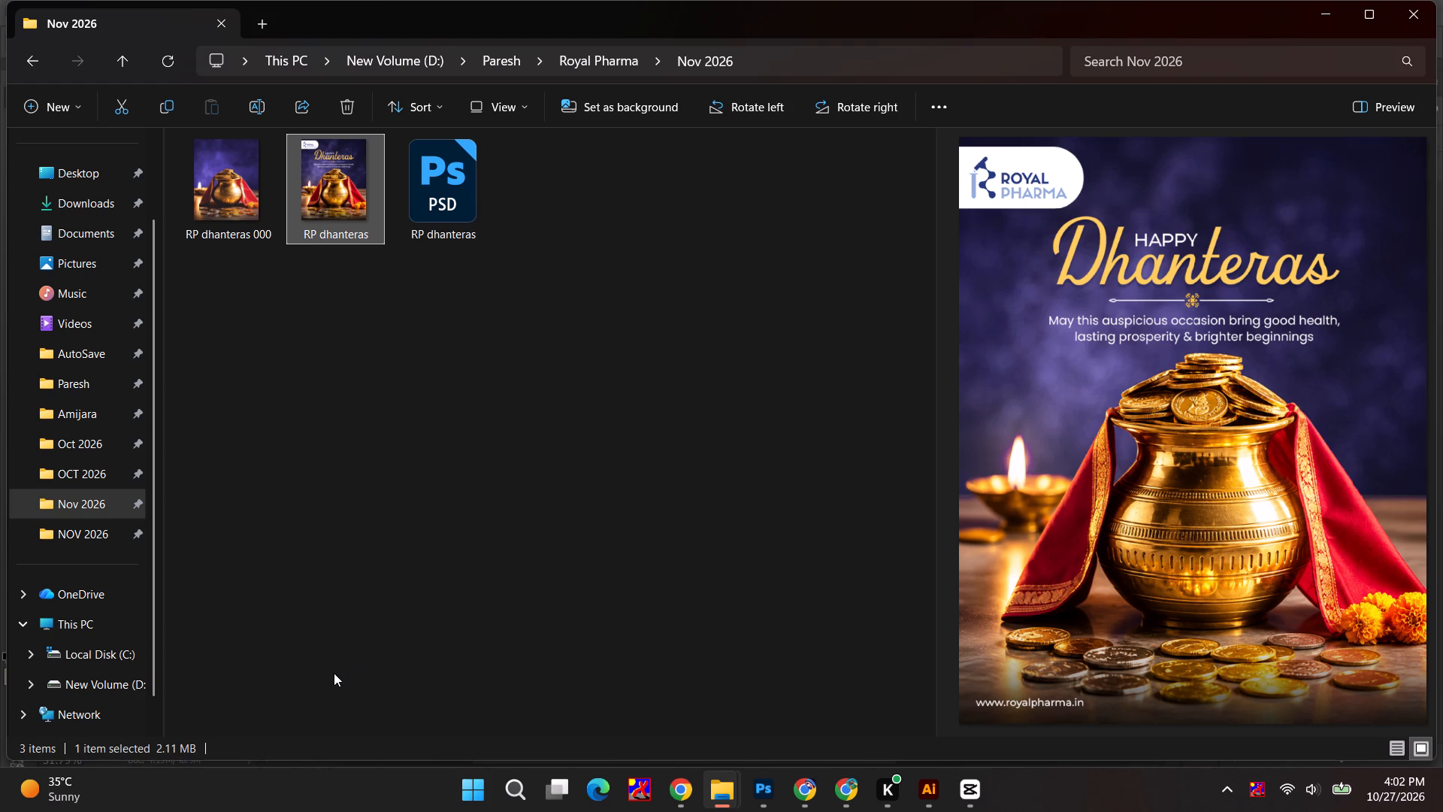
Switch back from File Explorer to the RP dhanteras document in Photoshop.
click(761, 798)
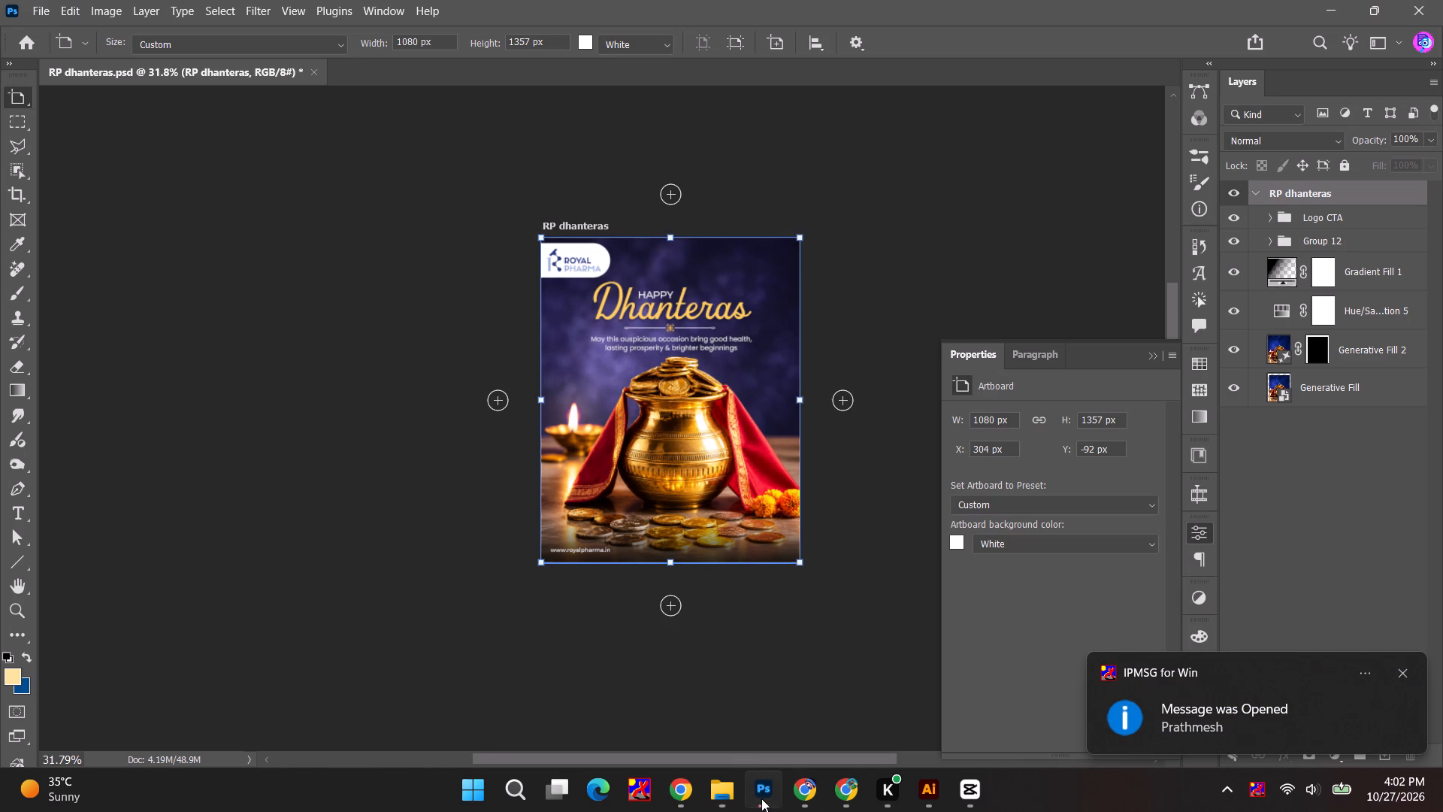
Save the RP dhanteras document and close it.
key(ctrl+s)
key(ctrl+w)
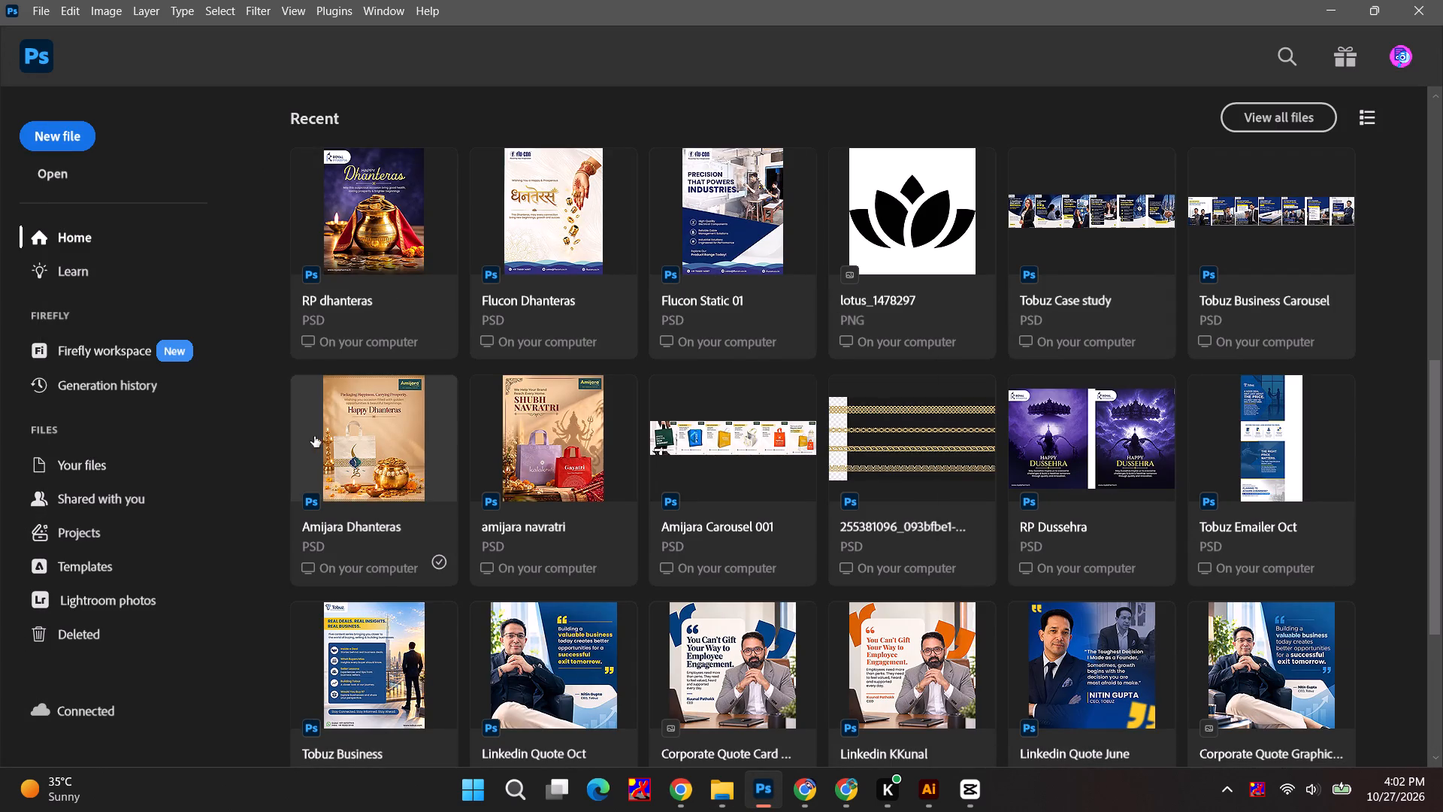
Open Flucon Dhanteras from the recent files, save it and close it.
click(584, 239)
key(ctrl+s)
key(ctrl+w)
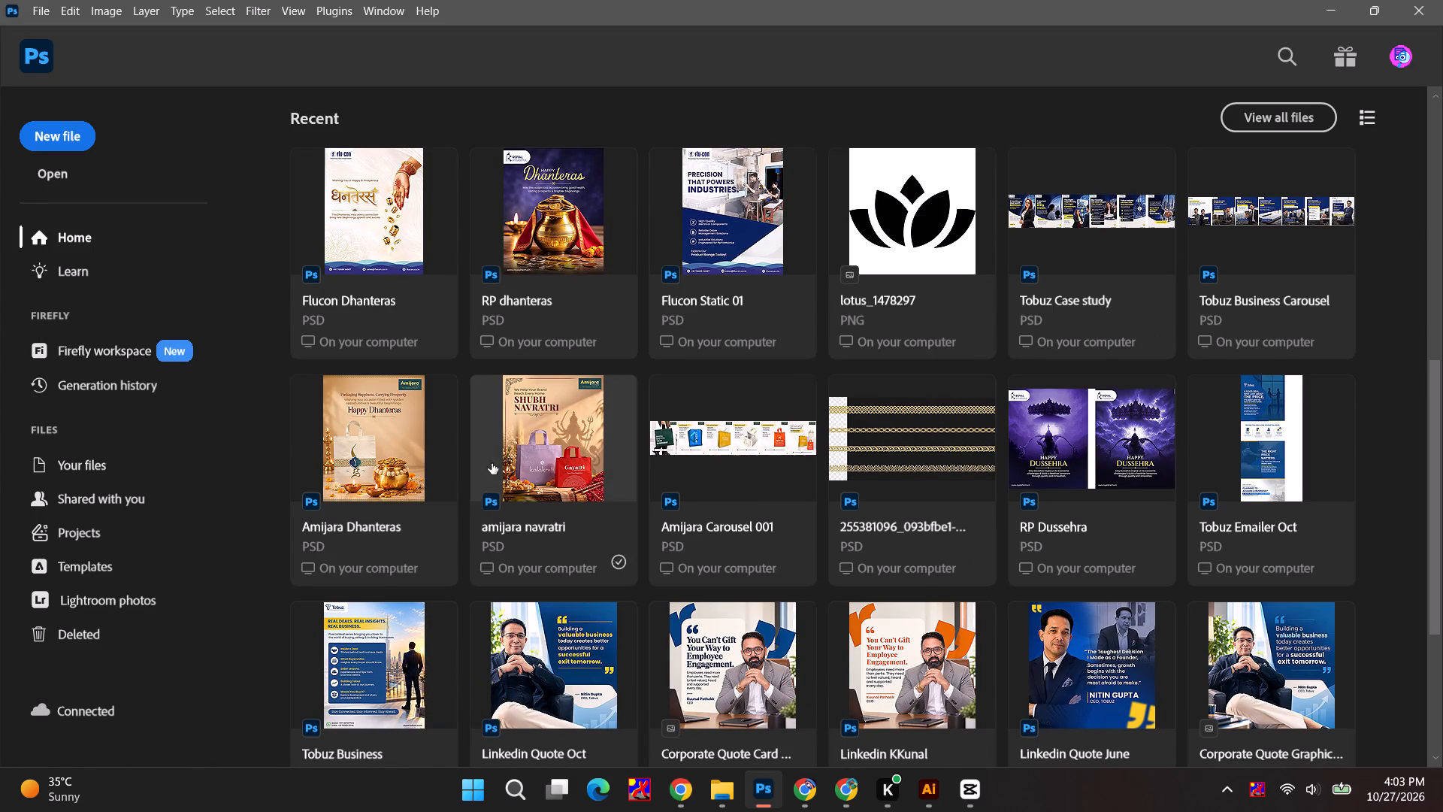
Open the Amijara Dhanteras PSD from the recent files.
click(348, 444)
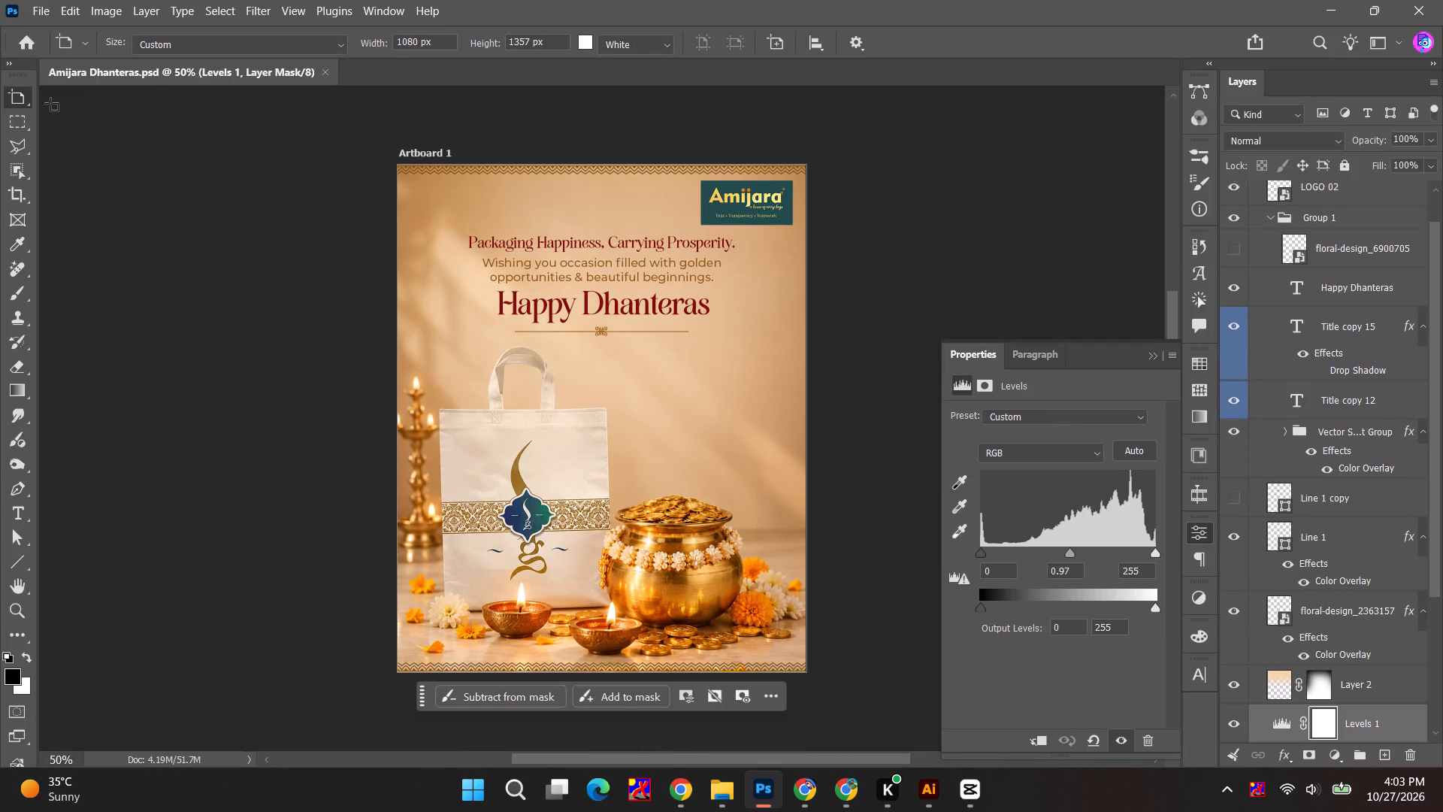
With the Move tool, select the "Packaging Happiness, Carrying Prosperity." tagline and change its font to Montserrat SemiBold.
right_click(9, 97)
click(102, 105)
alt+scroll(603, 247, up, 5)
click(620, 248)
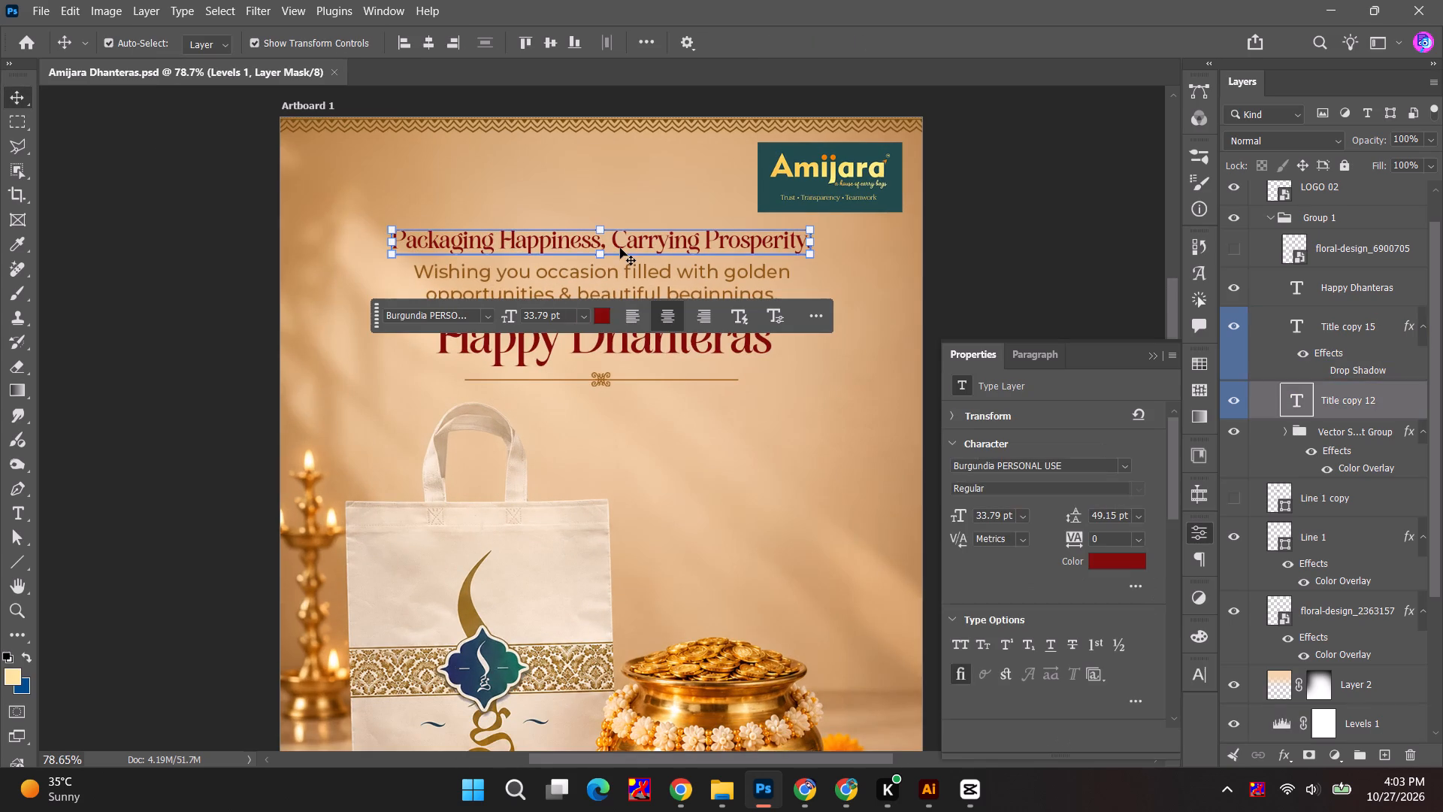
click(613, 283)
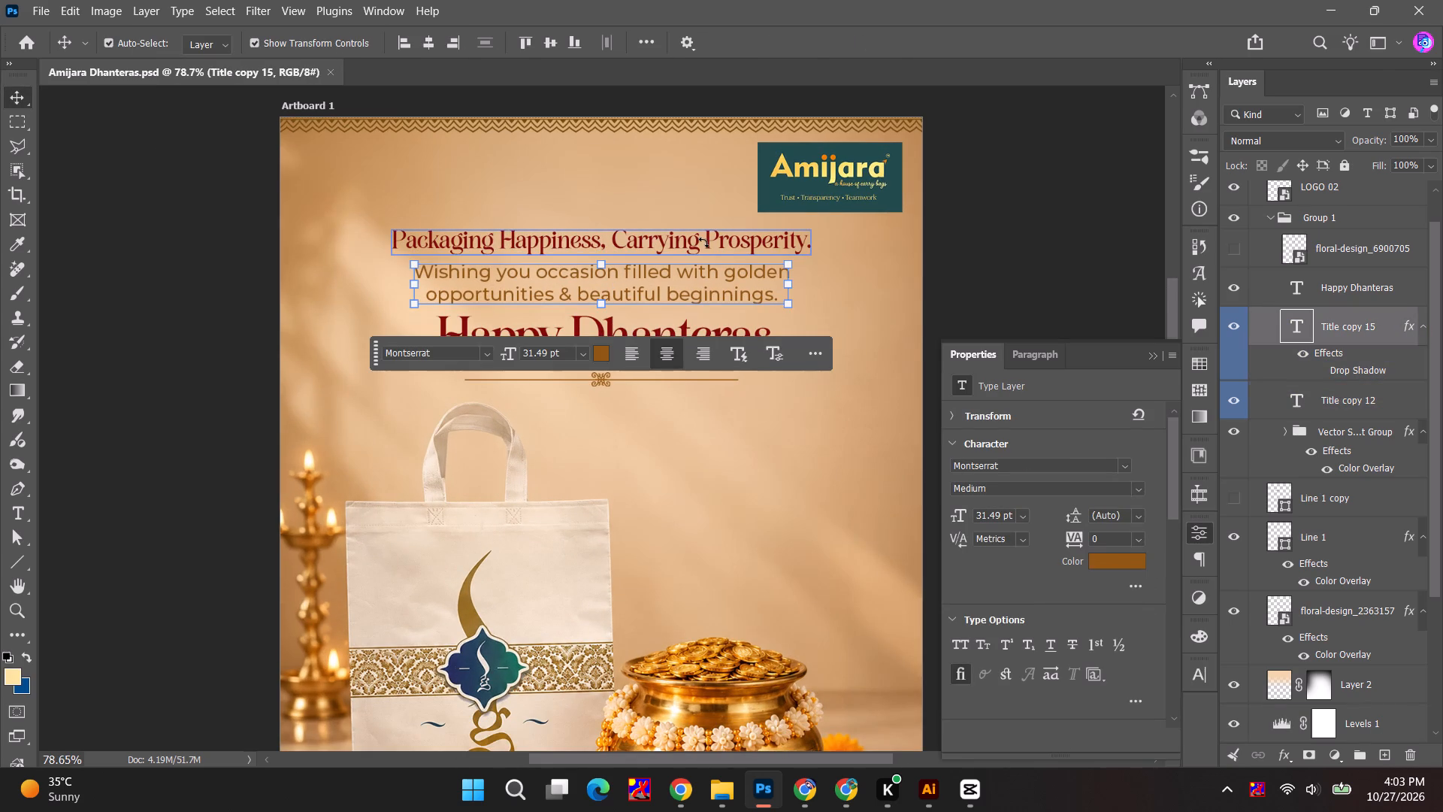
click(703, 242)
key(Escape)
click(1062, 226)
click(725, 234)
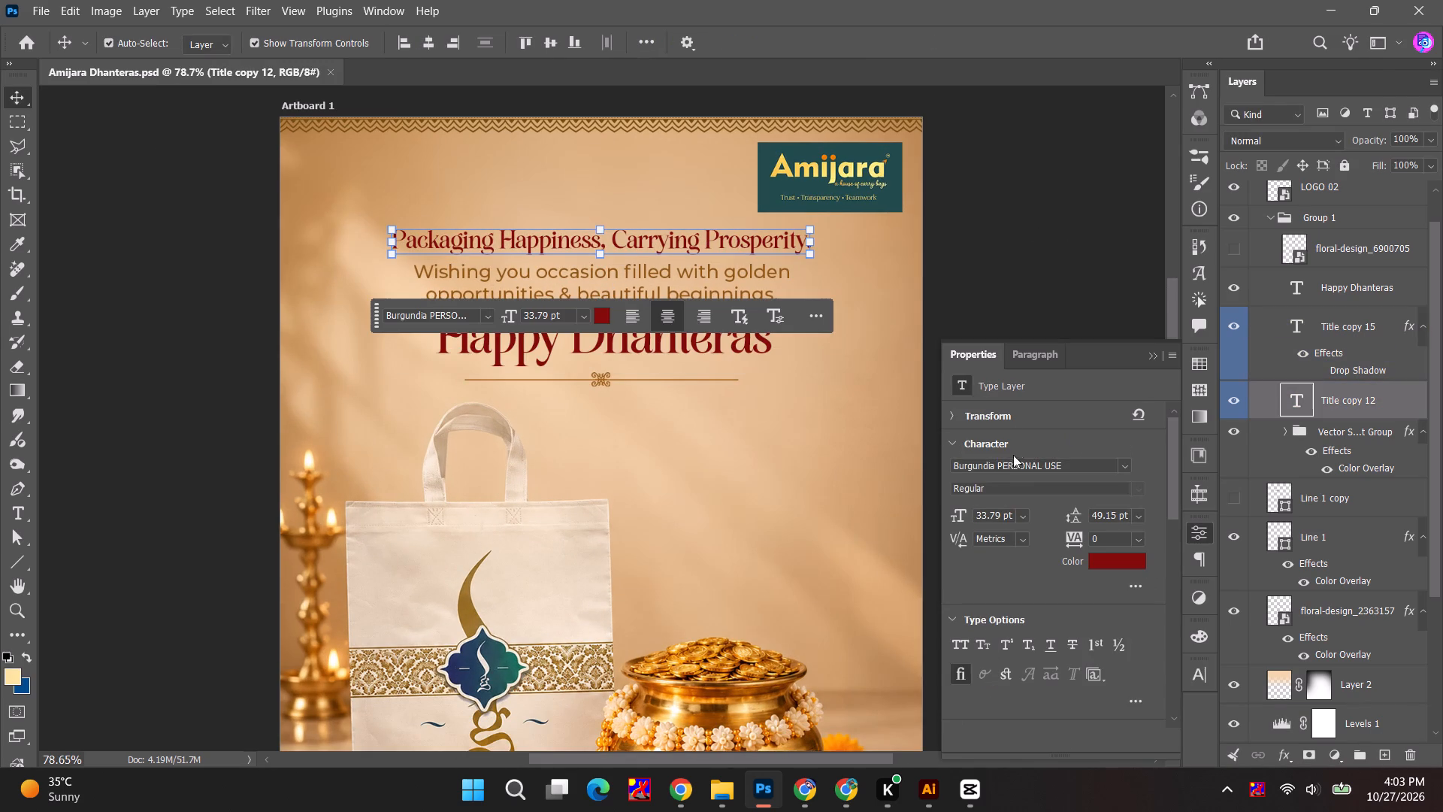
click(1003, 470)
key(ctrl+a)
text(montse)
scroll(1442, 438, up, 4)
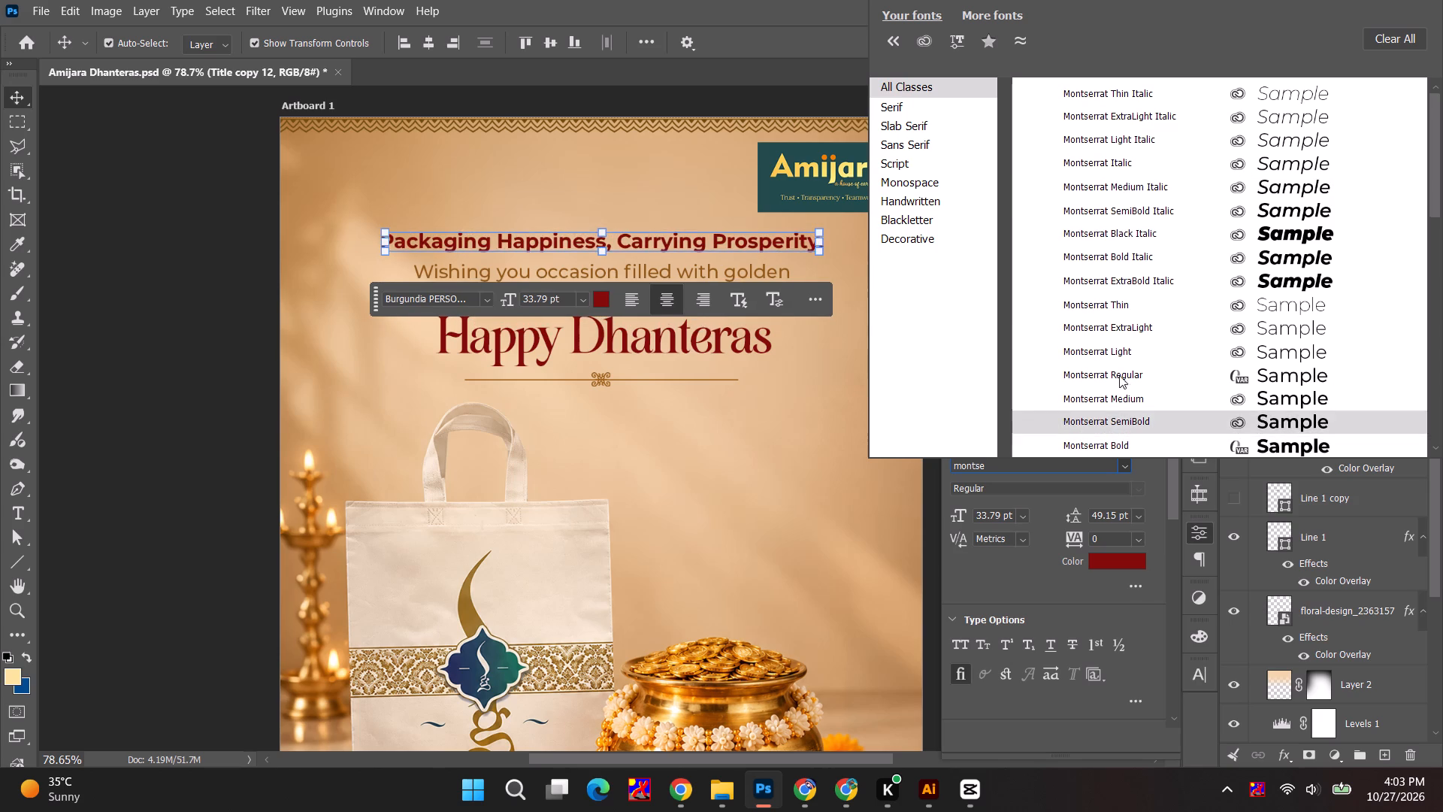
click(1118, 420)
Set the "Packaging Happiness, Carrying Prosperity." tagline's font size to 29 pt and its tracking to 20.
click(998, 517)
scroll(998, 517, down, 2)
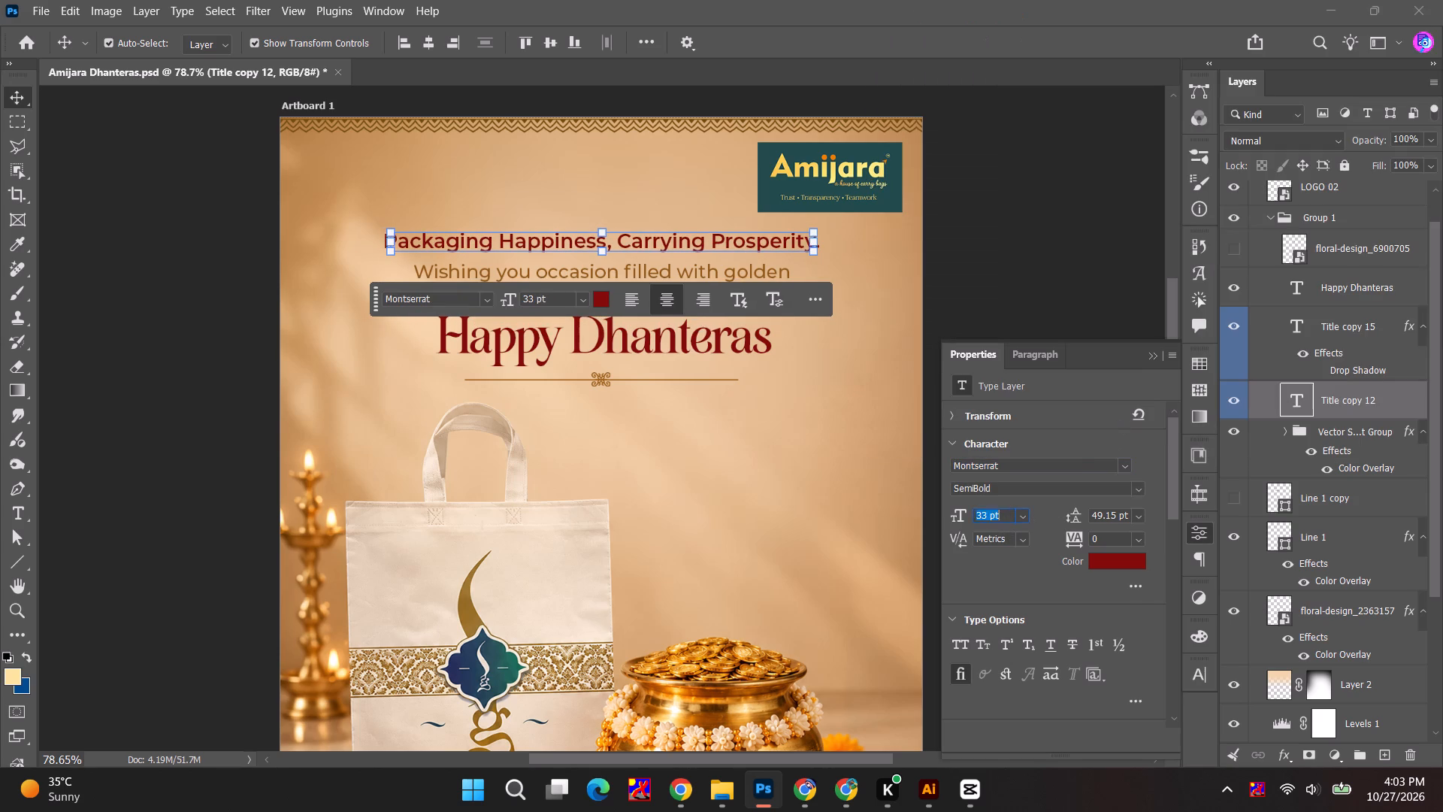
scroll(998, 517, down, 4)
scroll(998, 517, up, 1)
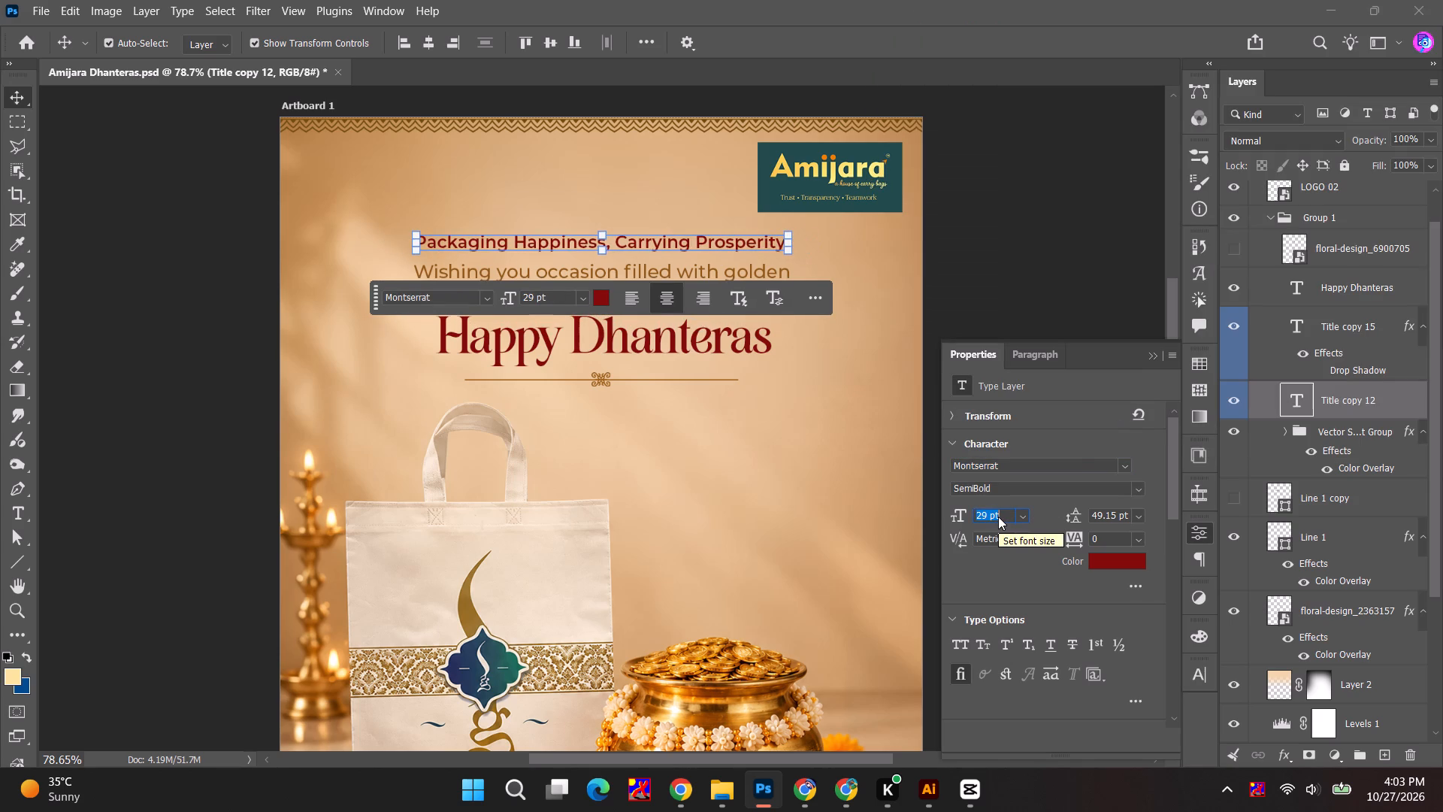
click(1114, 536)
scroll(1112, 536, up, 1)
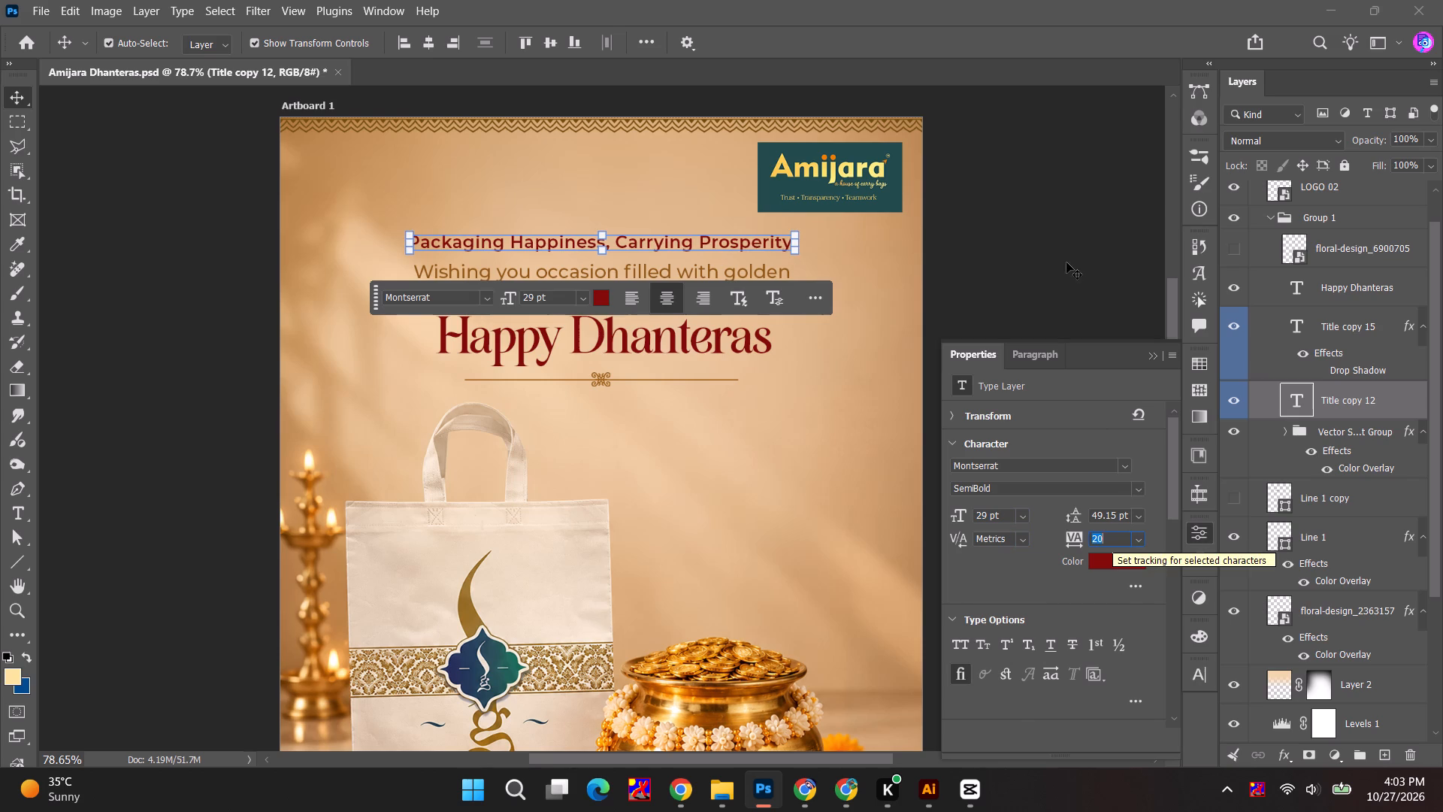
click(1066, 262)
Set the font size of the "Wishing you occasion filled with golden opportunities" text to 29 pt and clear the selection.
alt+scroll(973, 266, down, 2)
key(space)
drag(957, 271, 927, 286)
alt+scroll(559, 332, up, 2)
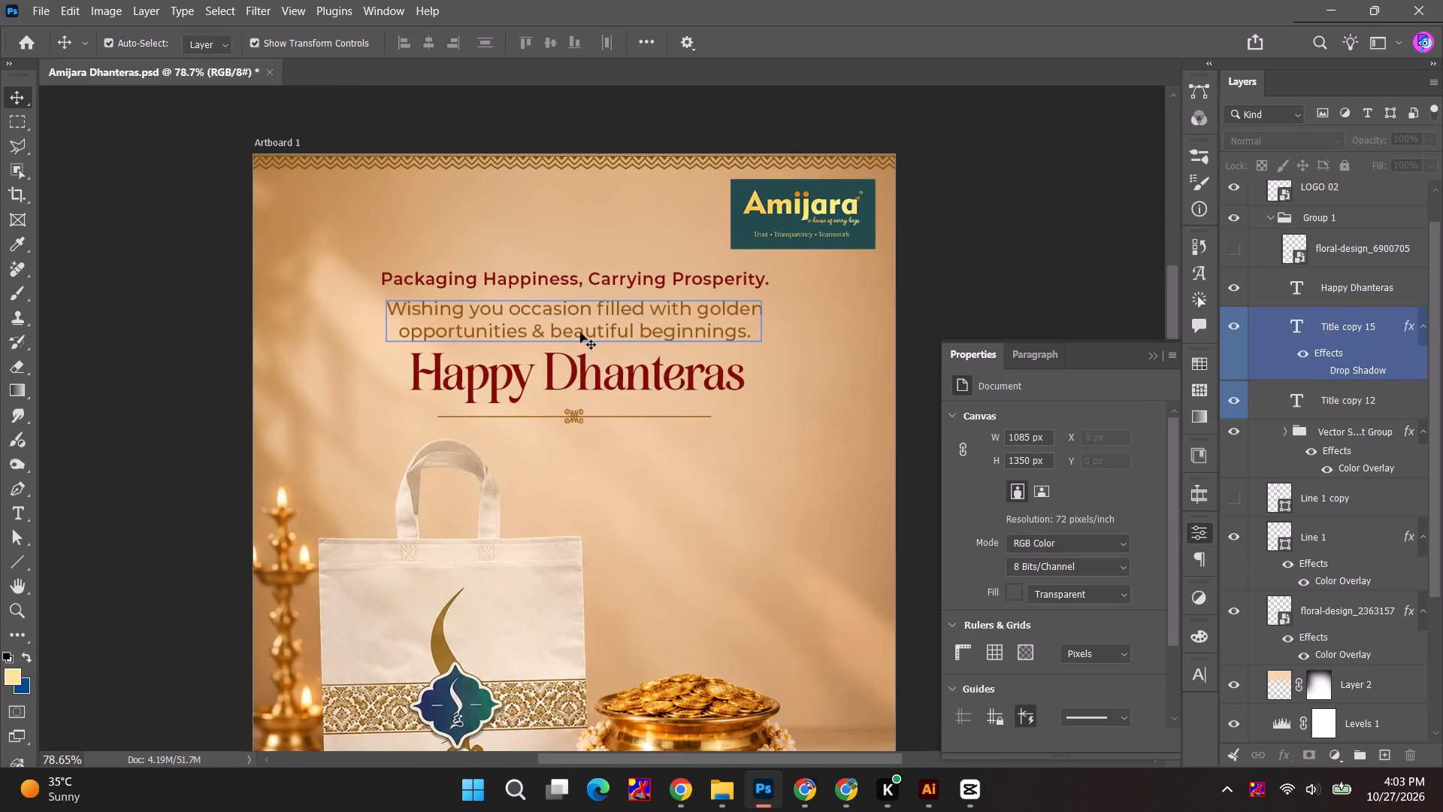
click(588, 330)
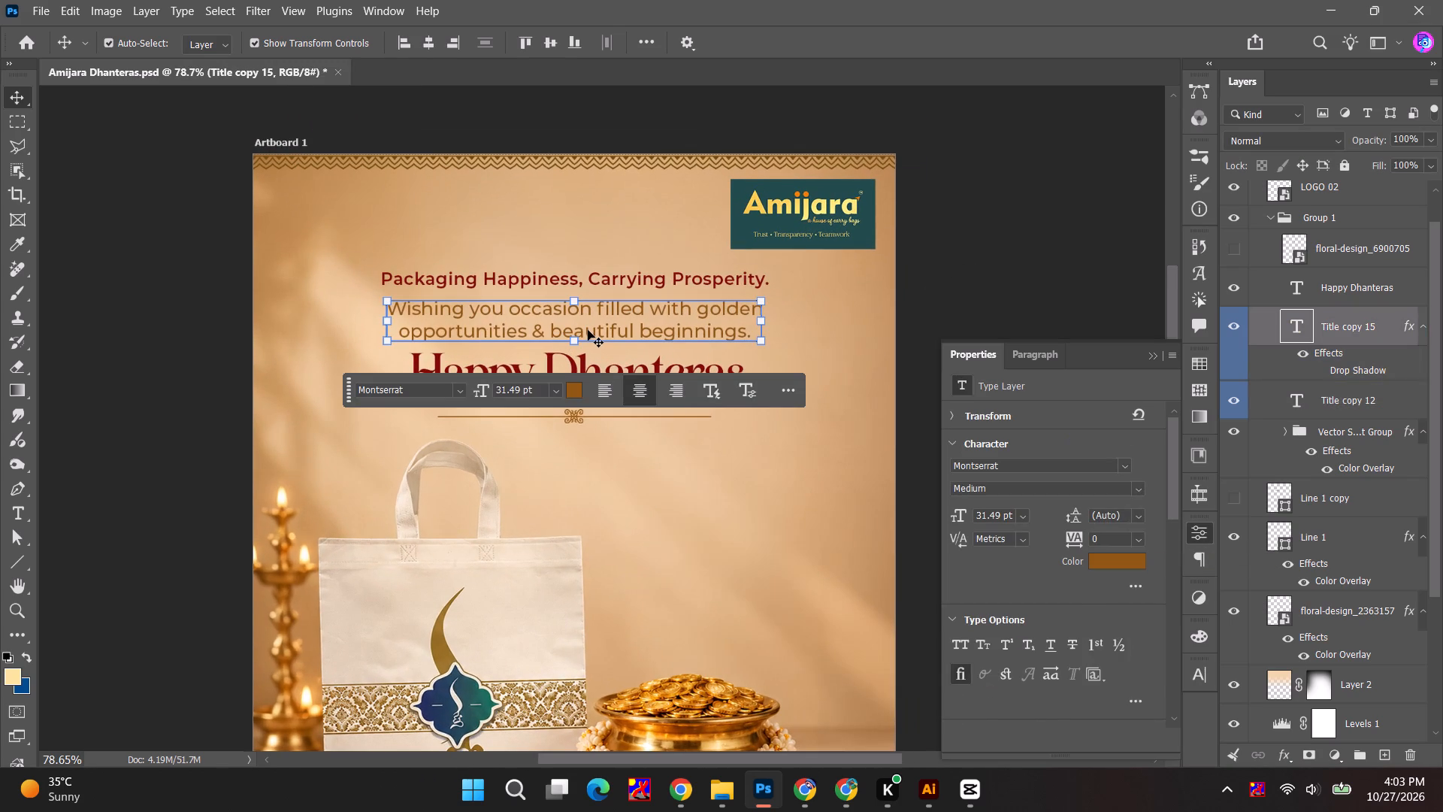
click(692, 277)
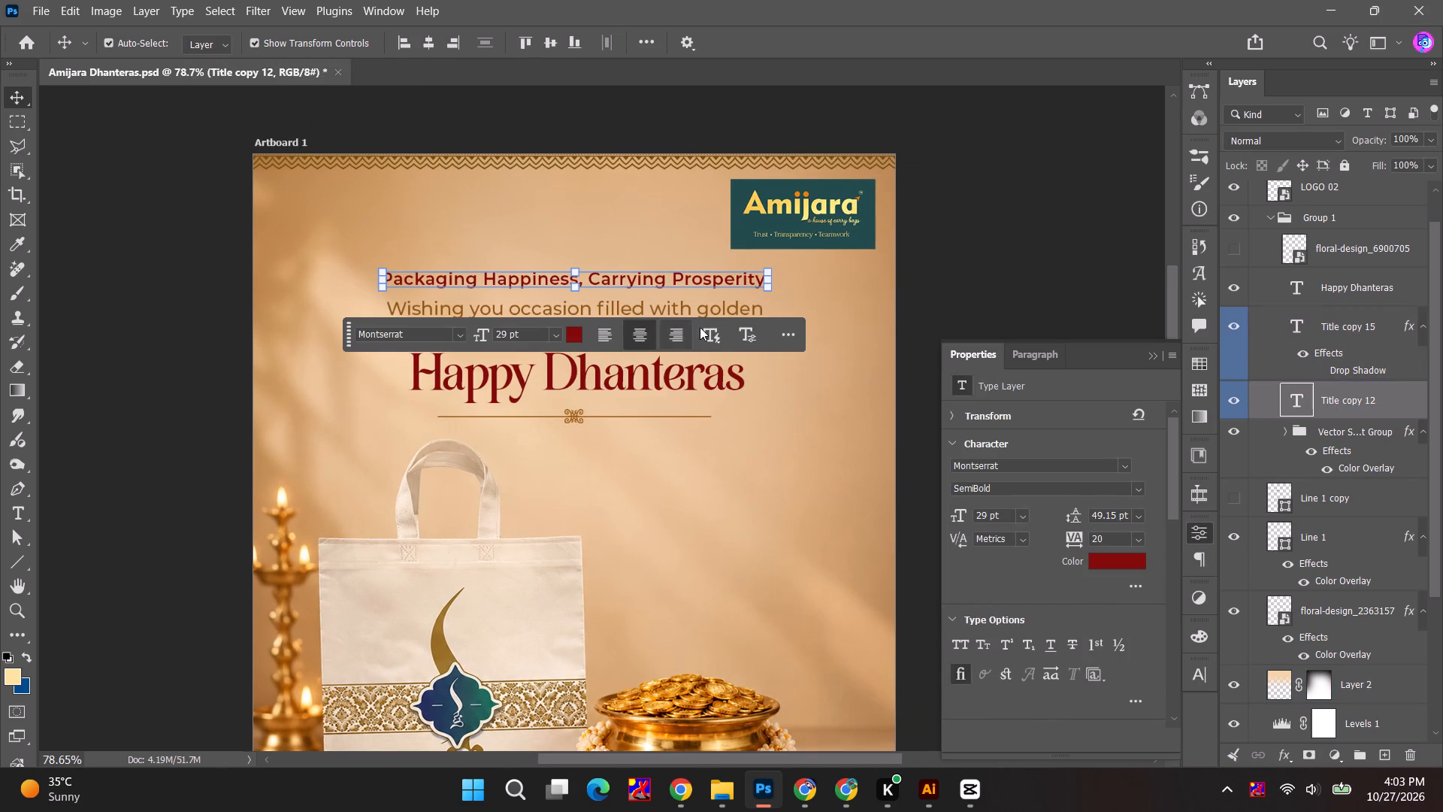
click(712, 316)
click(989, 509)
key(ctrl+a)
click(989, 519)
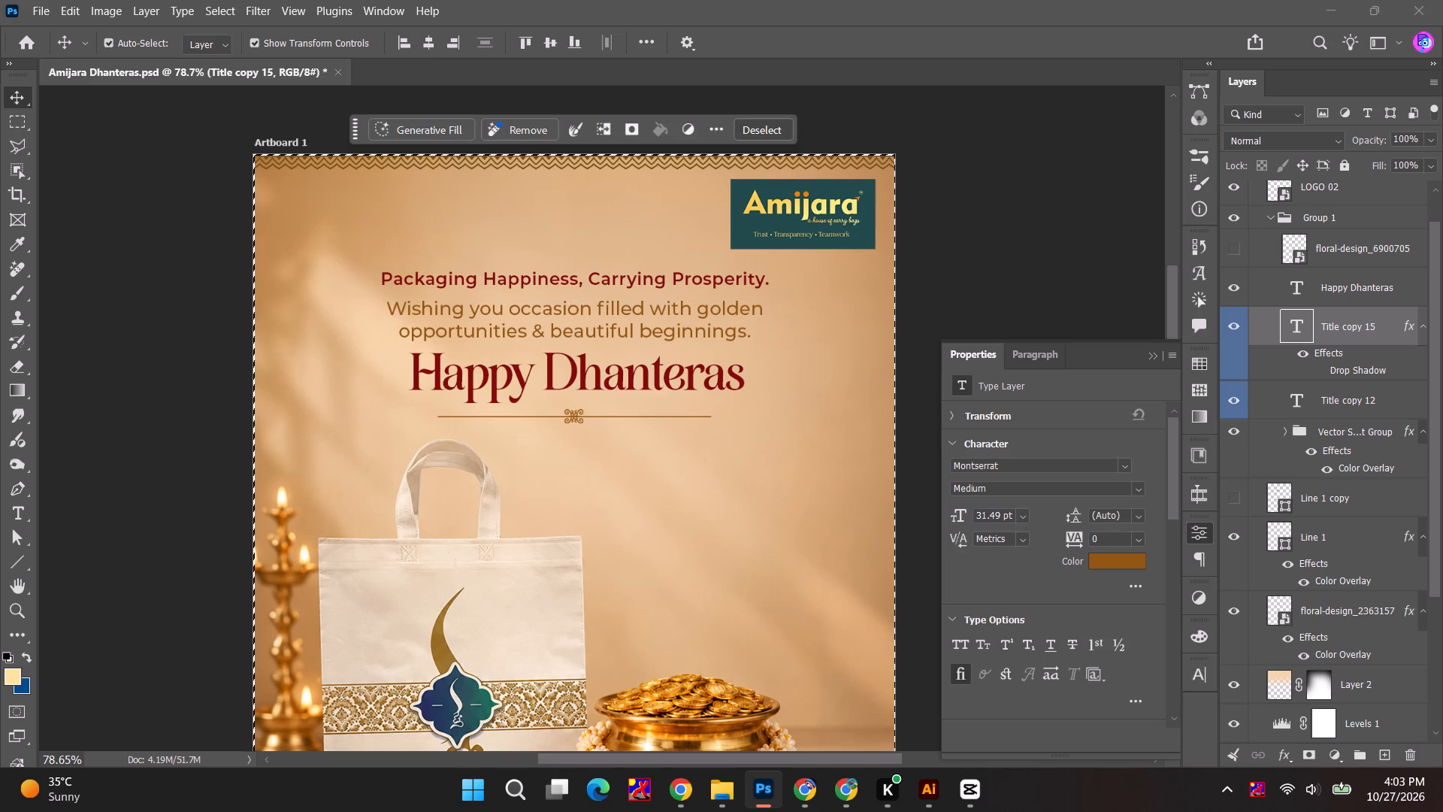
key(ctrl+a)
text(29)
key(Return)
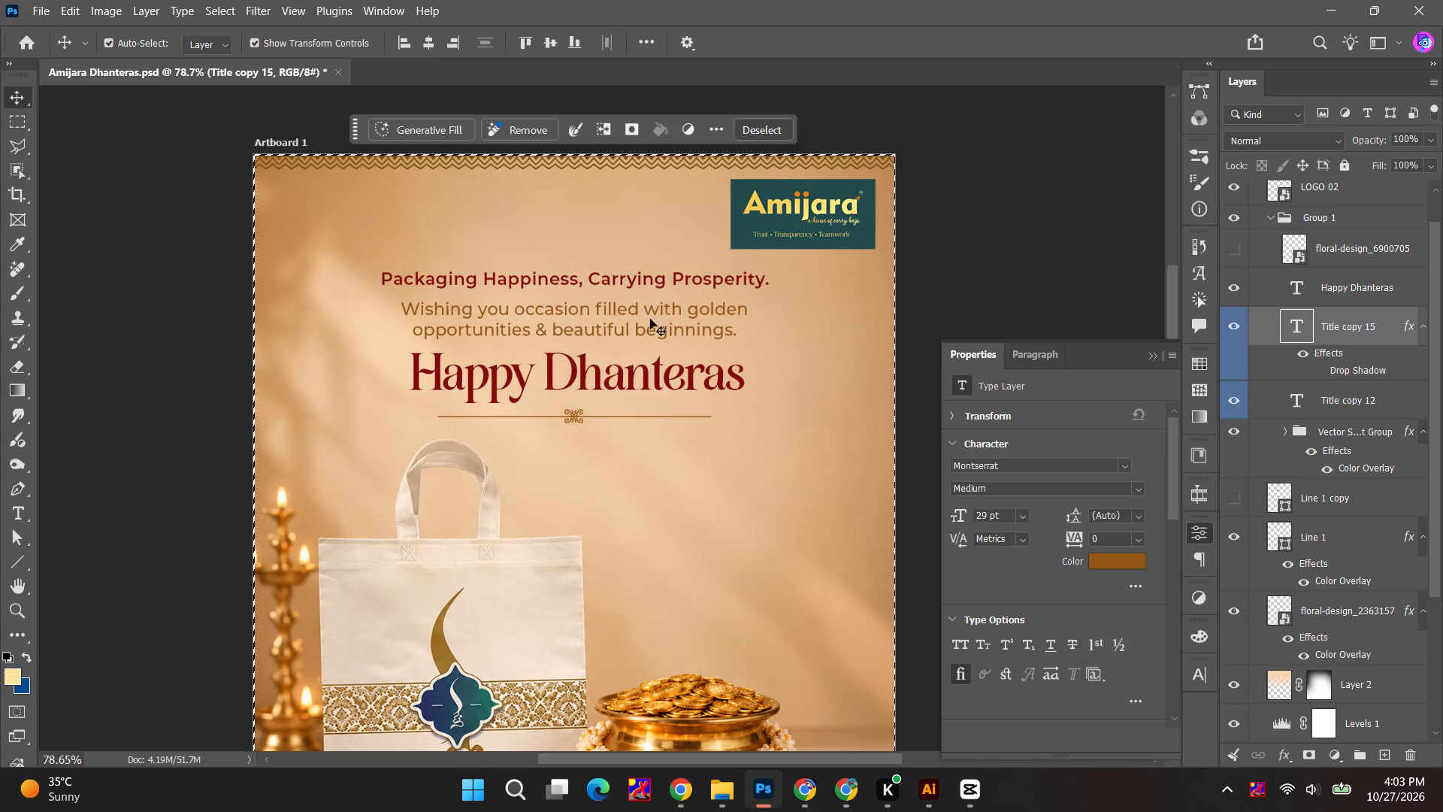
click(1043, 187)
key(ctrl+d)
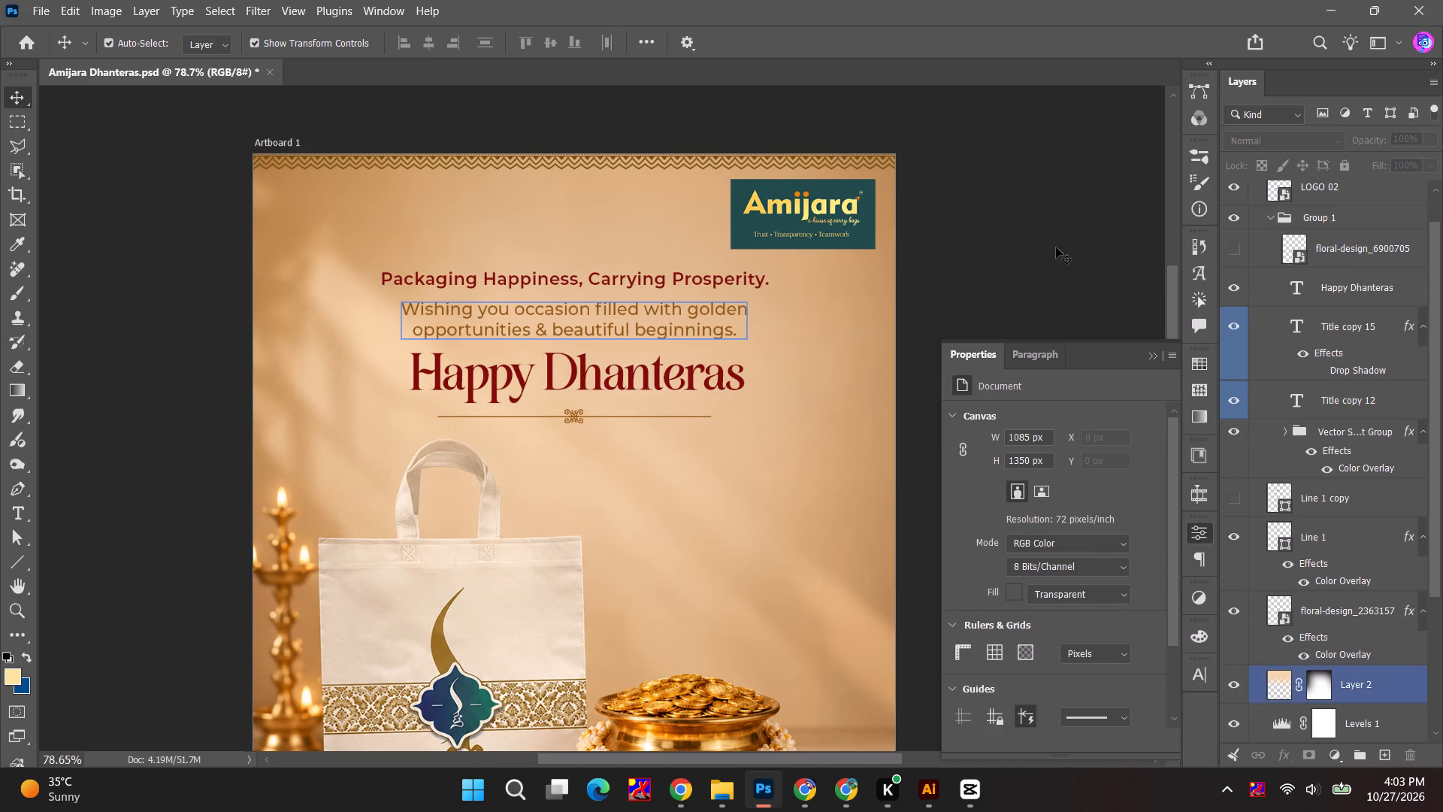
click(1056, 247)
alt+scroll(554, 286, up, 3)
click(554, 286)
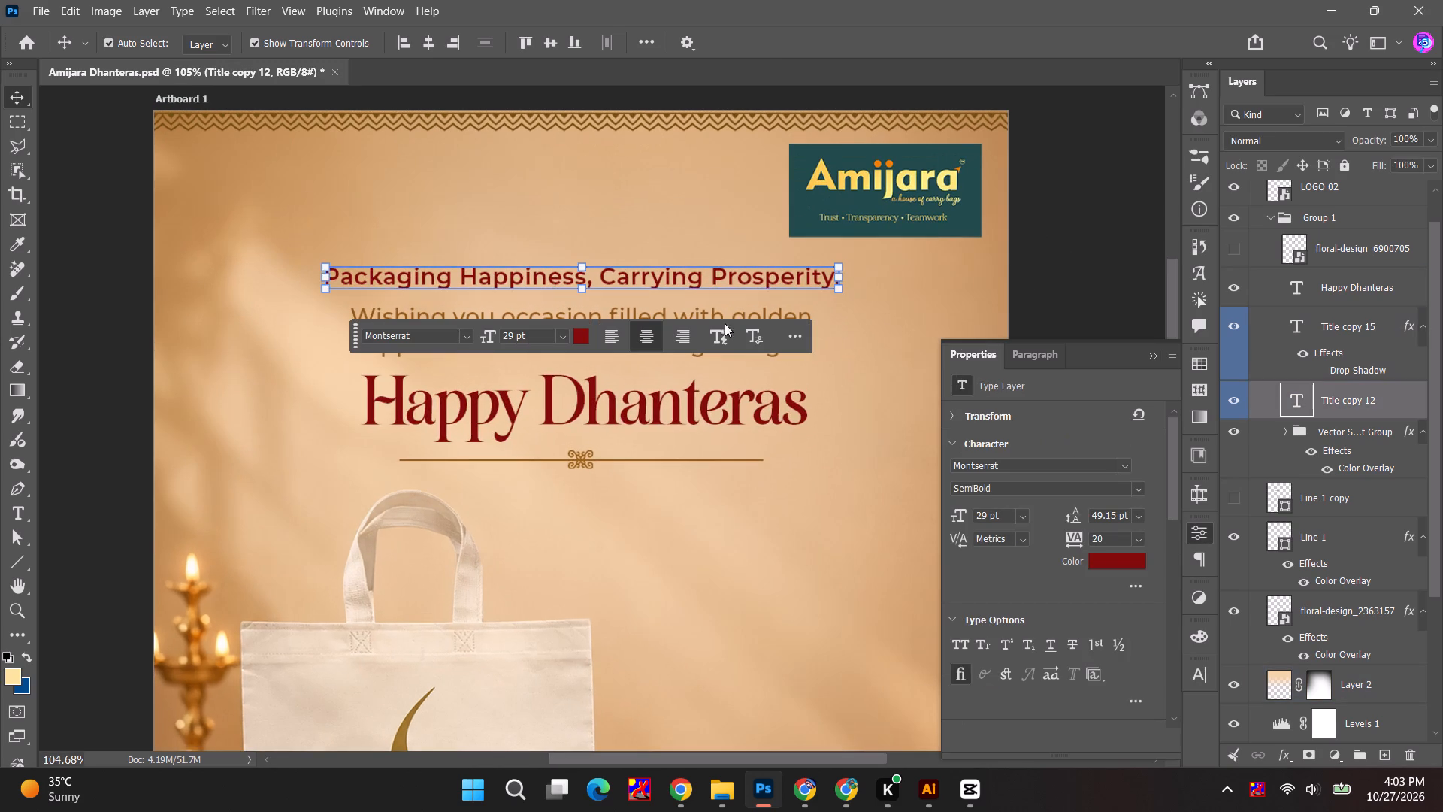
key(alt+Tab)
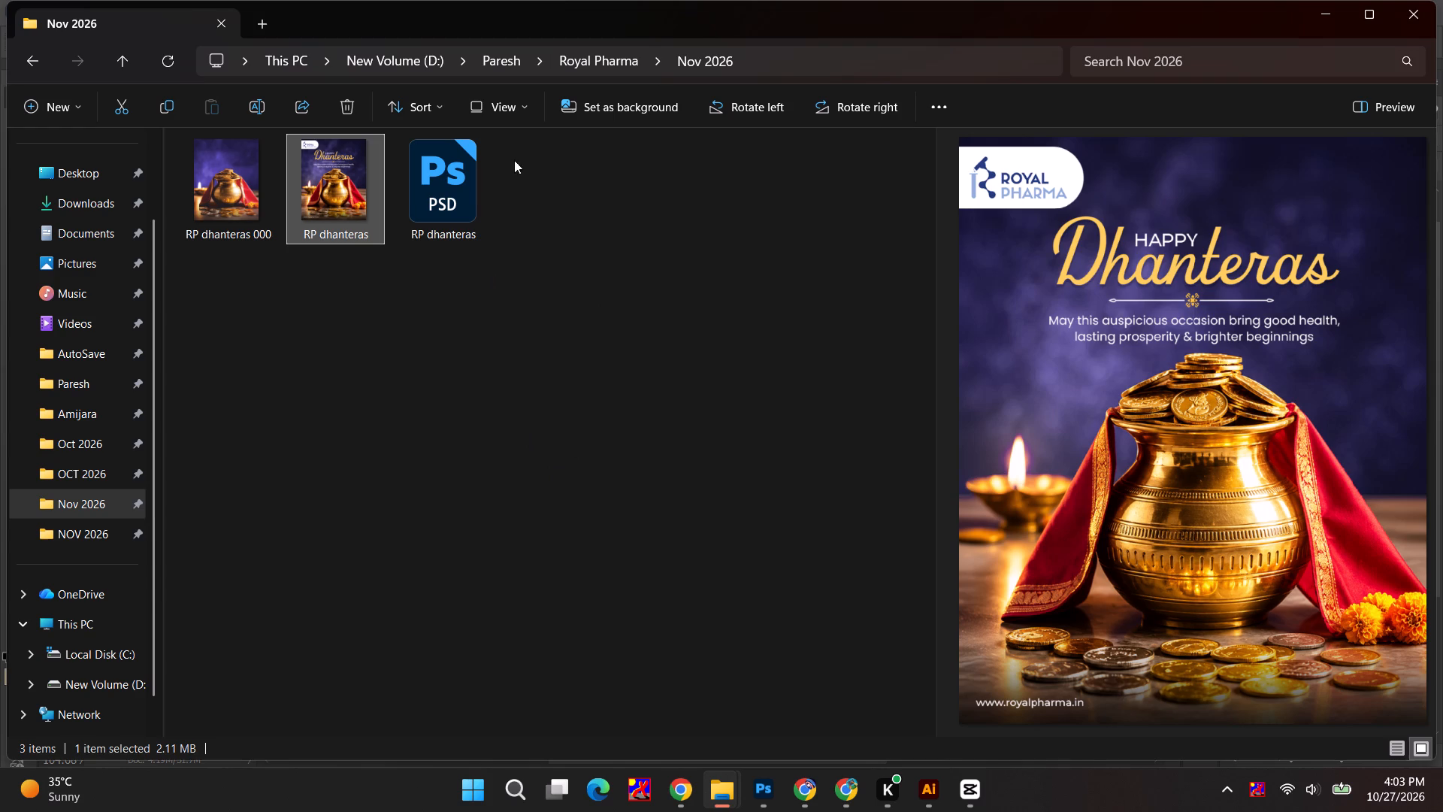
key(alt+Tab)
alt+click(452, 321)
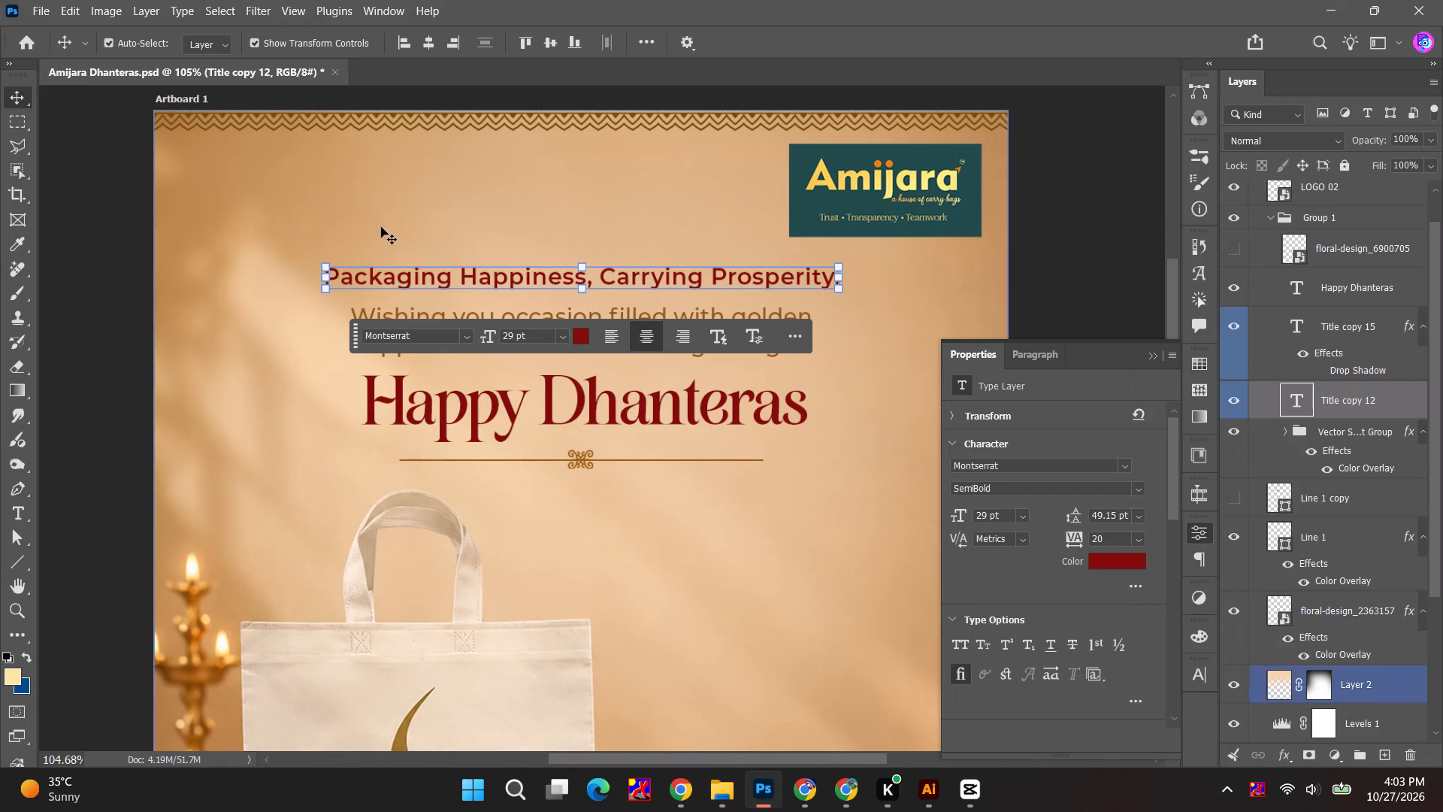
Select Artboard 1 as a whole in the Amijara Dhanteras document.
click(148, 181)
click(191, 100)
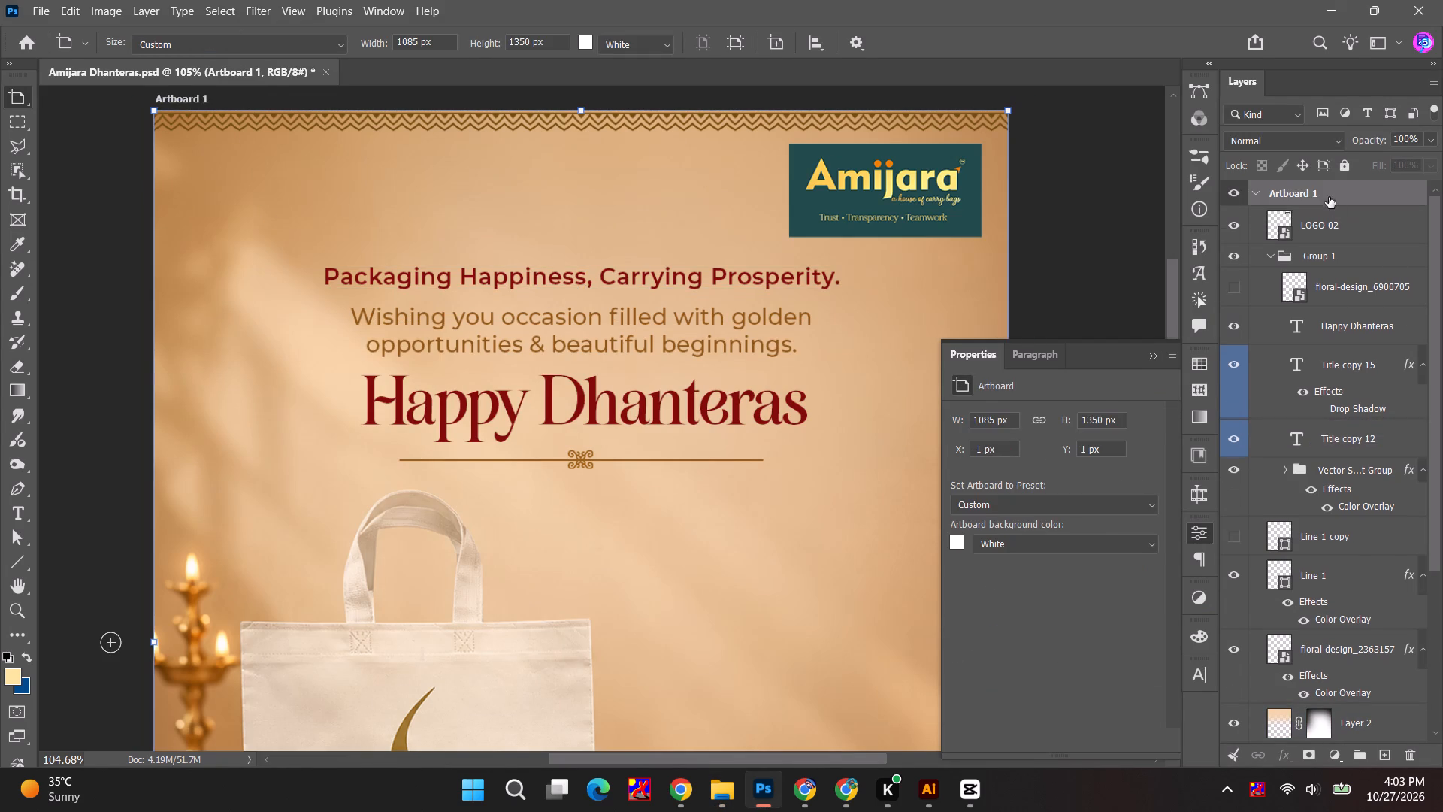
Export Artboard 1 as a PNG into Amijara's NOV 2026 folder, overwriting the existing Amijara Dhanteras image.
right_click(1322, 186)
click(1329, 318)
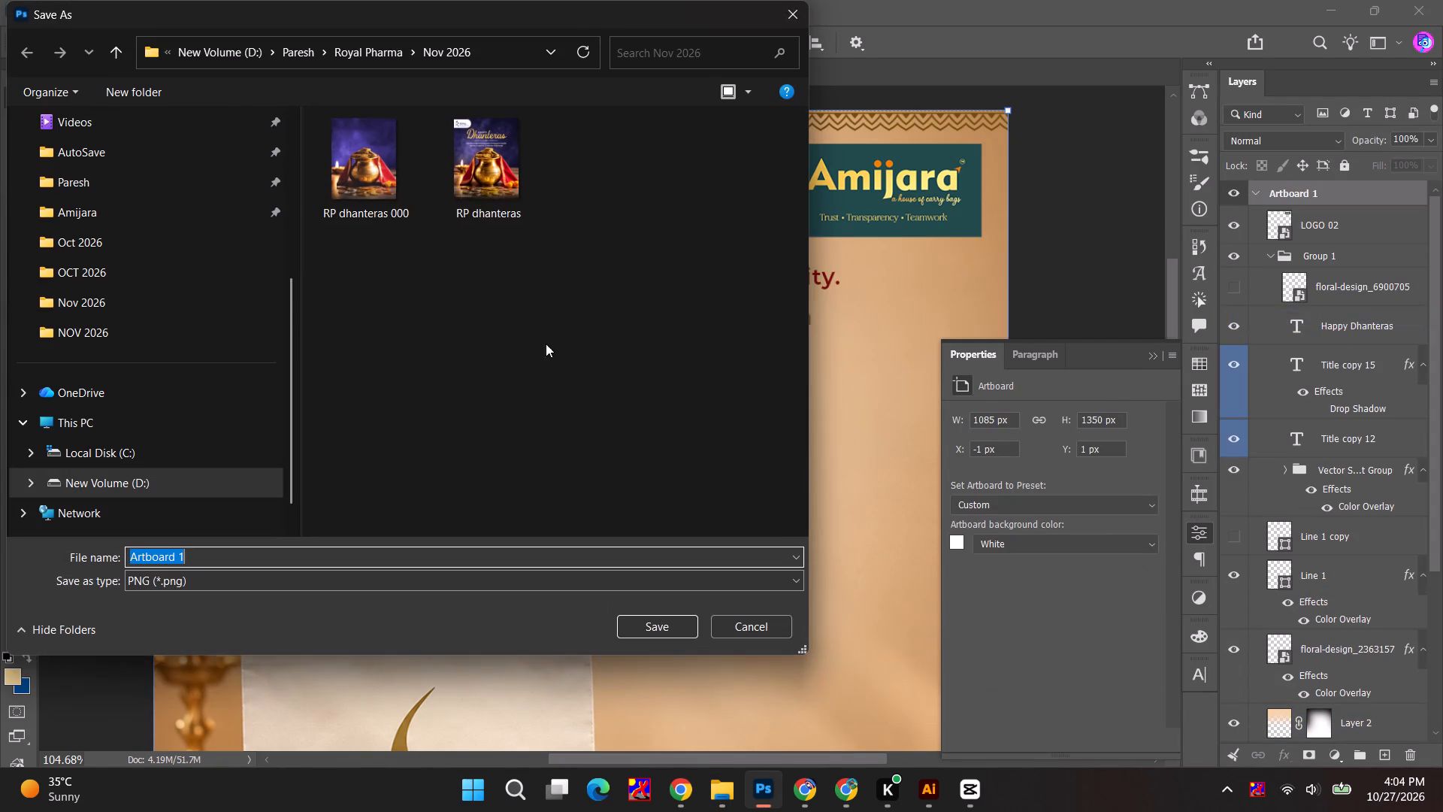
click(143, 314)
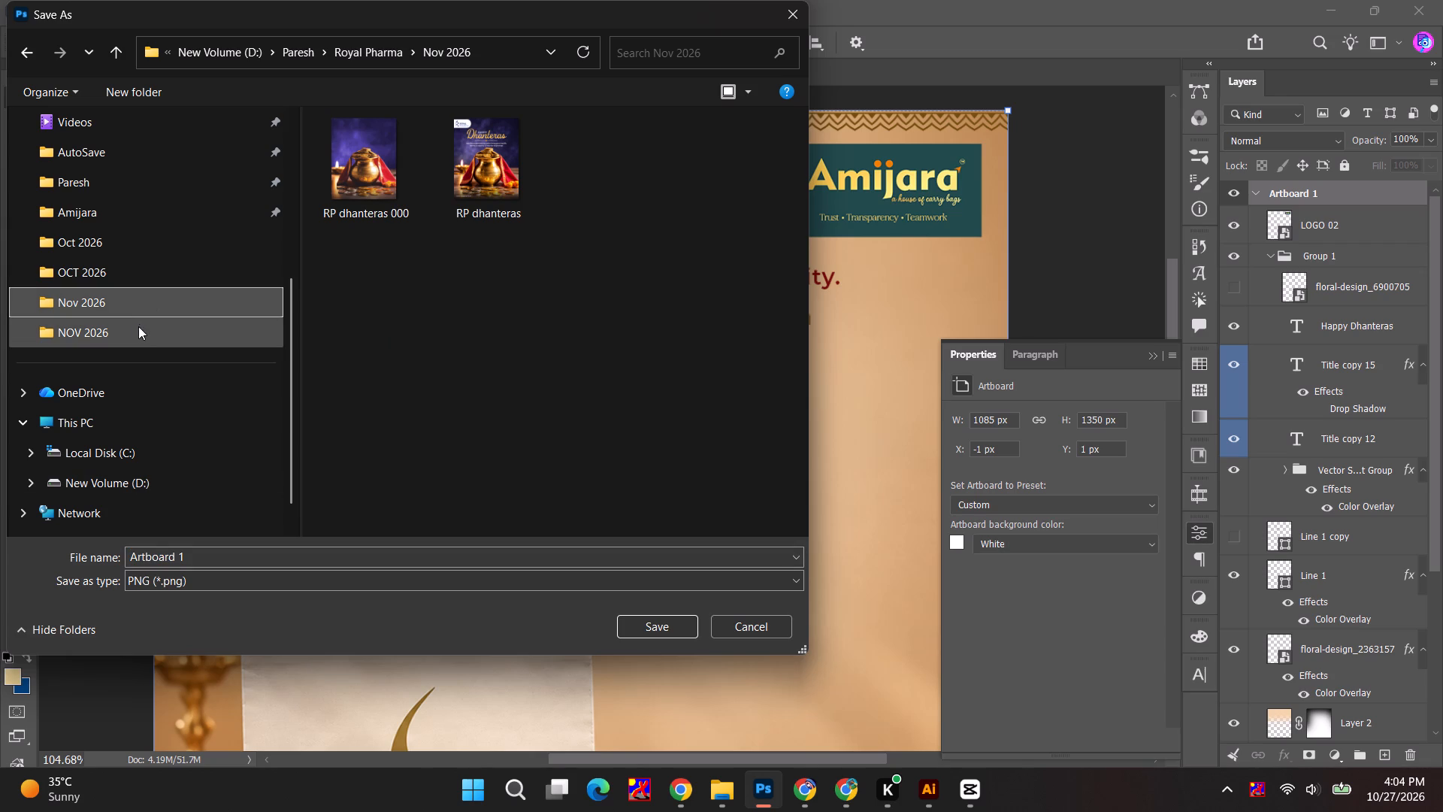
click(138, 328)
click(375, 212)
click(653, 632)
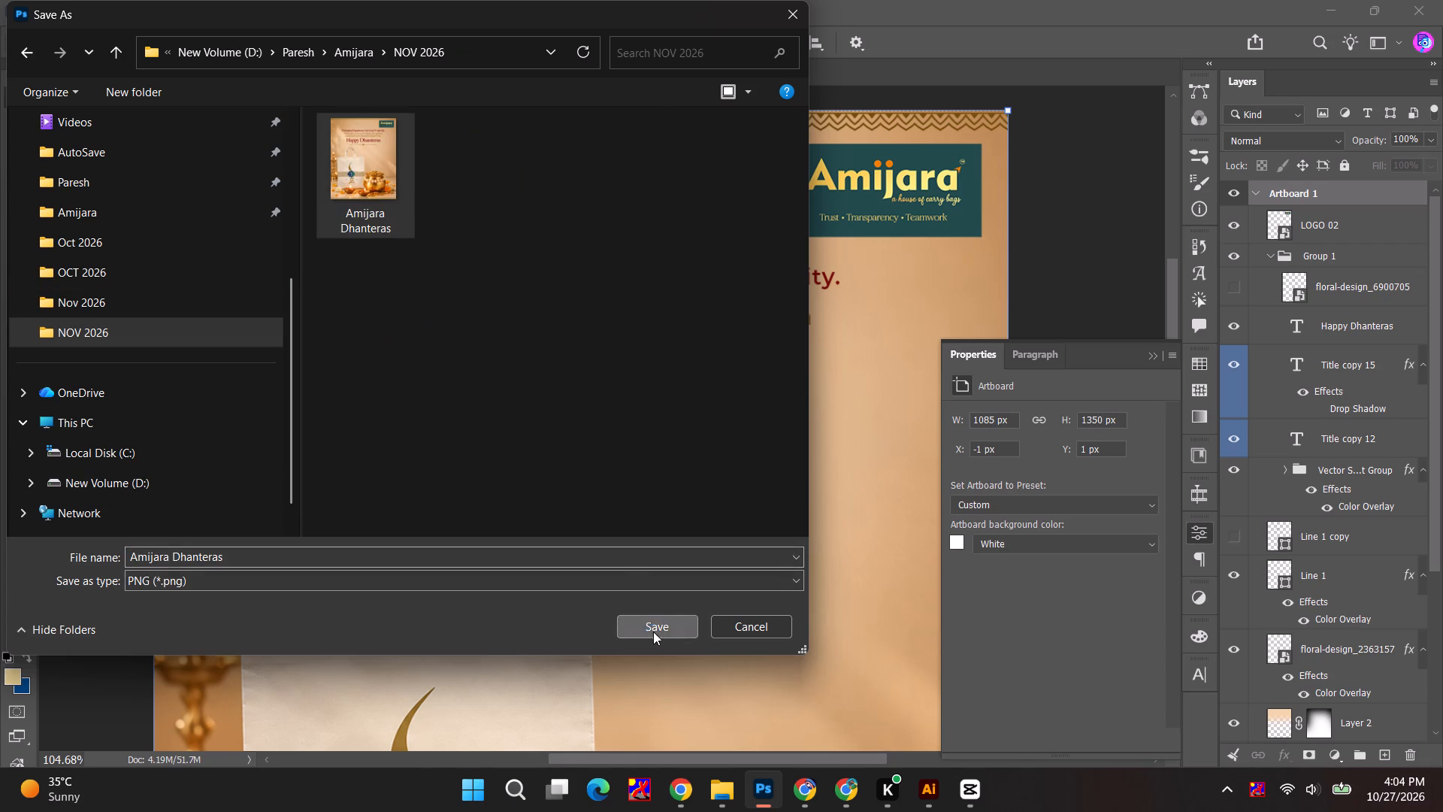
click(779, 393)
key(alt+Tab)
alt+click(485, 315)
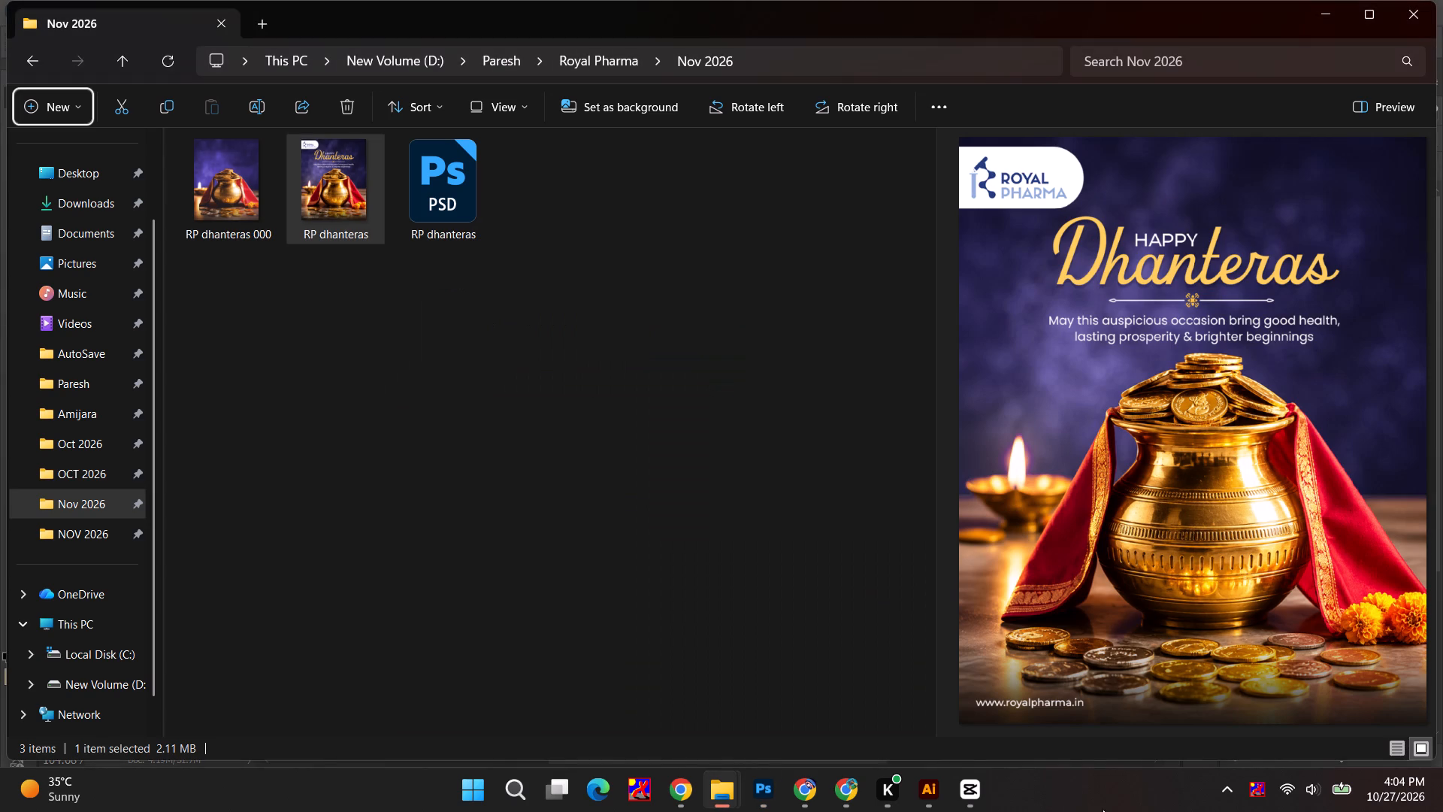
double_click(1255, 787)
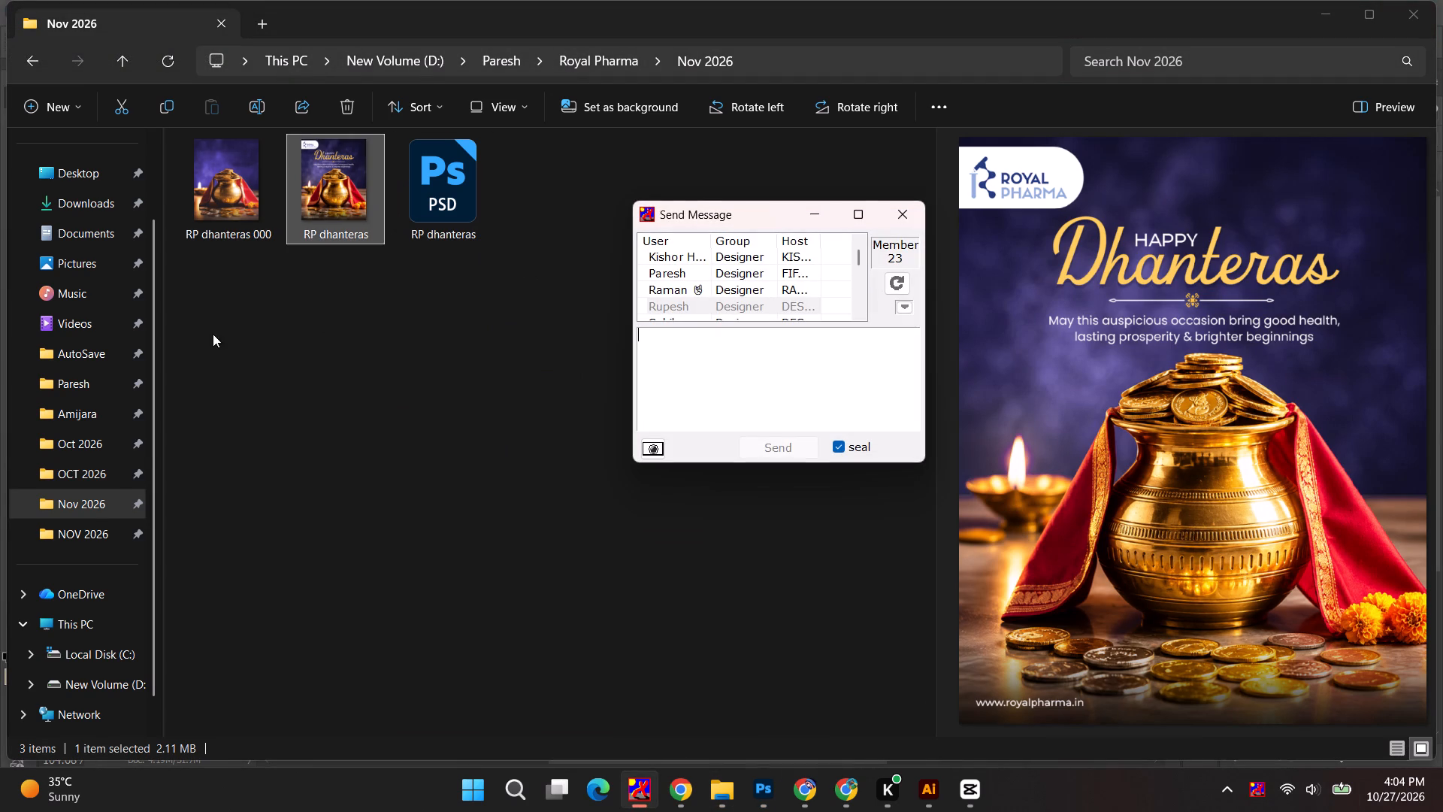